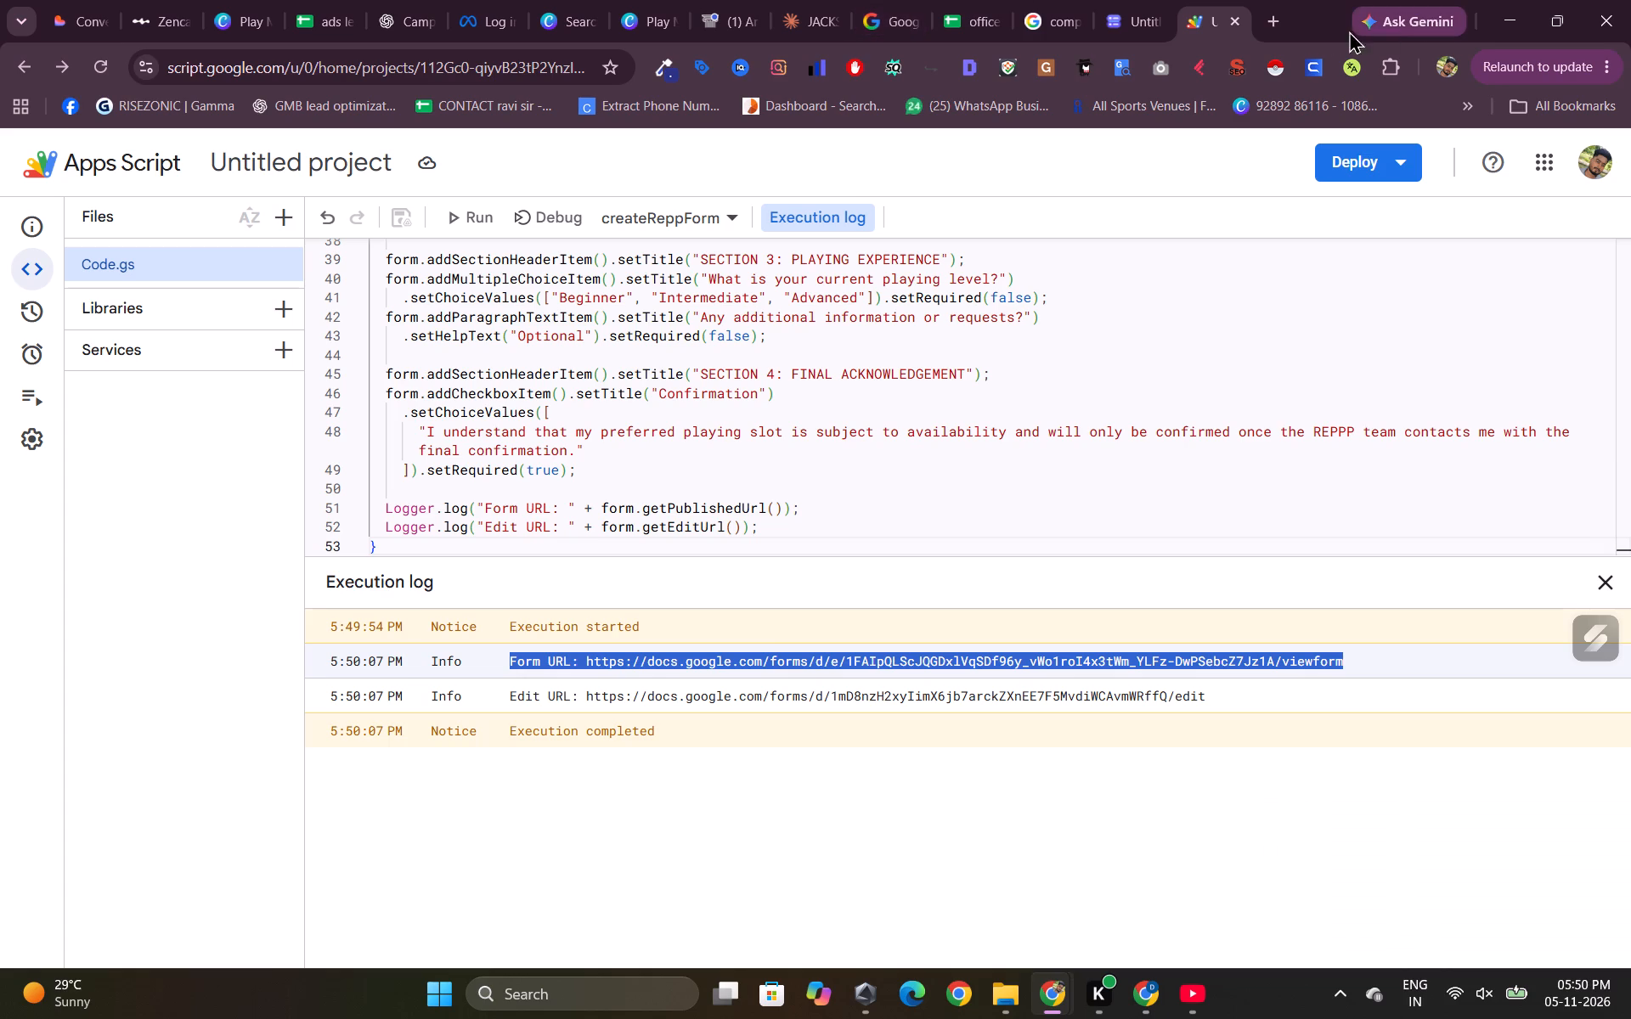
Open the published form in a new tab using the copied link, stripped of its "Form URL: " prefix.
click(1268, 8)
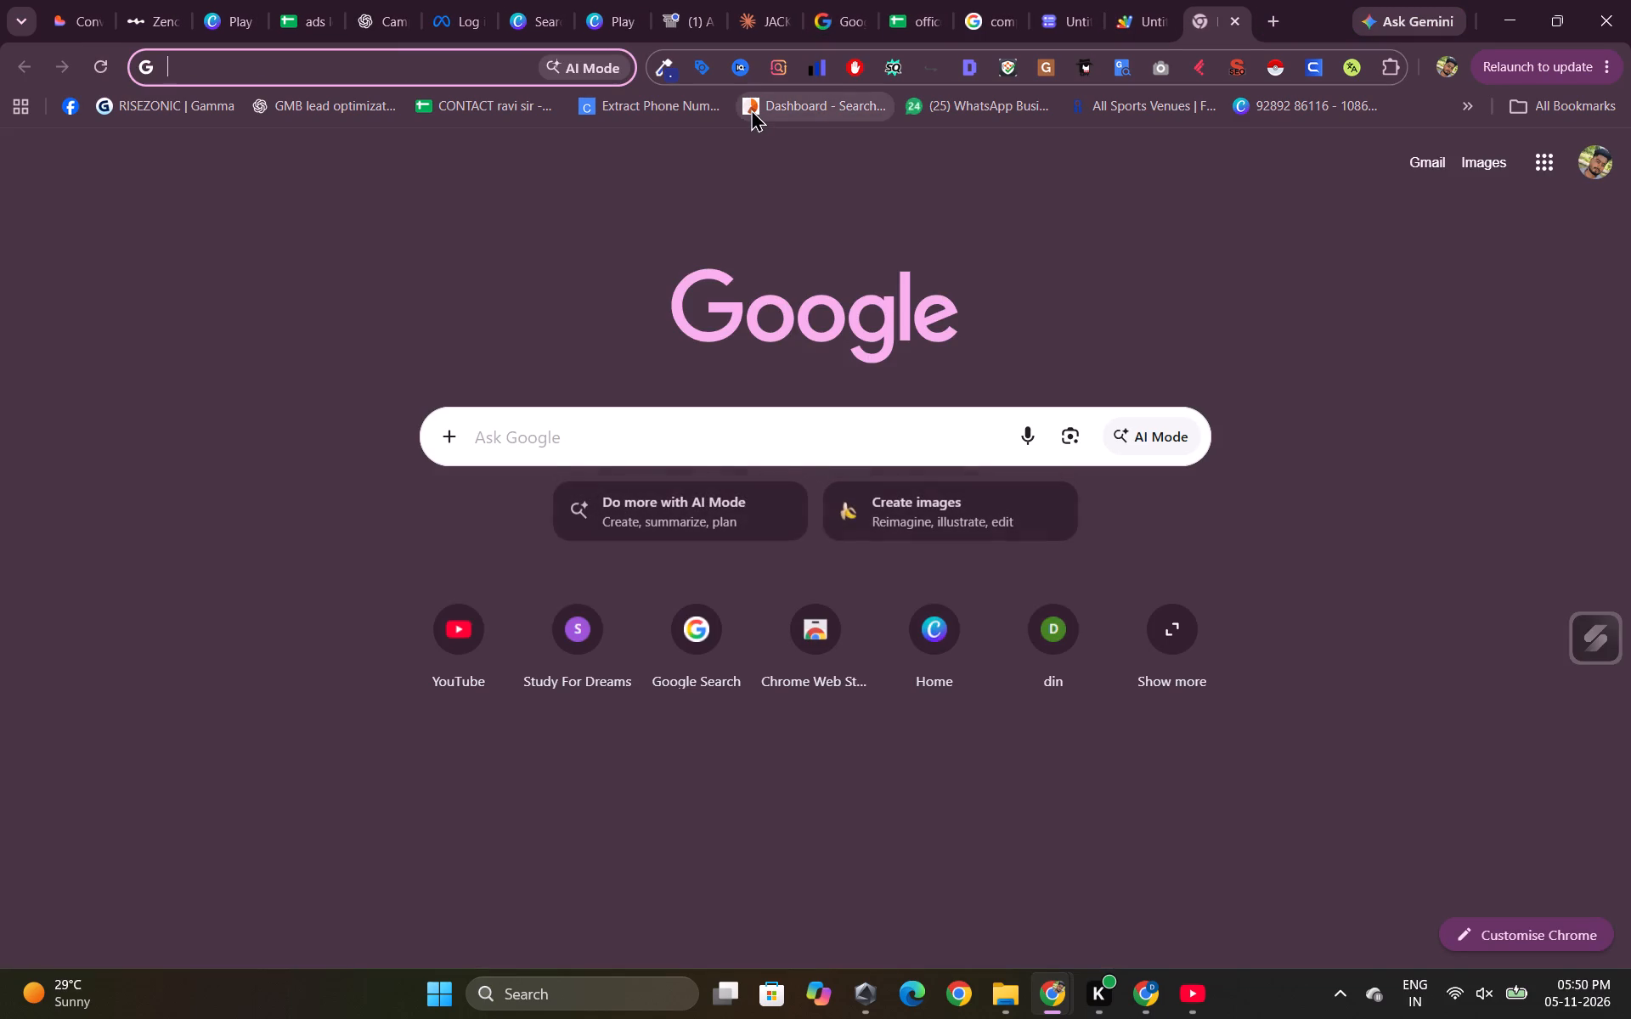
key(ctrl+v)
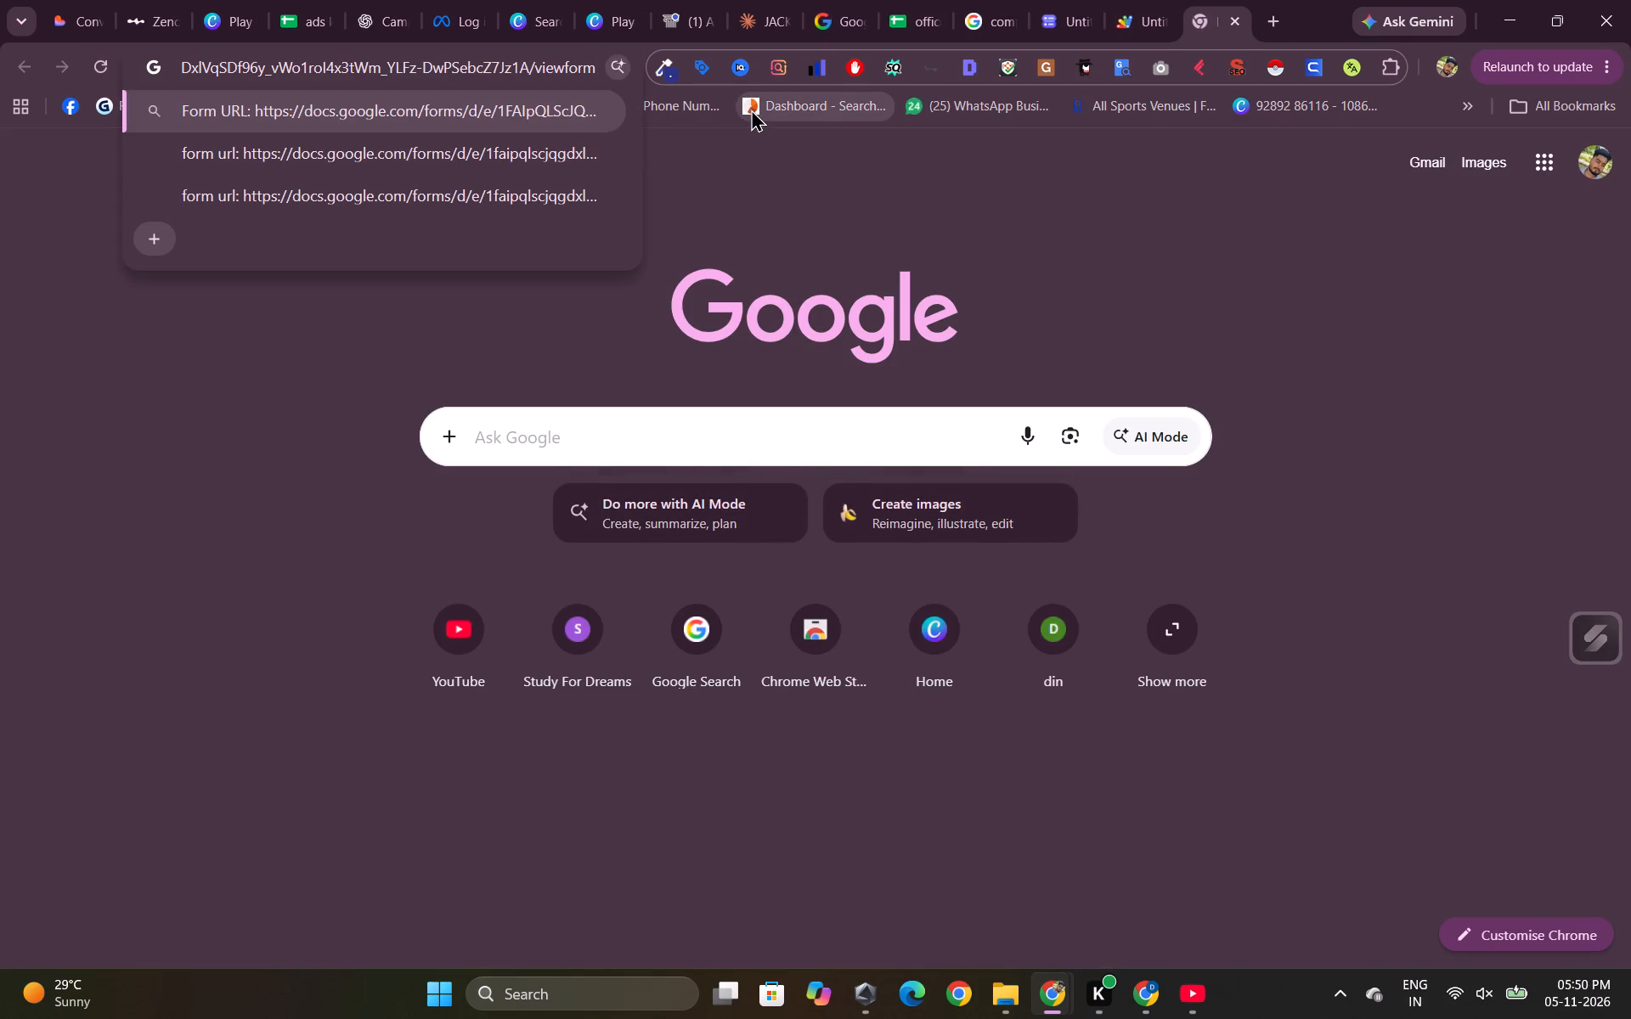
key(Left)
key(Left)
key(Left)
key(Left)
key(Left)
key(Left)
key(Left)
key(Left)
key(Left)
key(Left)
key(Left)
key(Left)
key(Left)
key(Left)
key(Left)
key(Left)
key(Left)
key(Left)
key(Left)
key(Left)
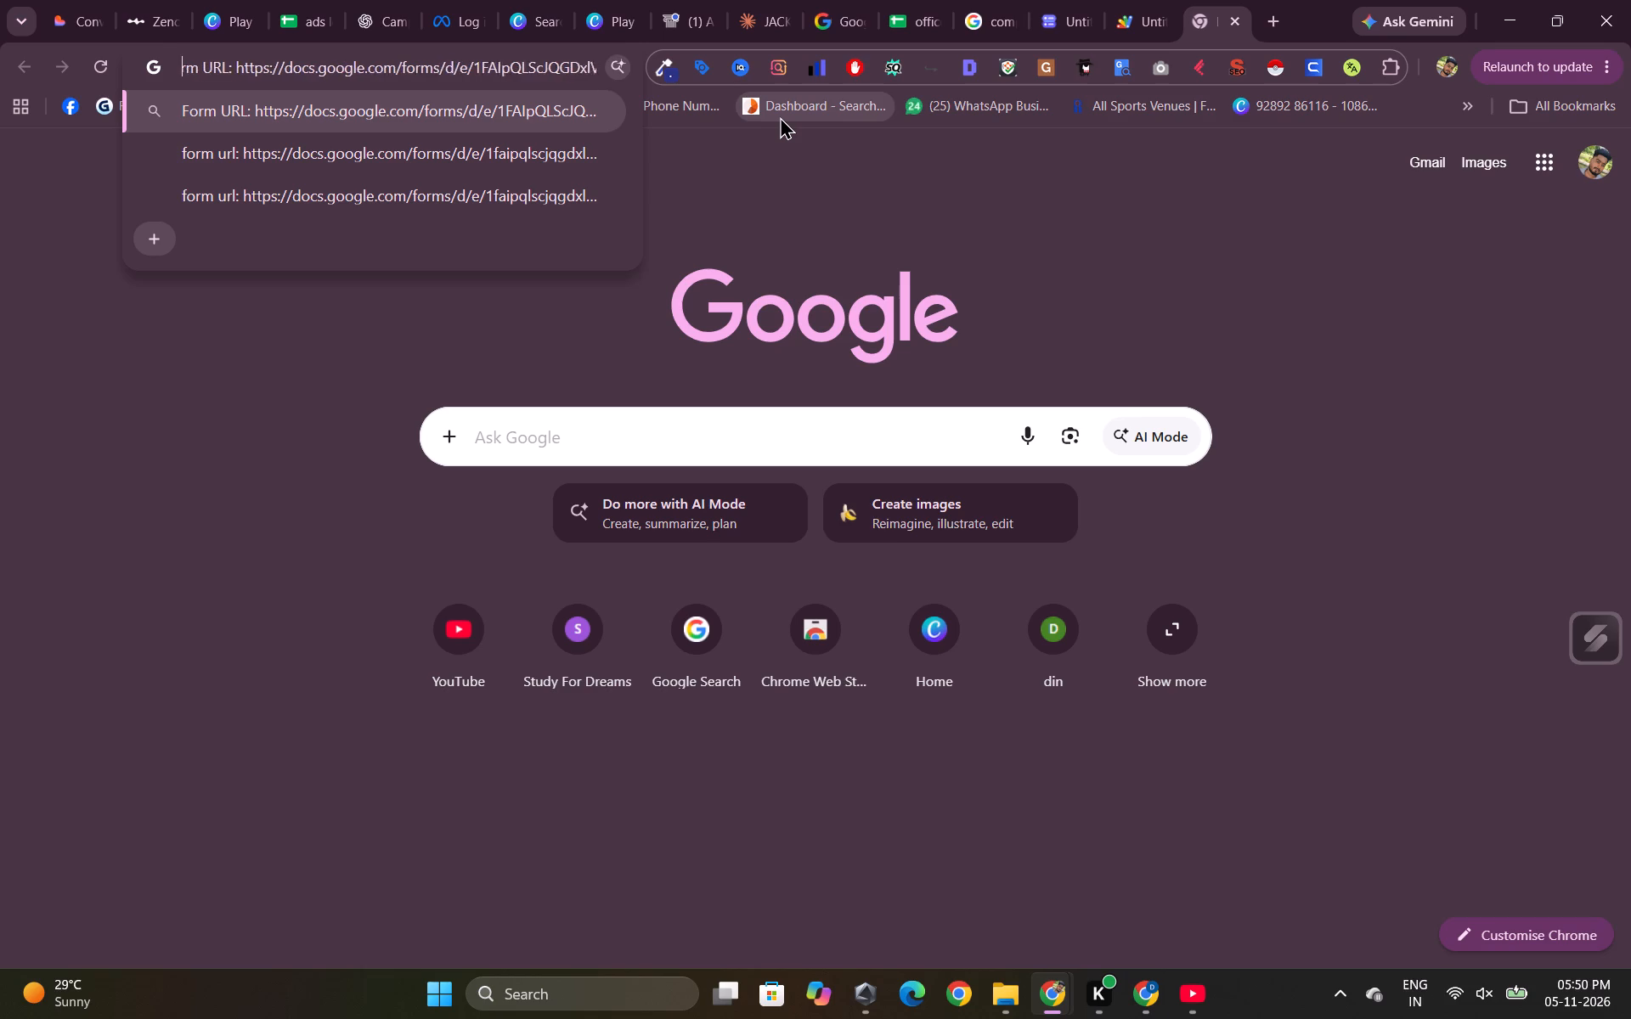
text(00)
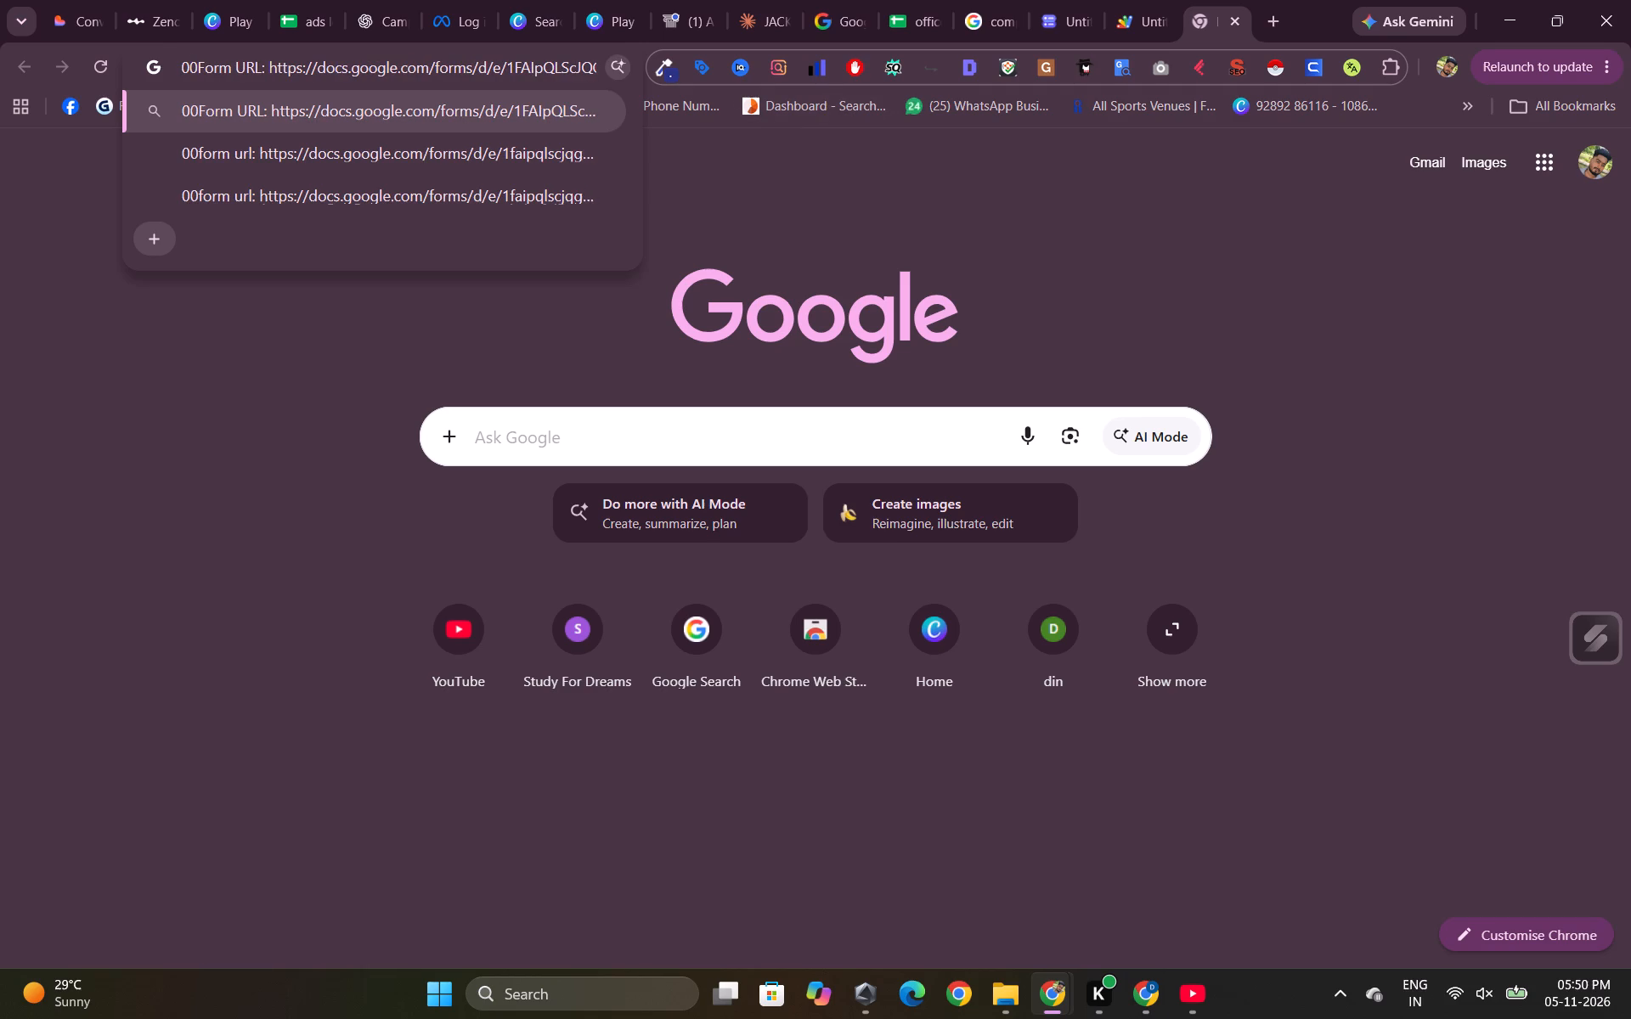
key(Right)
key(Right)
key(Right)
key(Right)
key(Right)
key(Right)
key(Right)
key(Right)
key(Right)
key(Right)
key(BackSpace)
key(BackSpace)
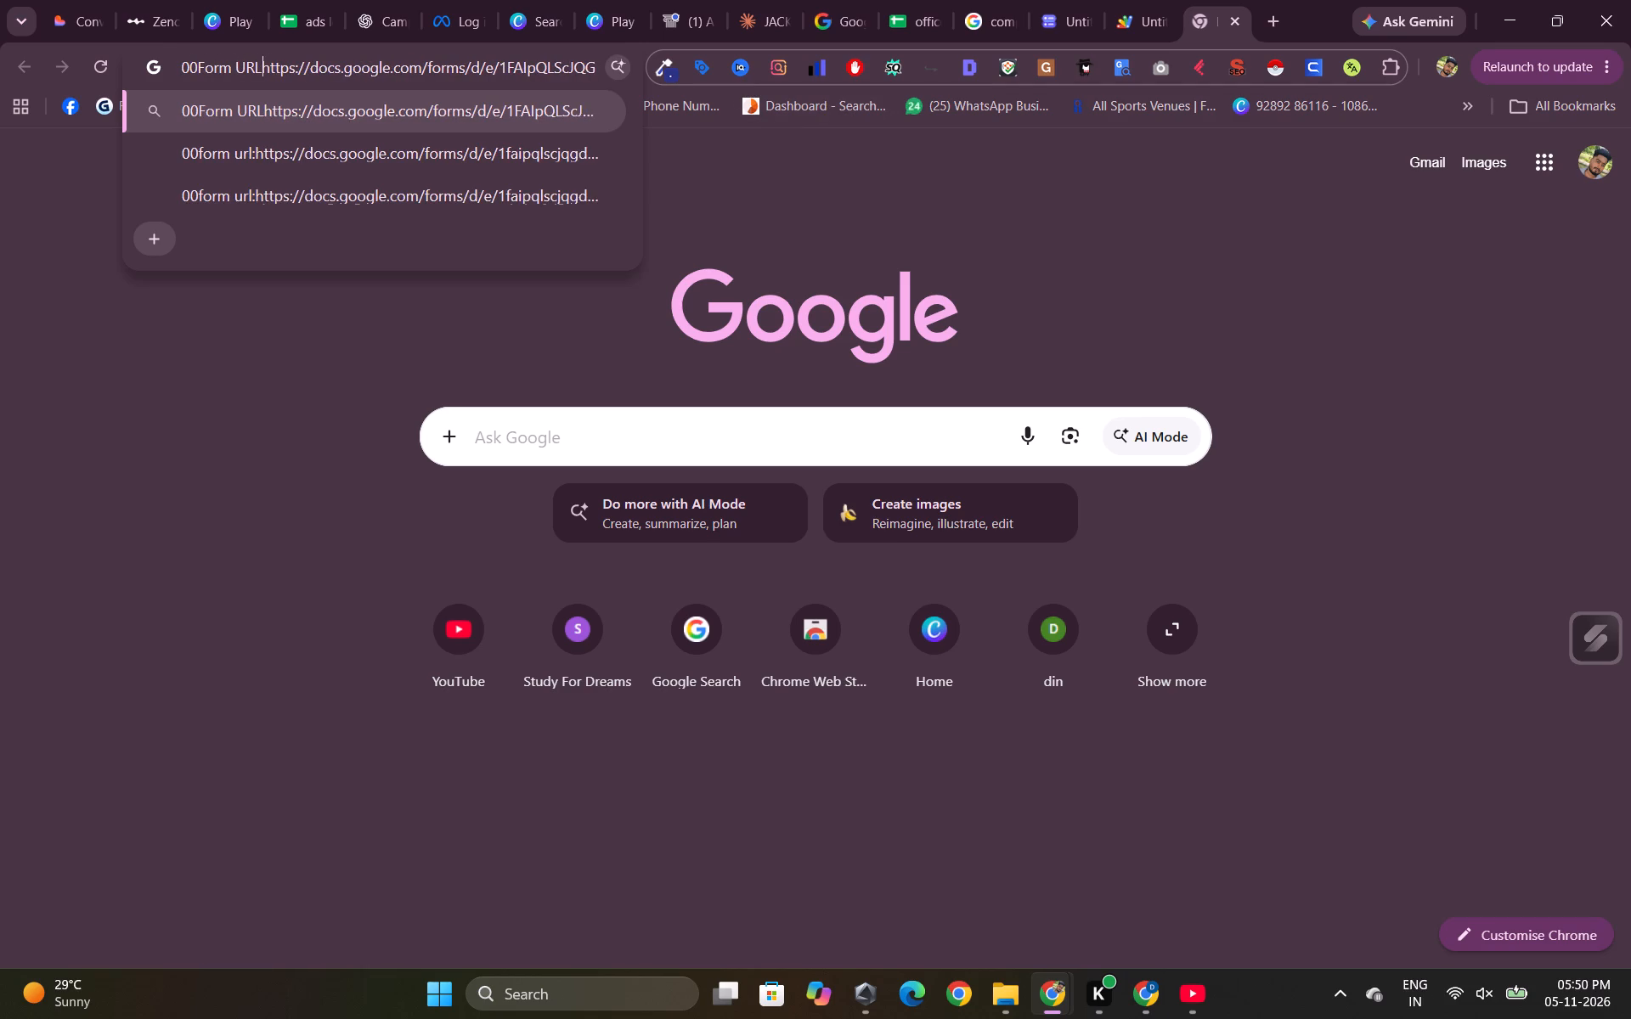
key(BackSpace)
key(BackSpace)
key(BackSpace)
key(BackSpace)
key(BackSpace)
key(BackSpace)
key(BackSpace)
key(BackSpace)
key(BackSpace)
key(BackSpace)
key(BackSpace)
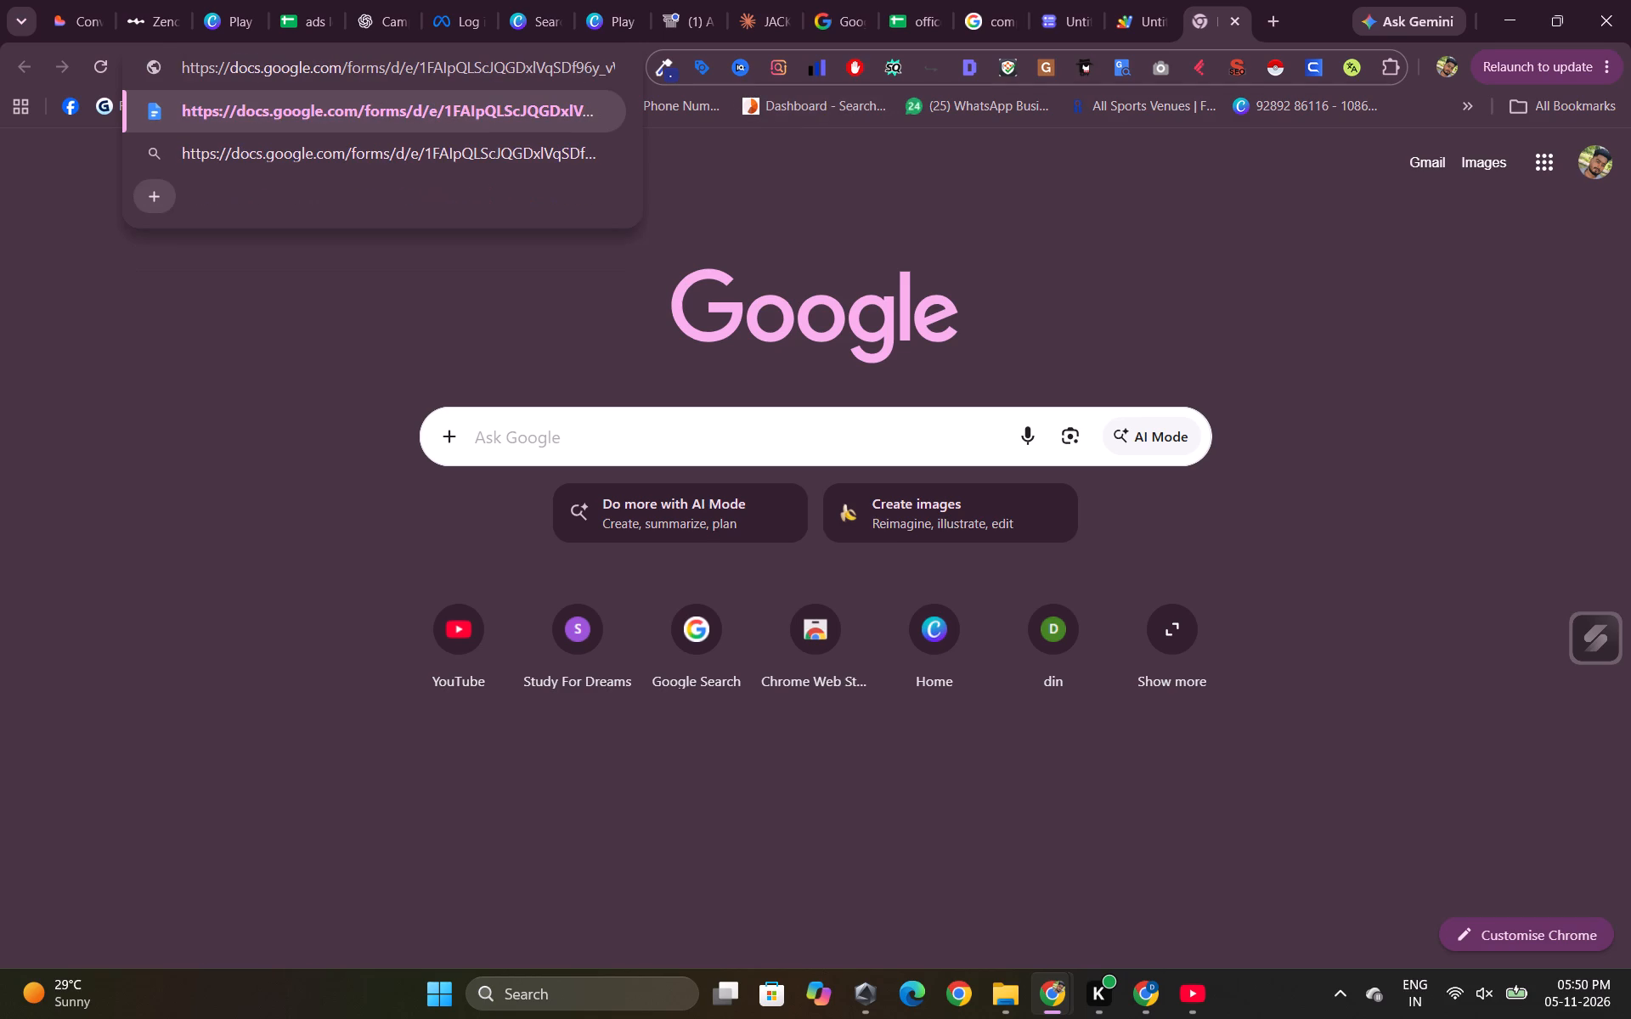
key(Return)
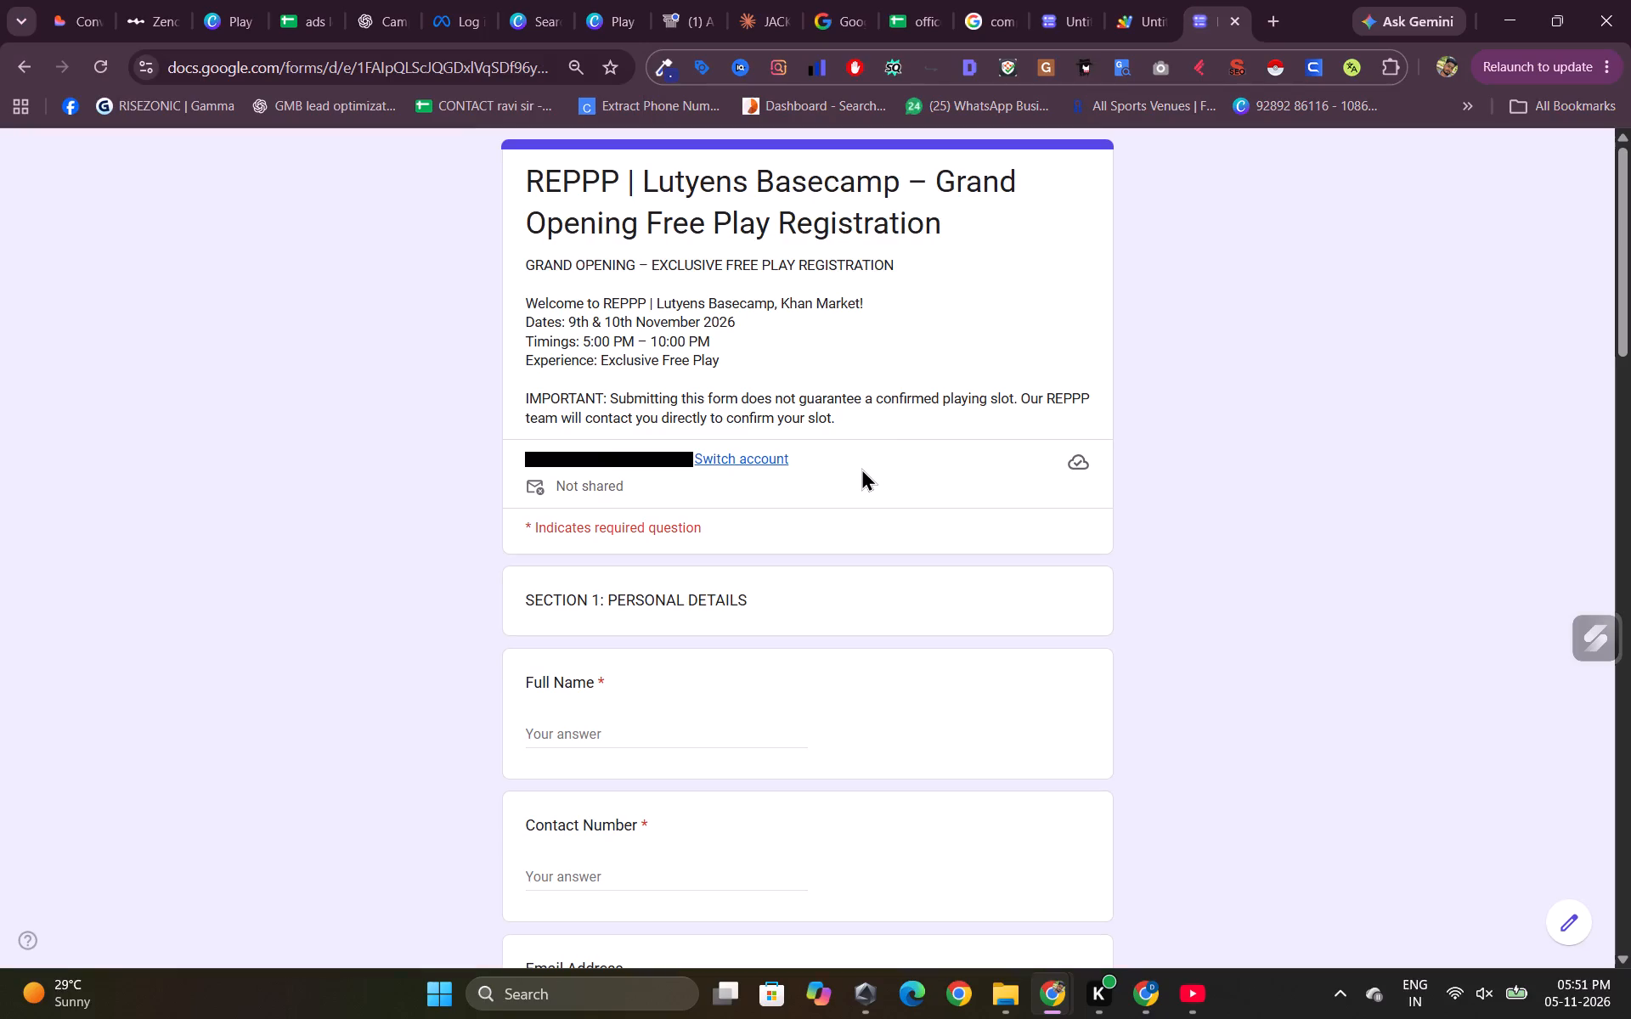
Review the published registration form's questions from personal details through playing preferences and playing experience.
click(629, 724)
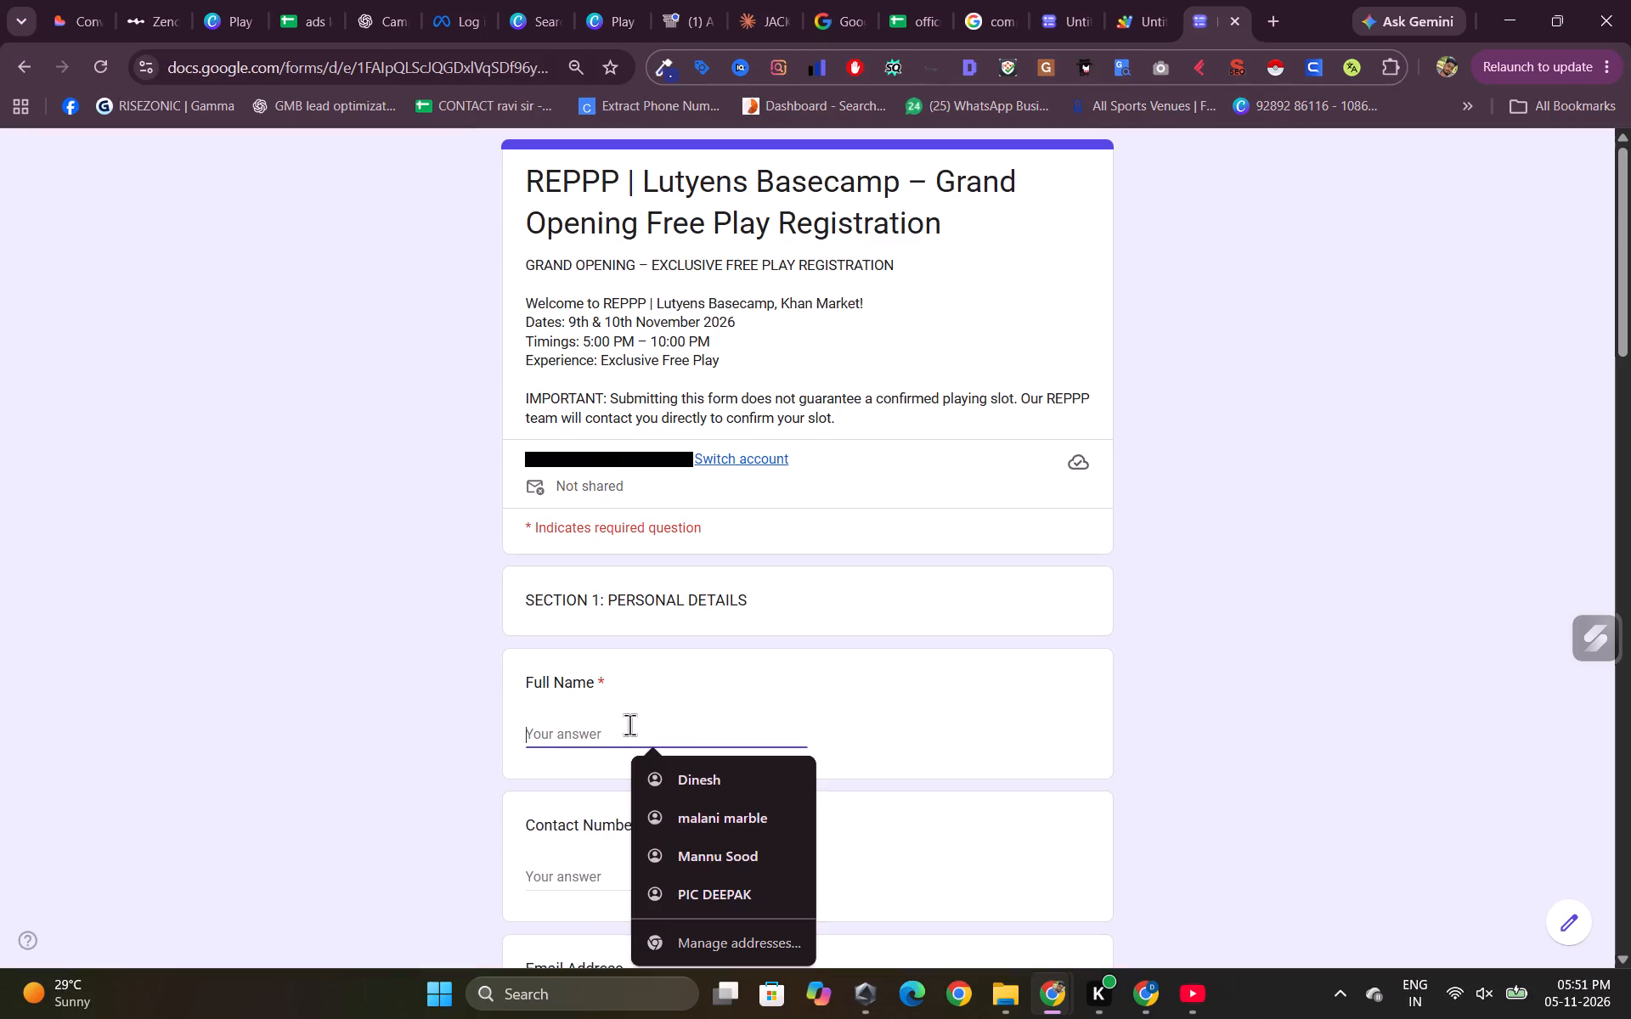
scroll(907, 702, down, 5)
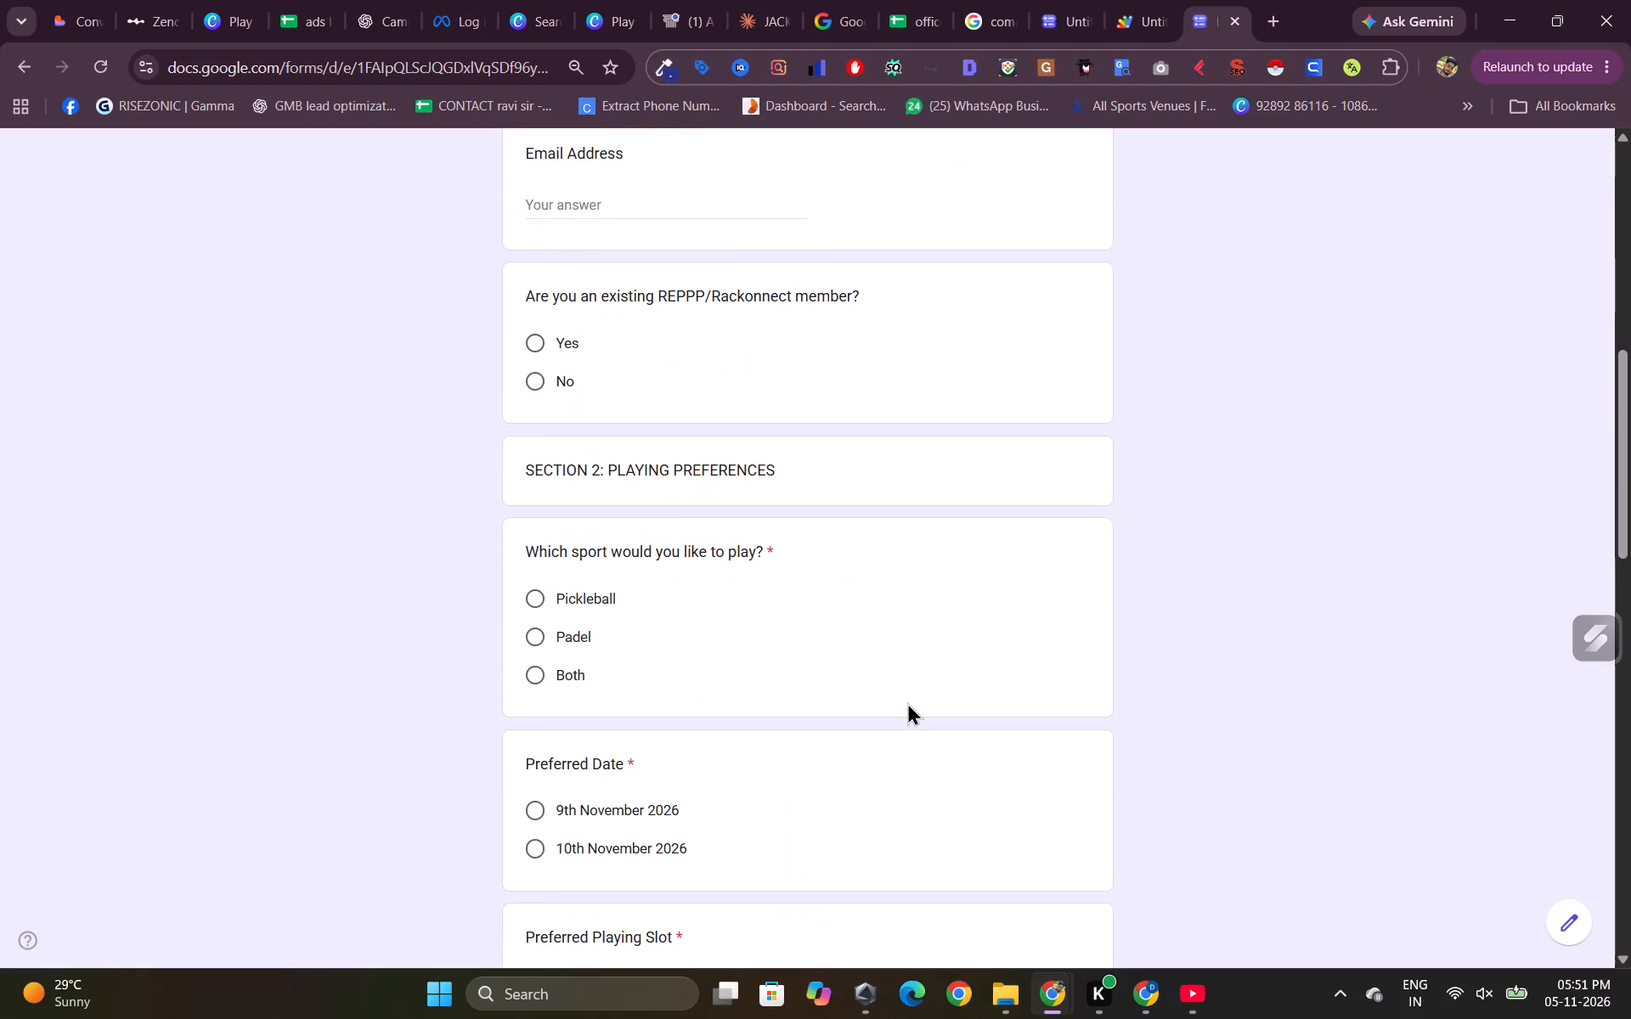
scroll(907, 702, down, 2)
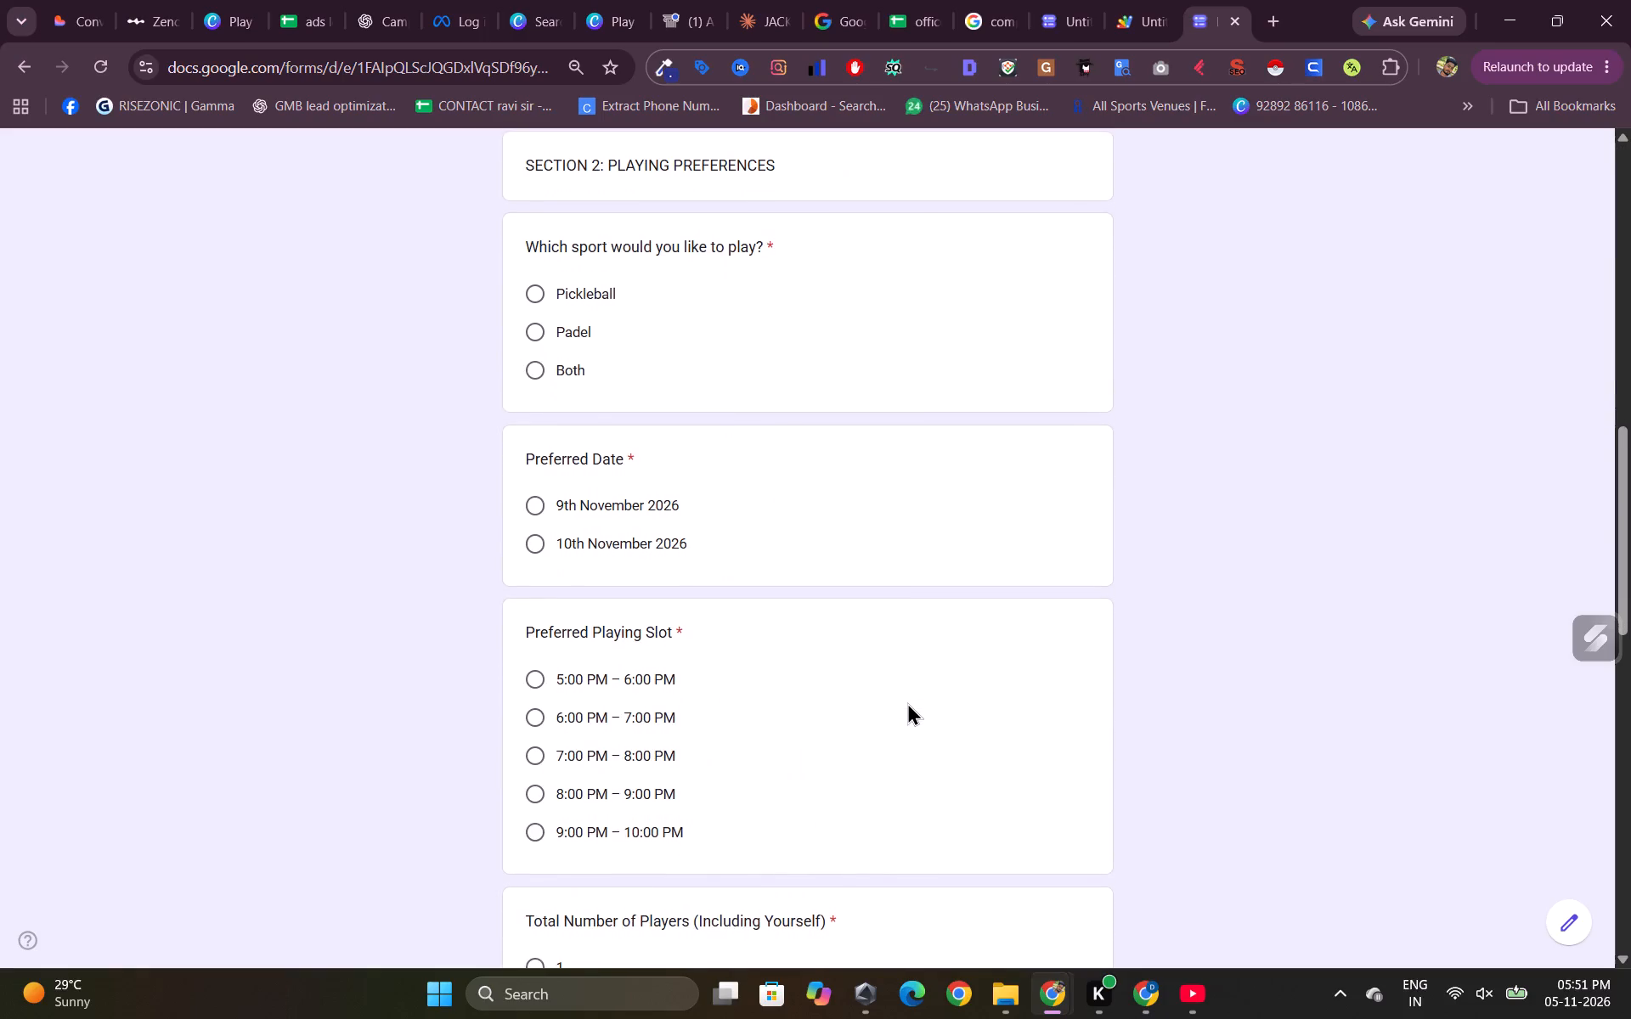
scroll(907, 702, down, 6)
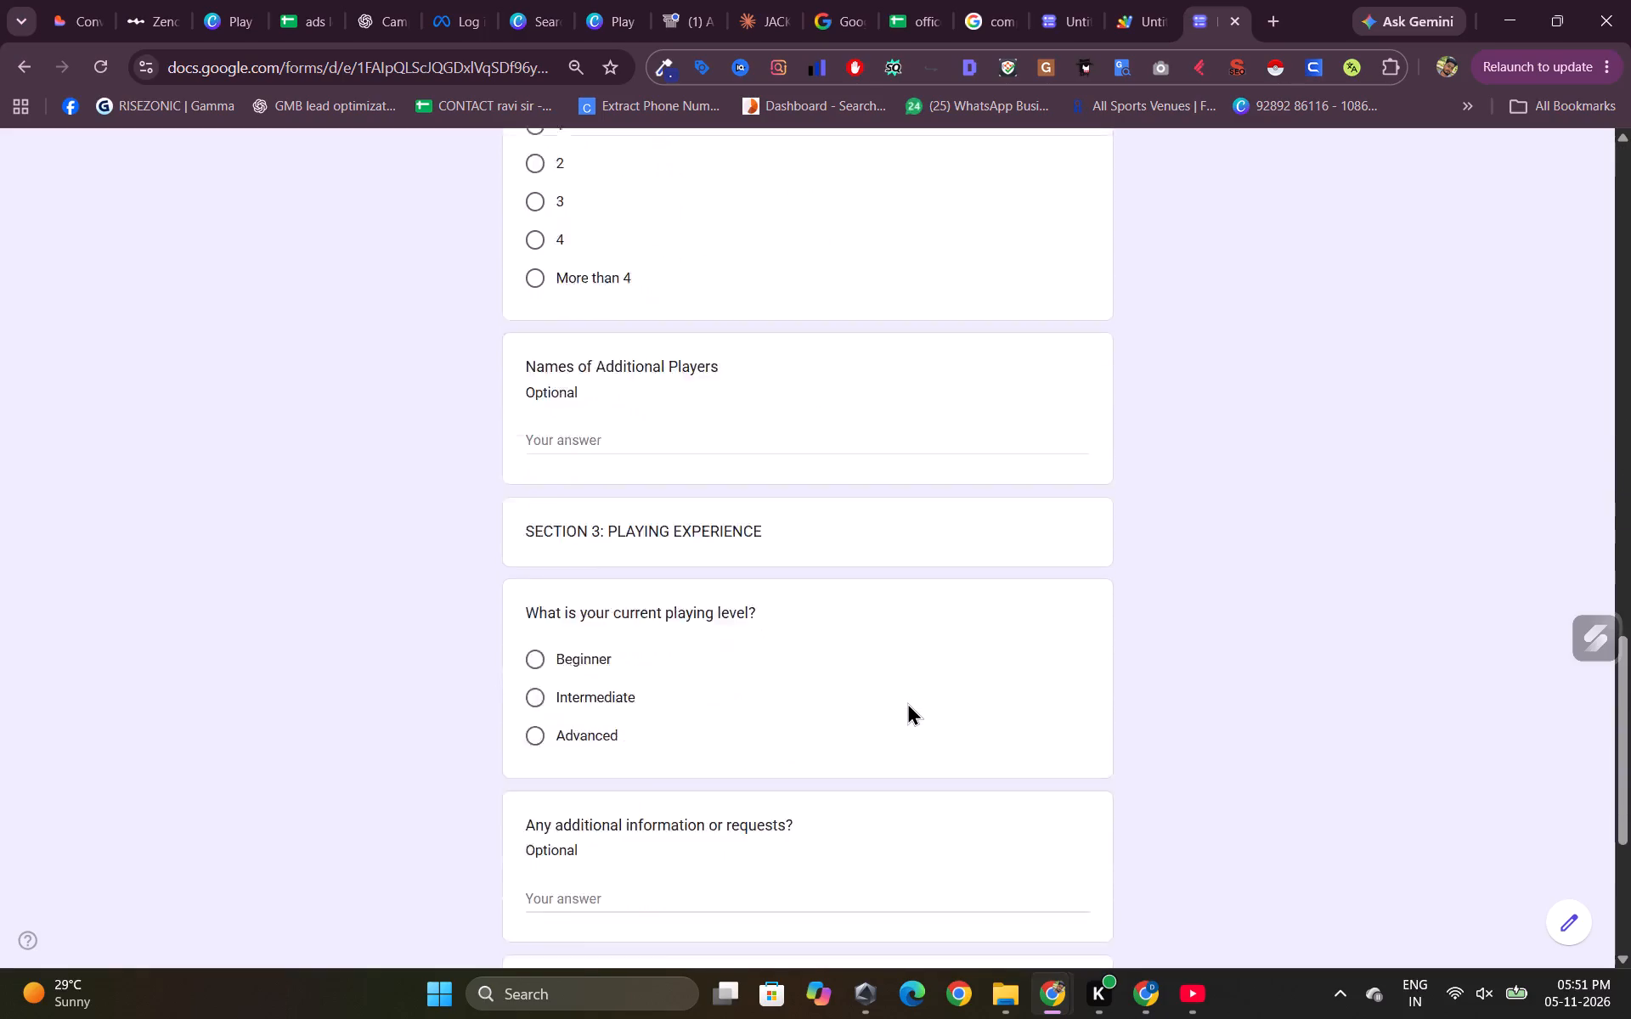
scroll(907, 702, down, 4)
scroll(907, 702, up, 7)
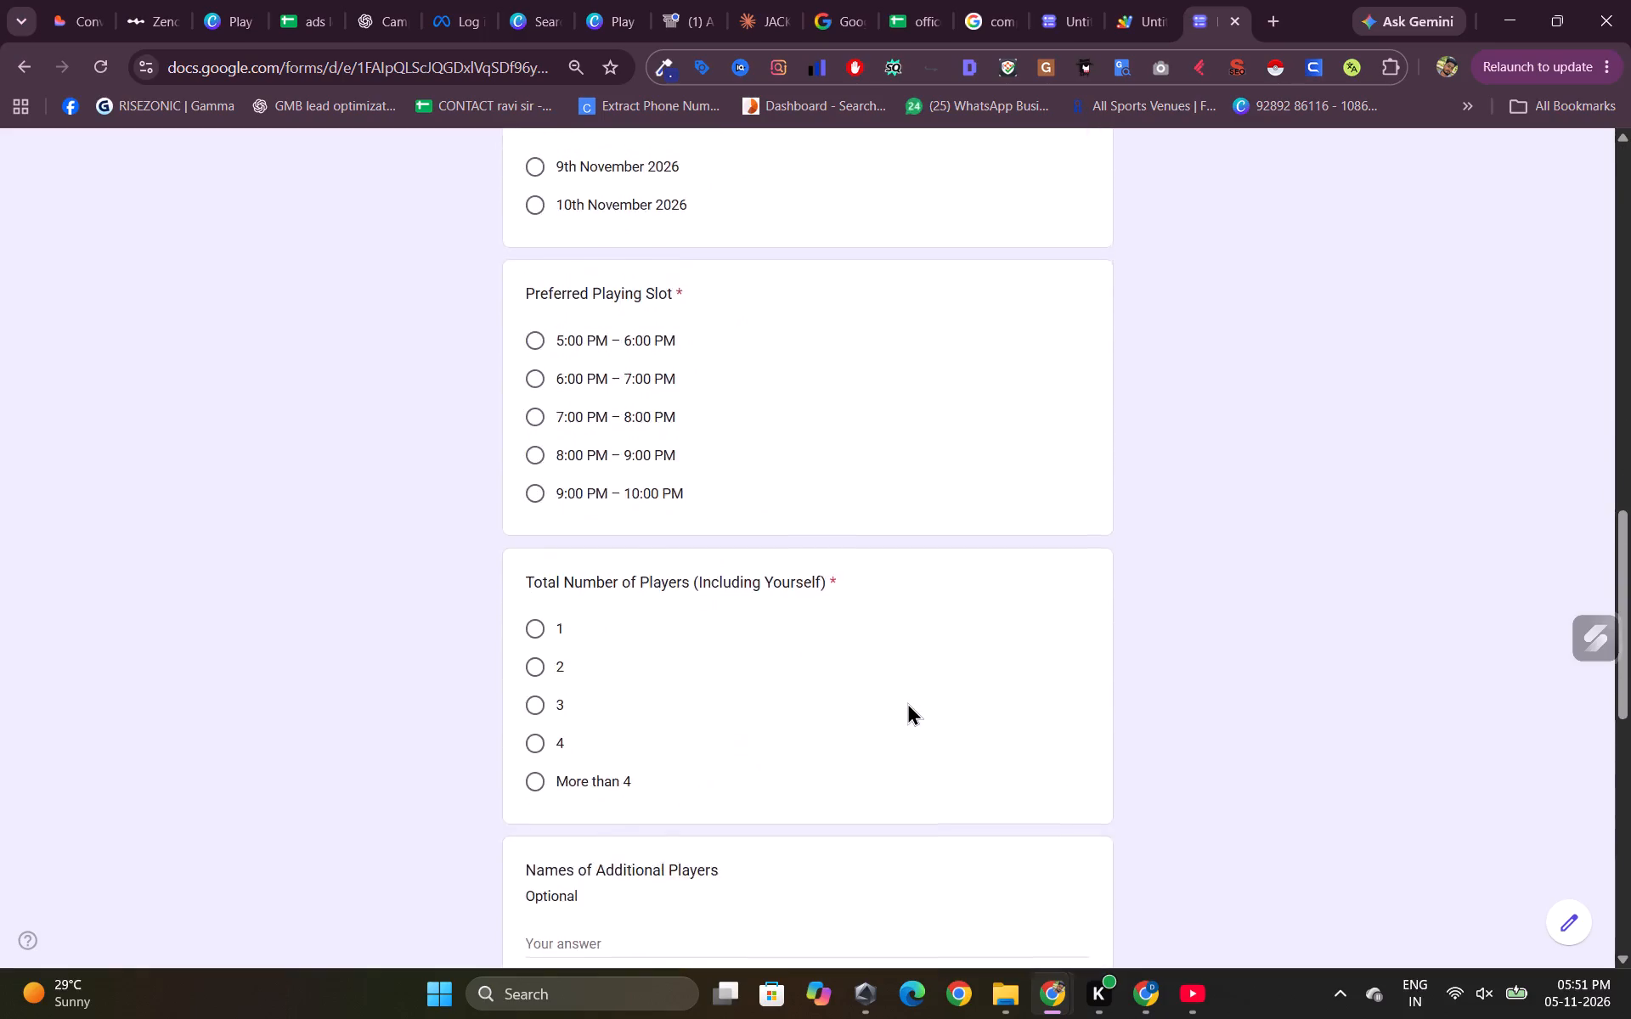
scroll(907, 702, up, 6)
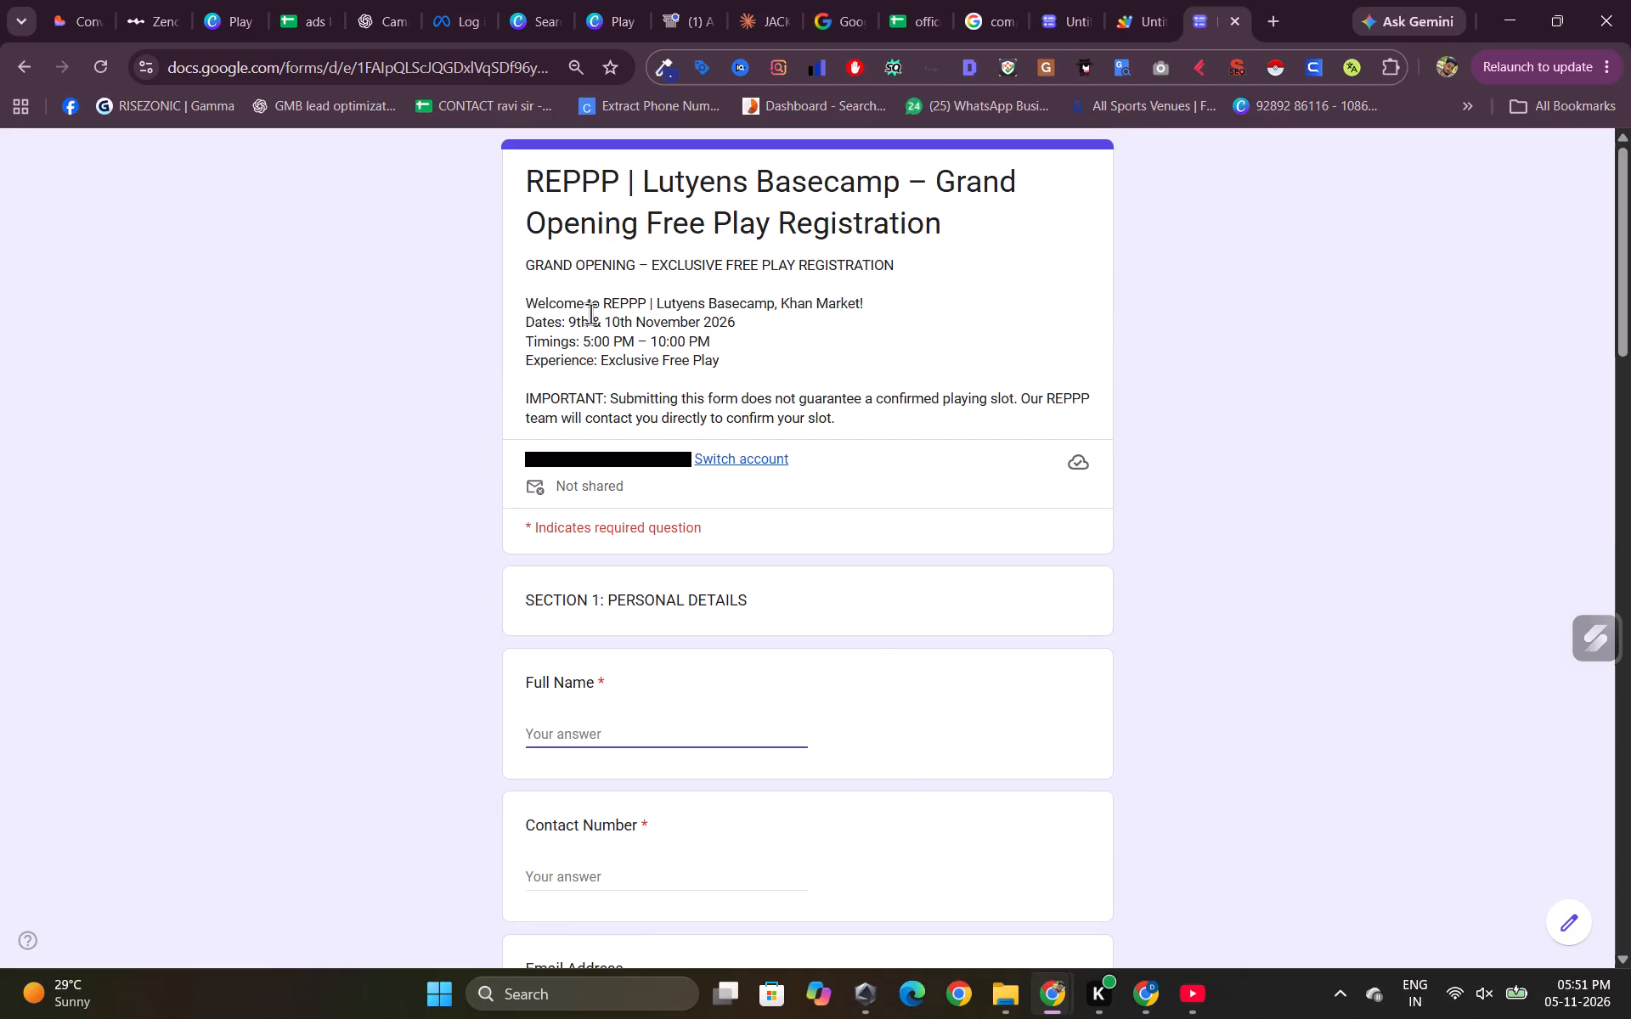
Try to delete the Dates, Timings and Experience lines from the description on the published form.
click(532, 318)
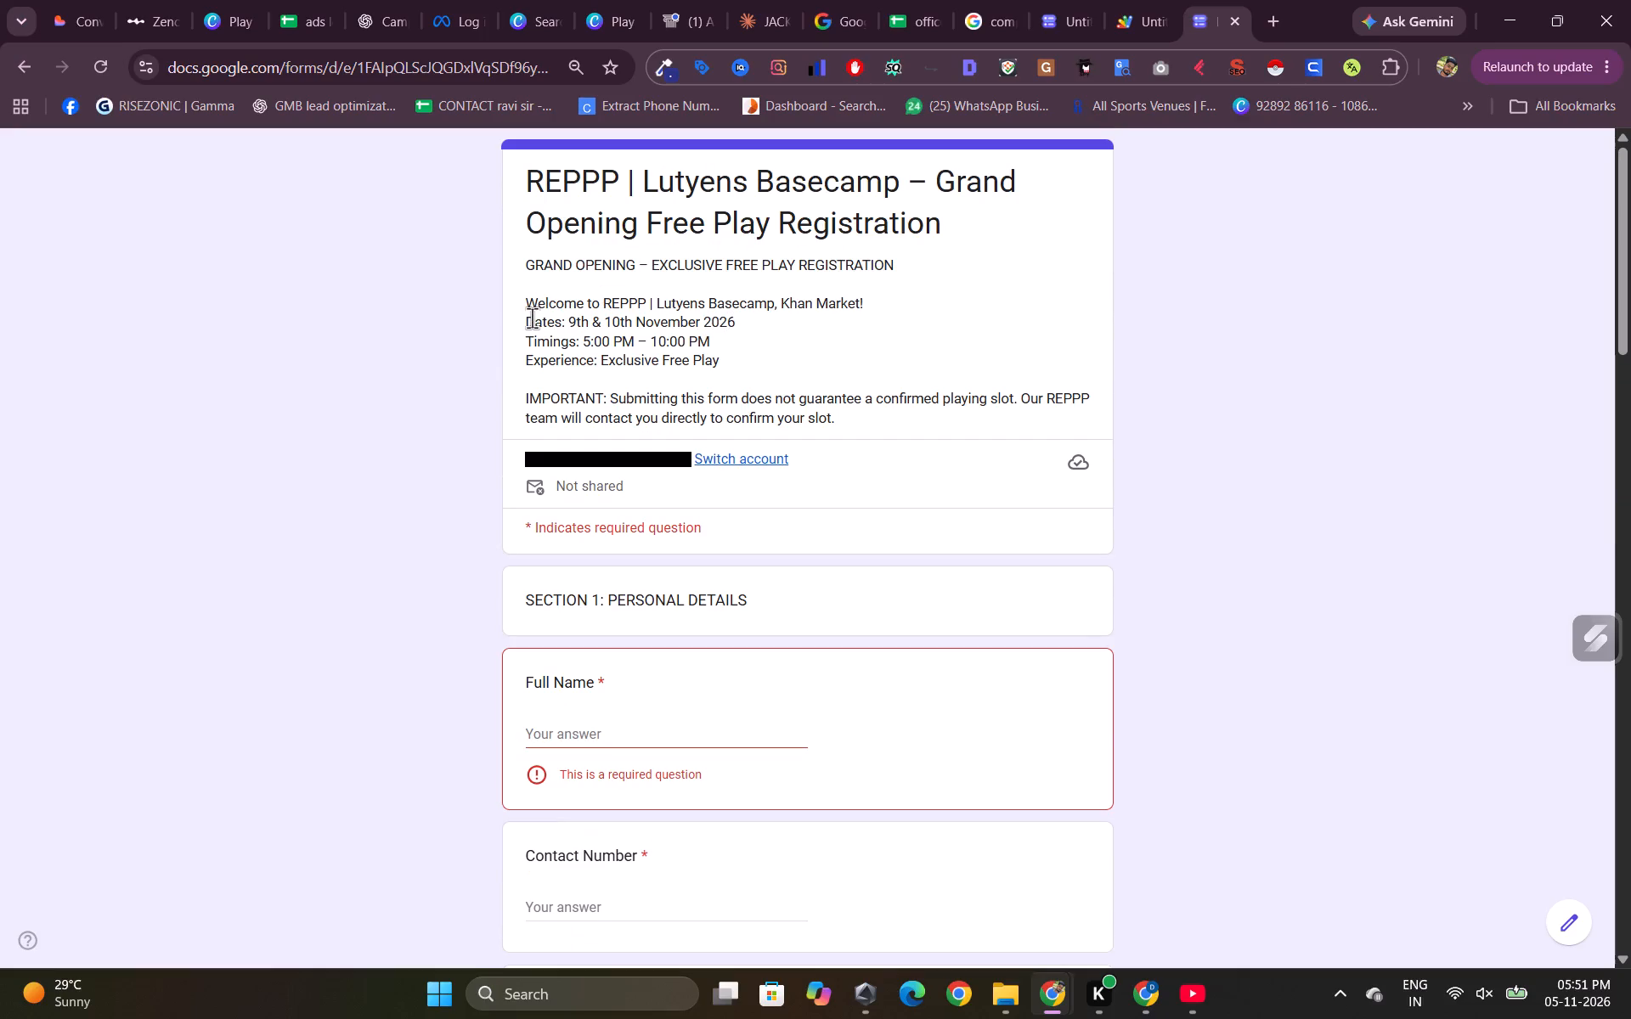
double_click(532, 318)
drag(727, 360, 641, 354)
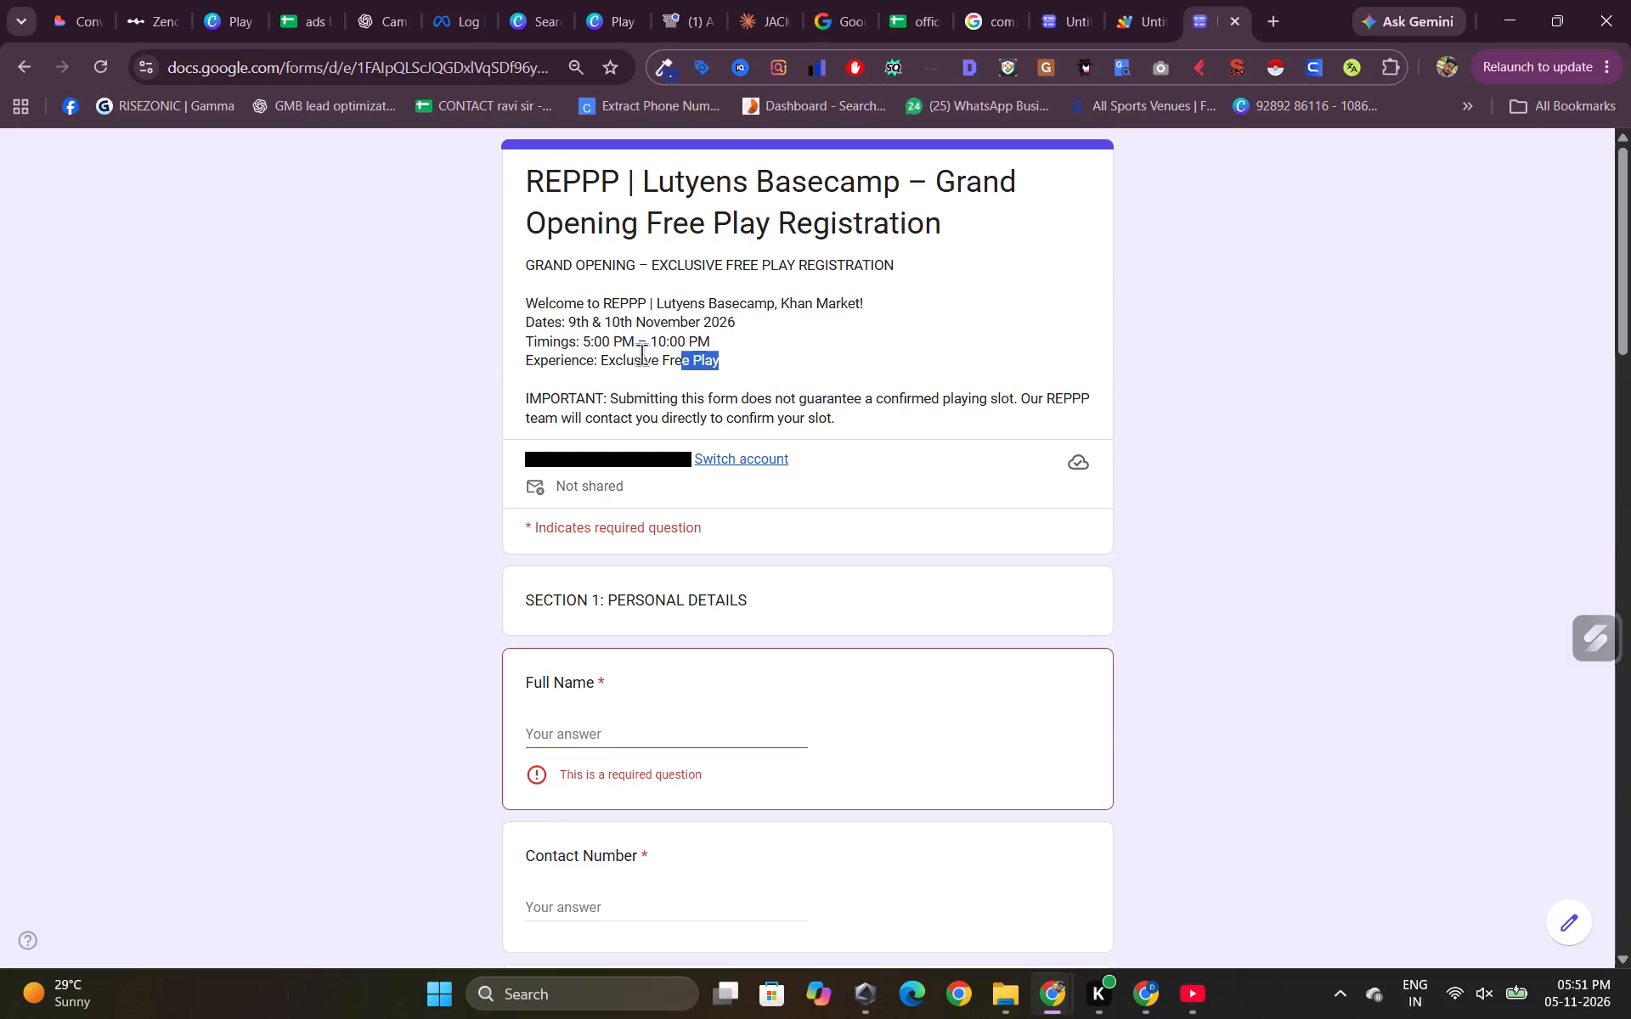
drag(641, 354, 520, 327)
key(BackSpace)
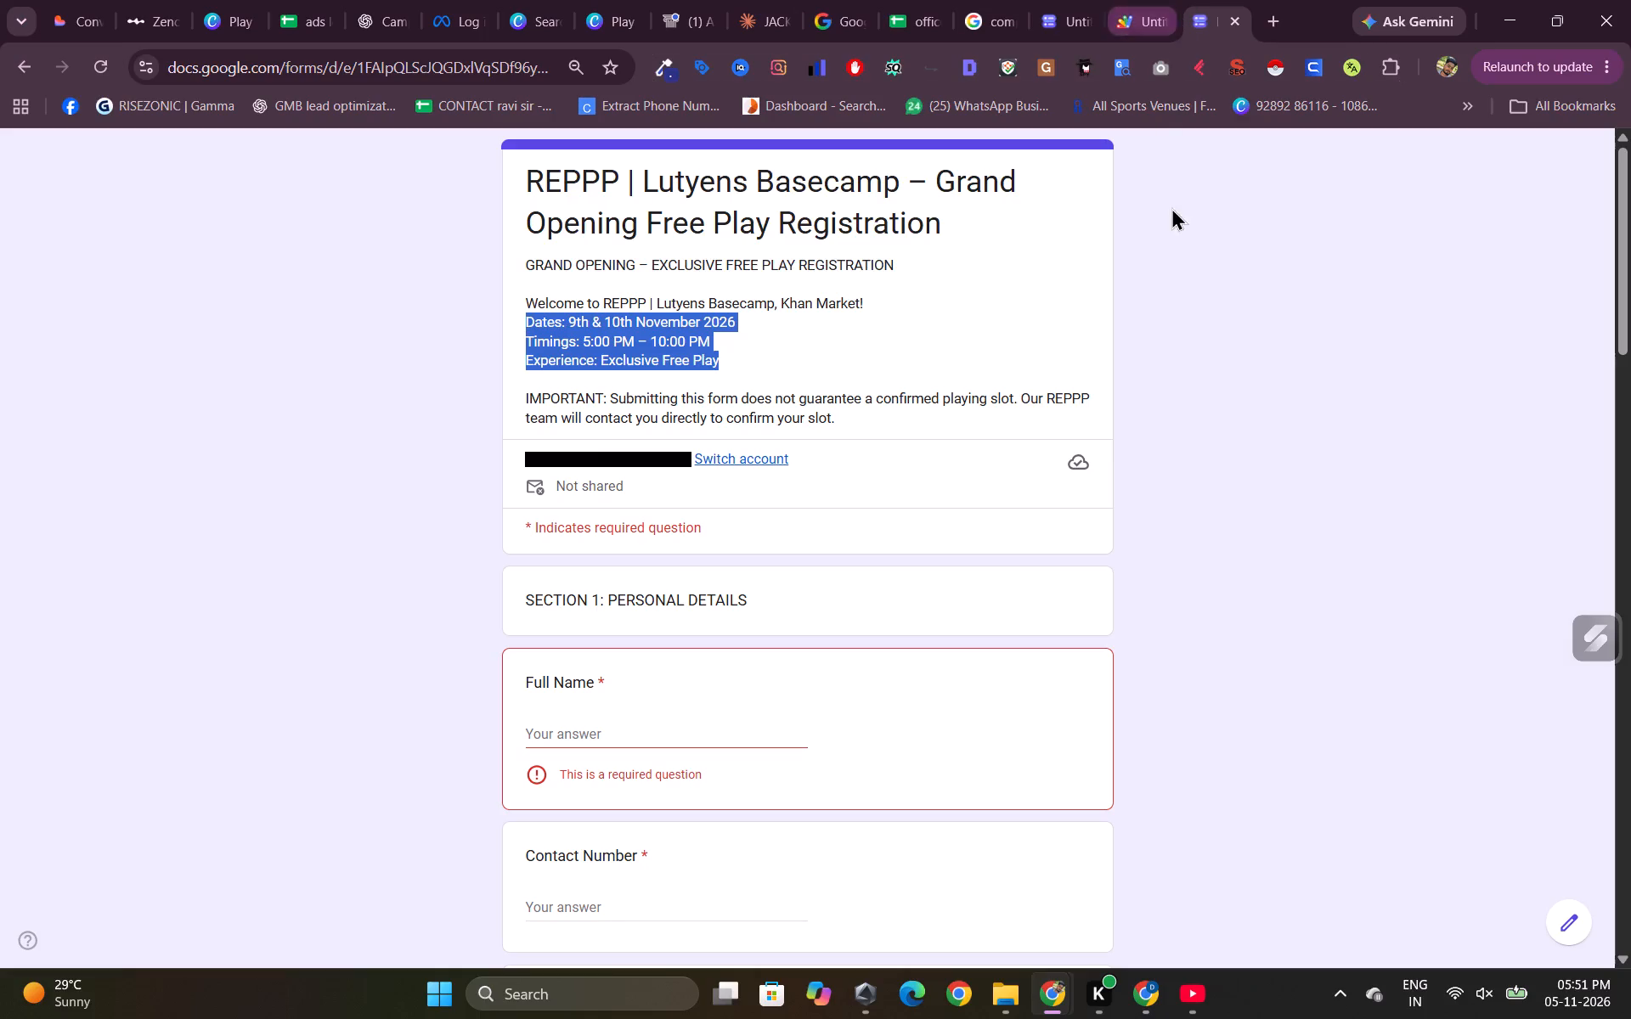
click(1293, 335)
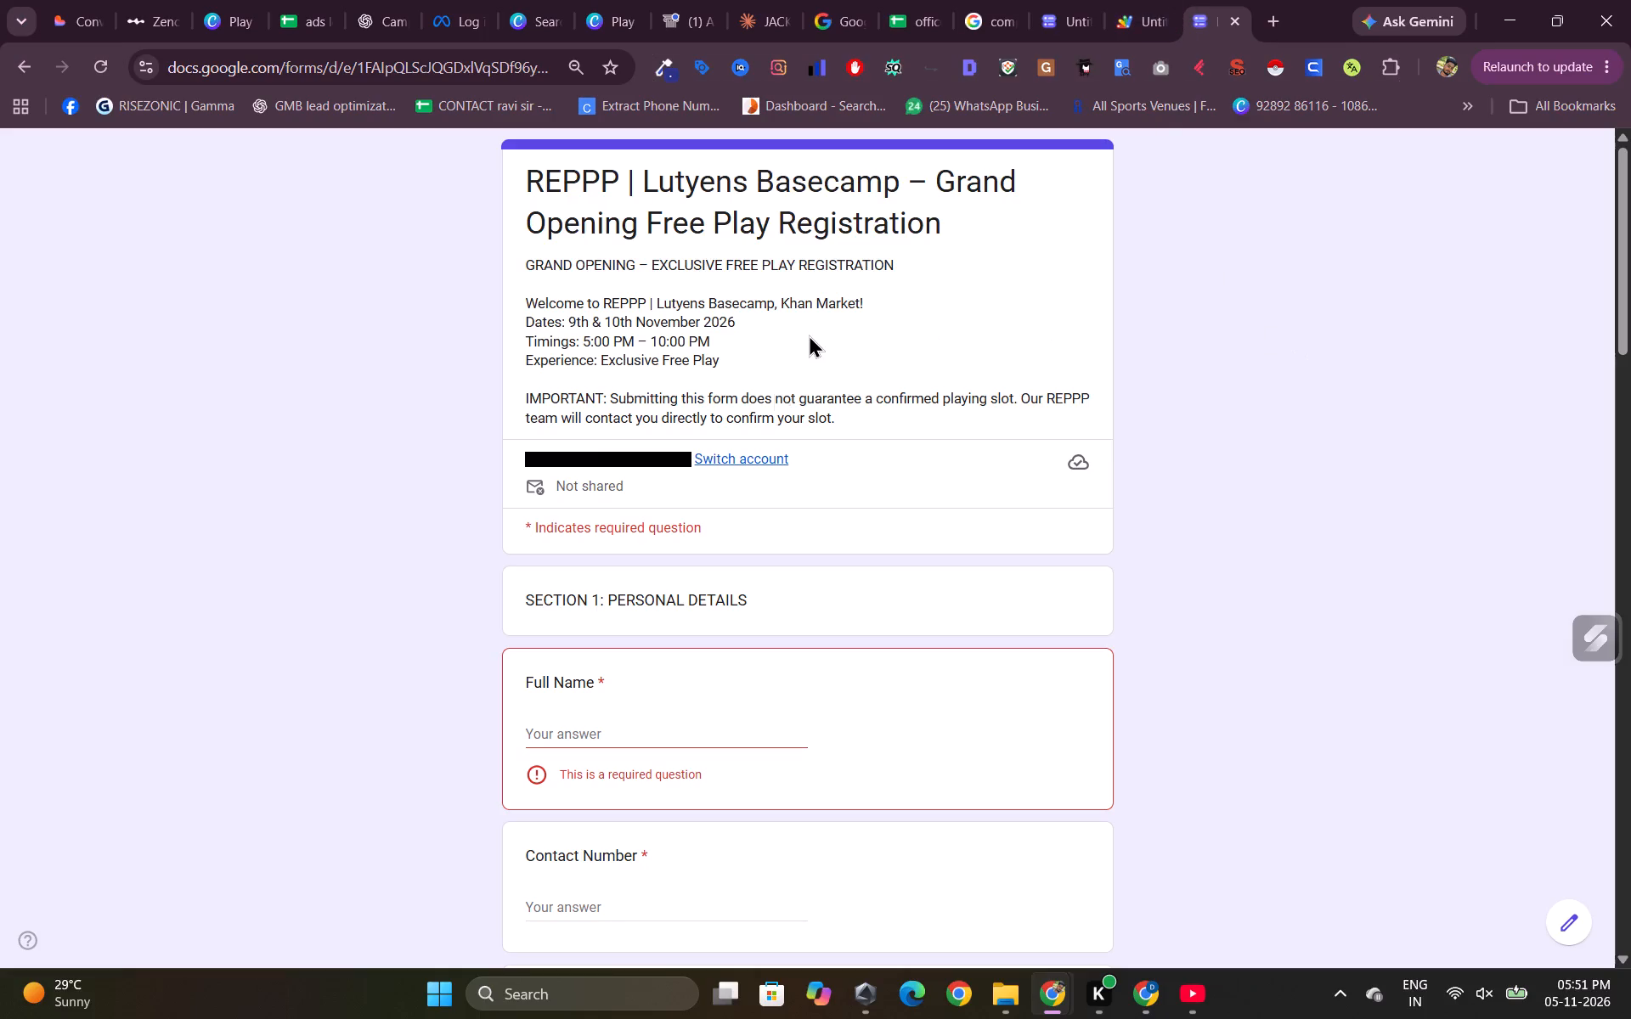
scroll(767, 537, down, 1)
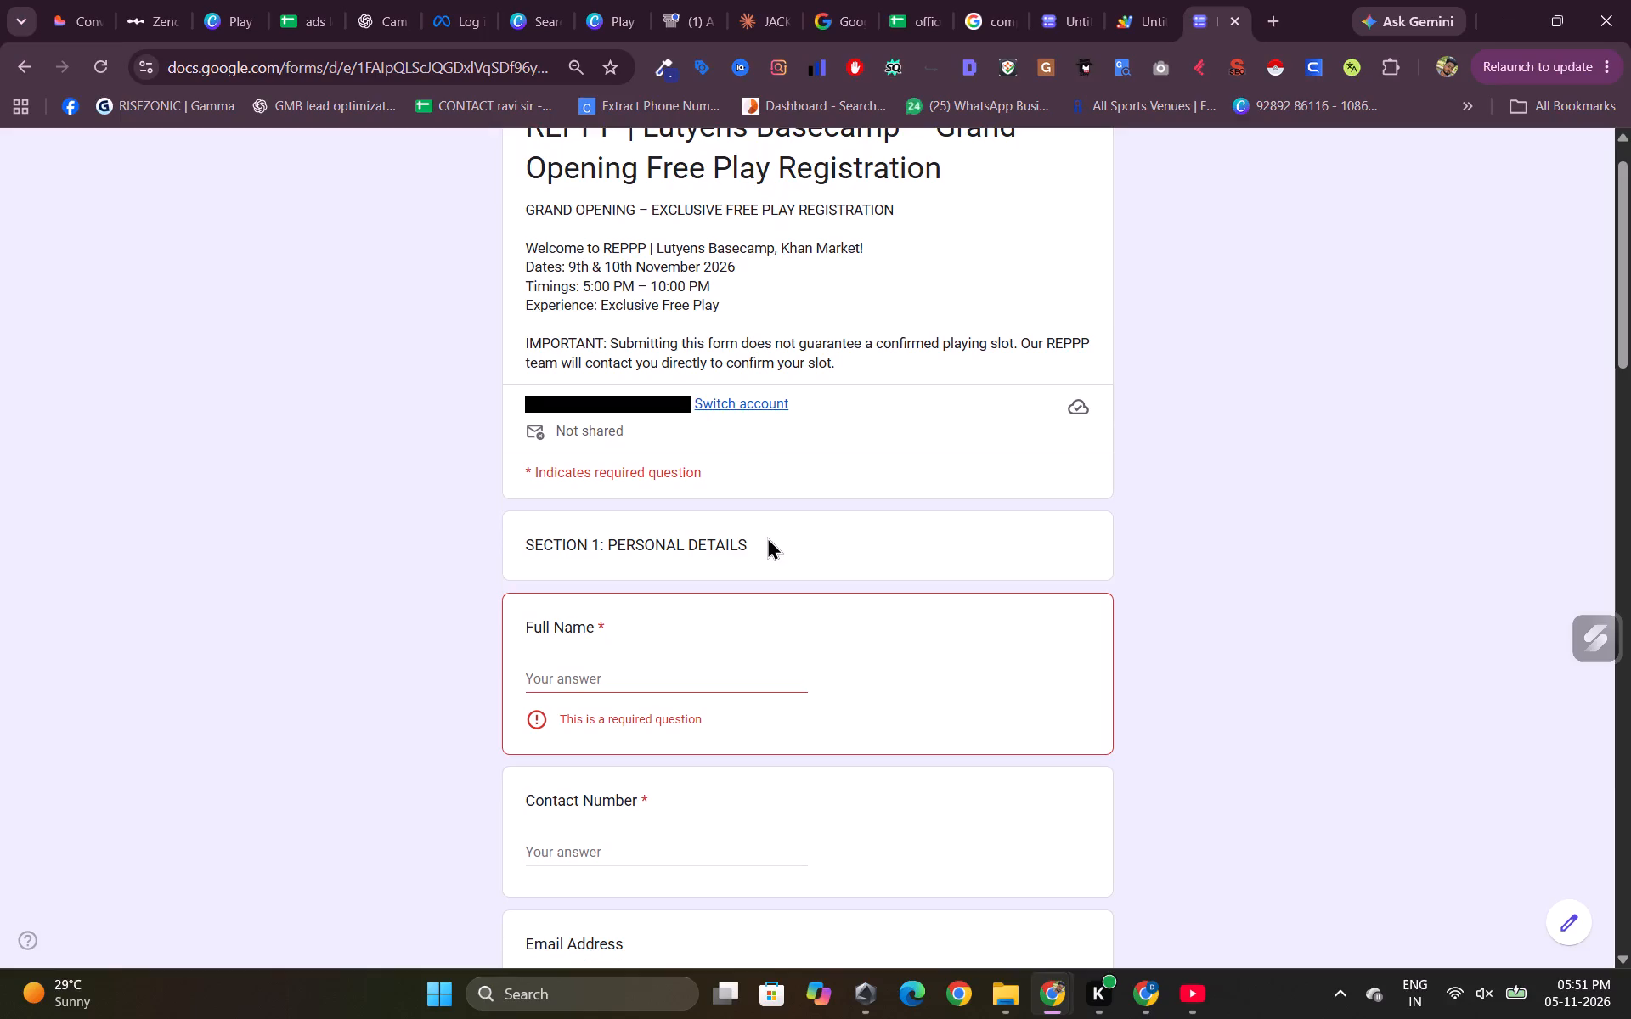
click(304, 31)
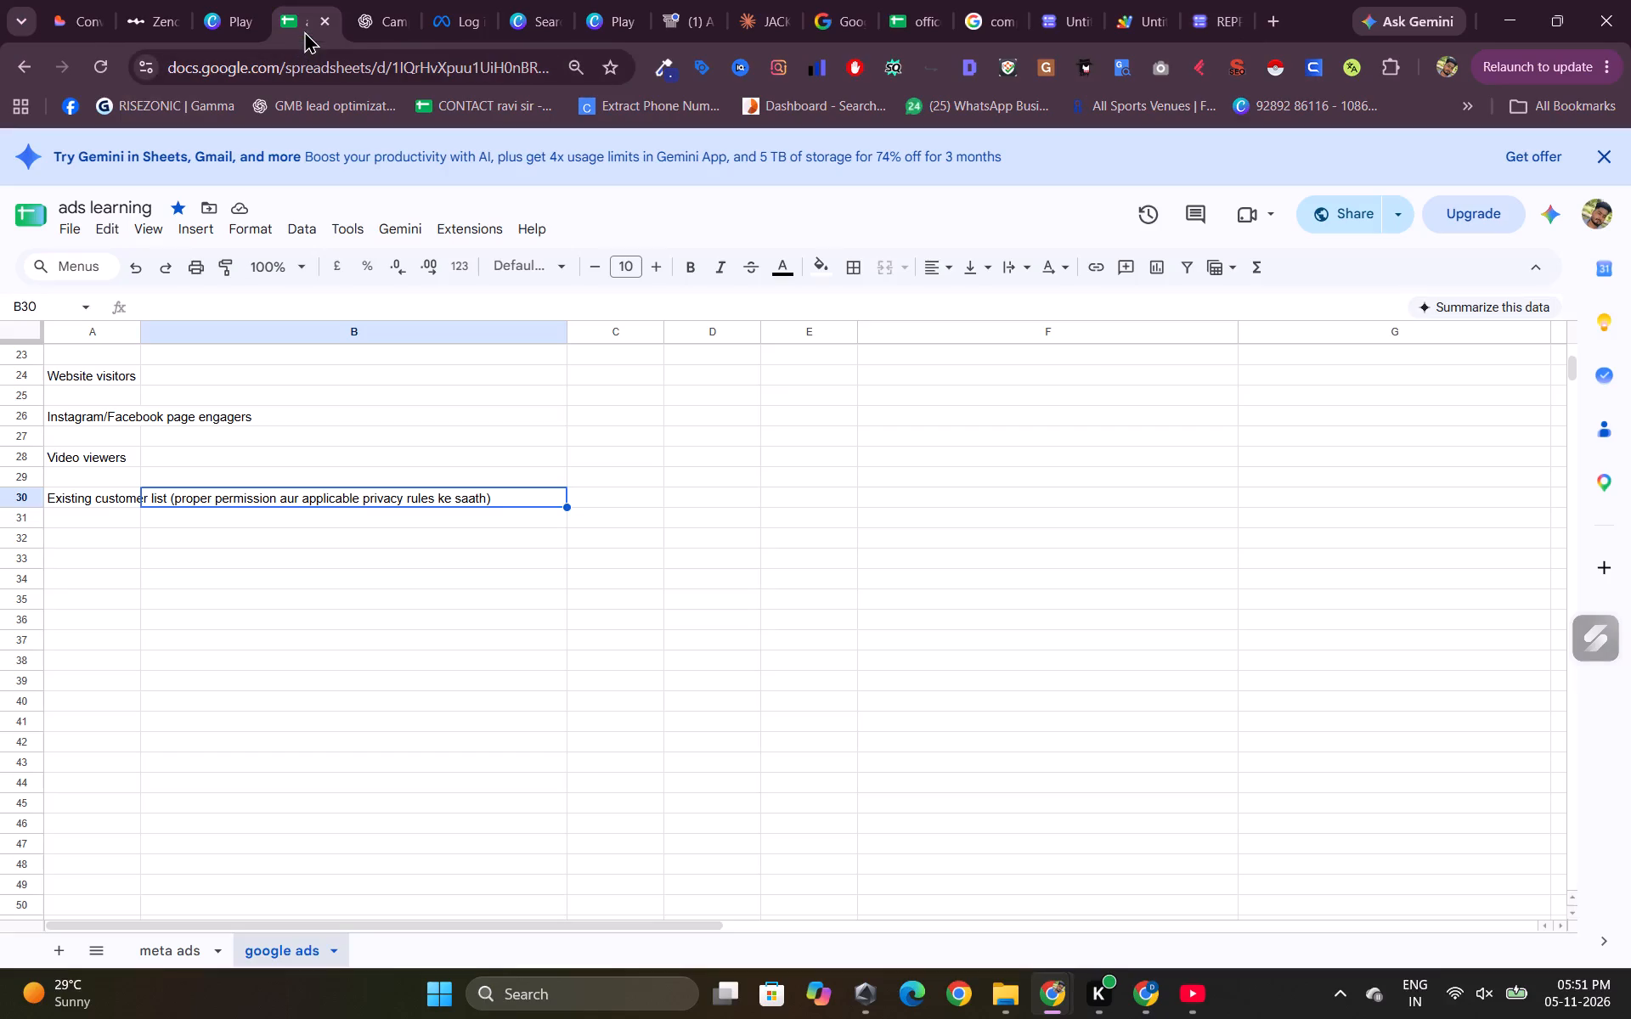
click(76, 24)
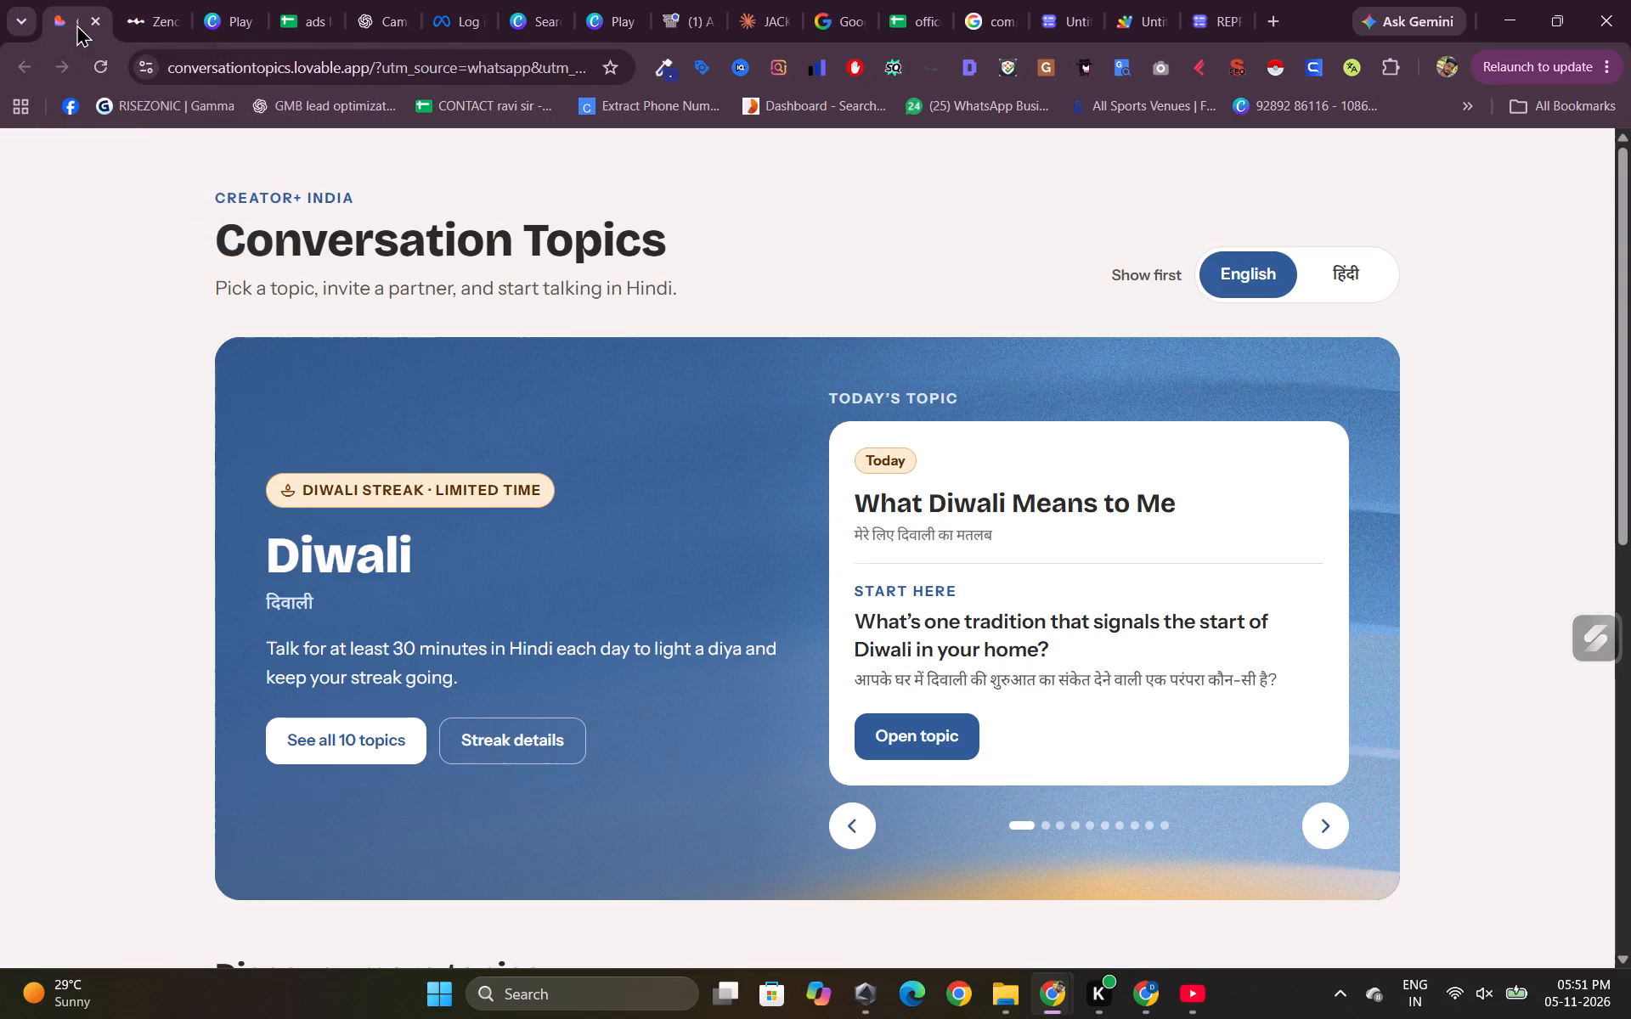
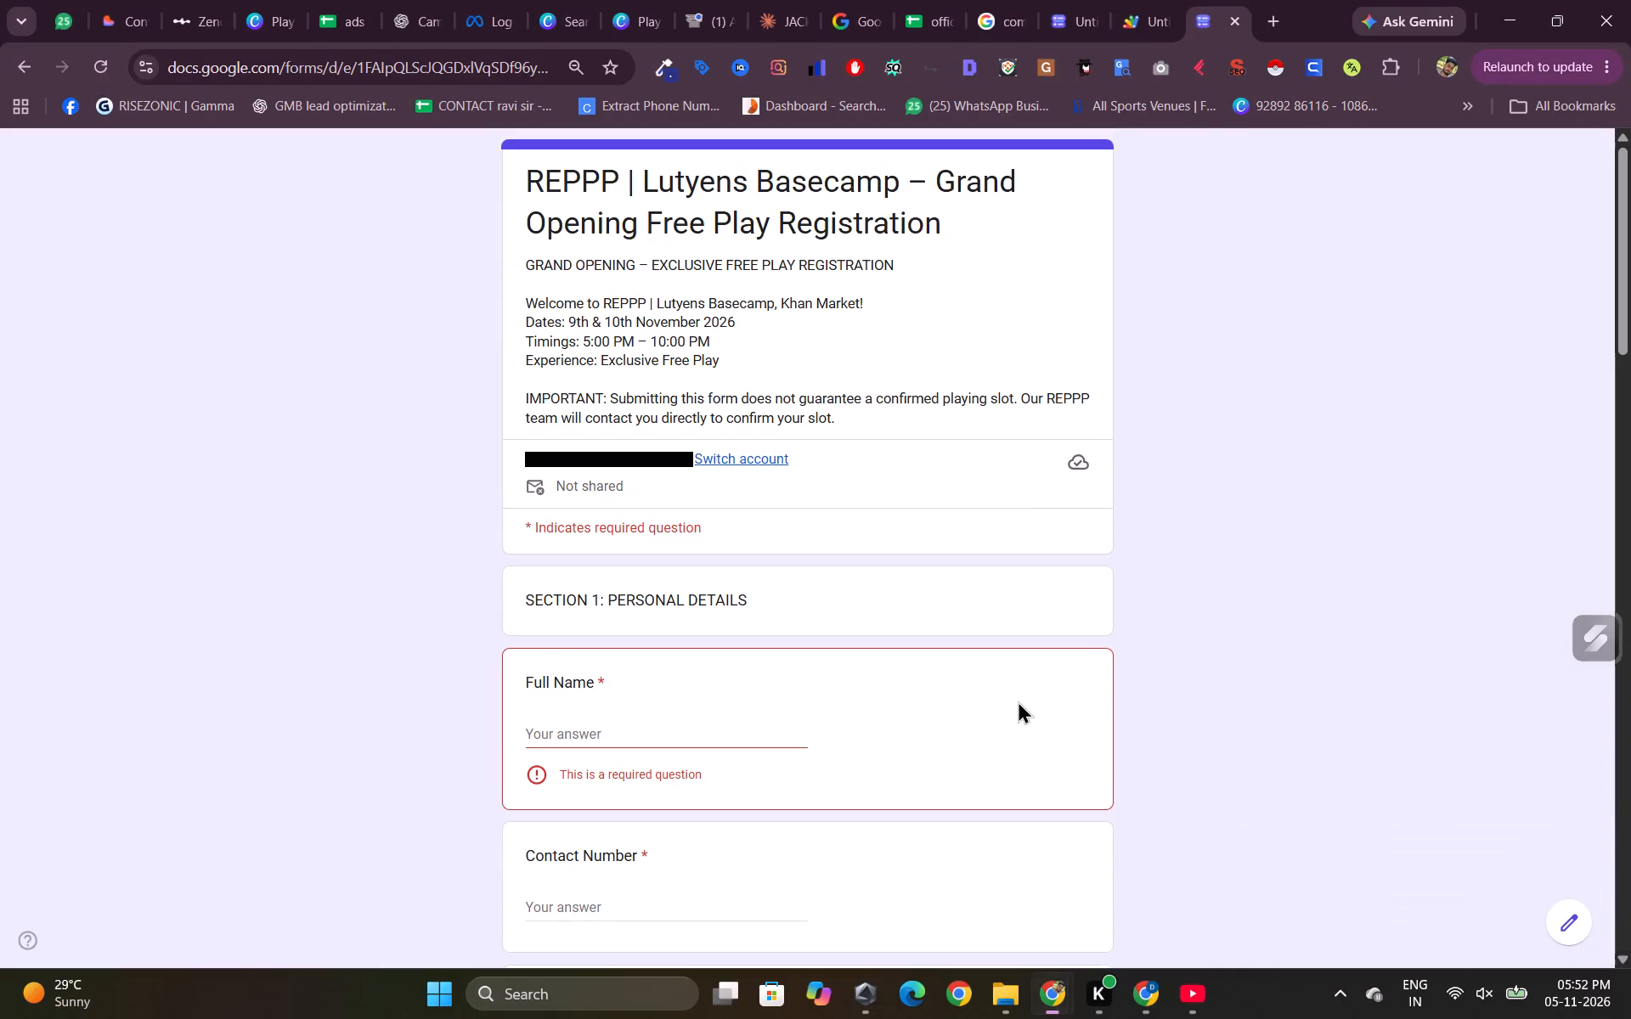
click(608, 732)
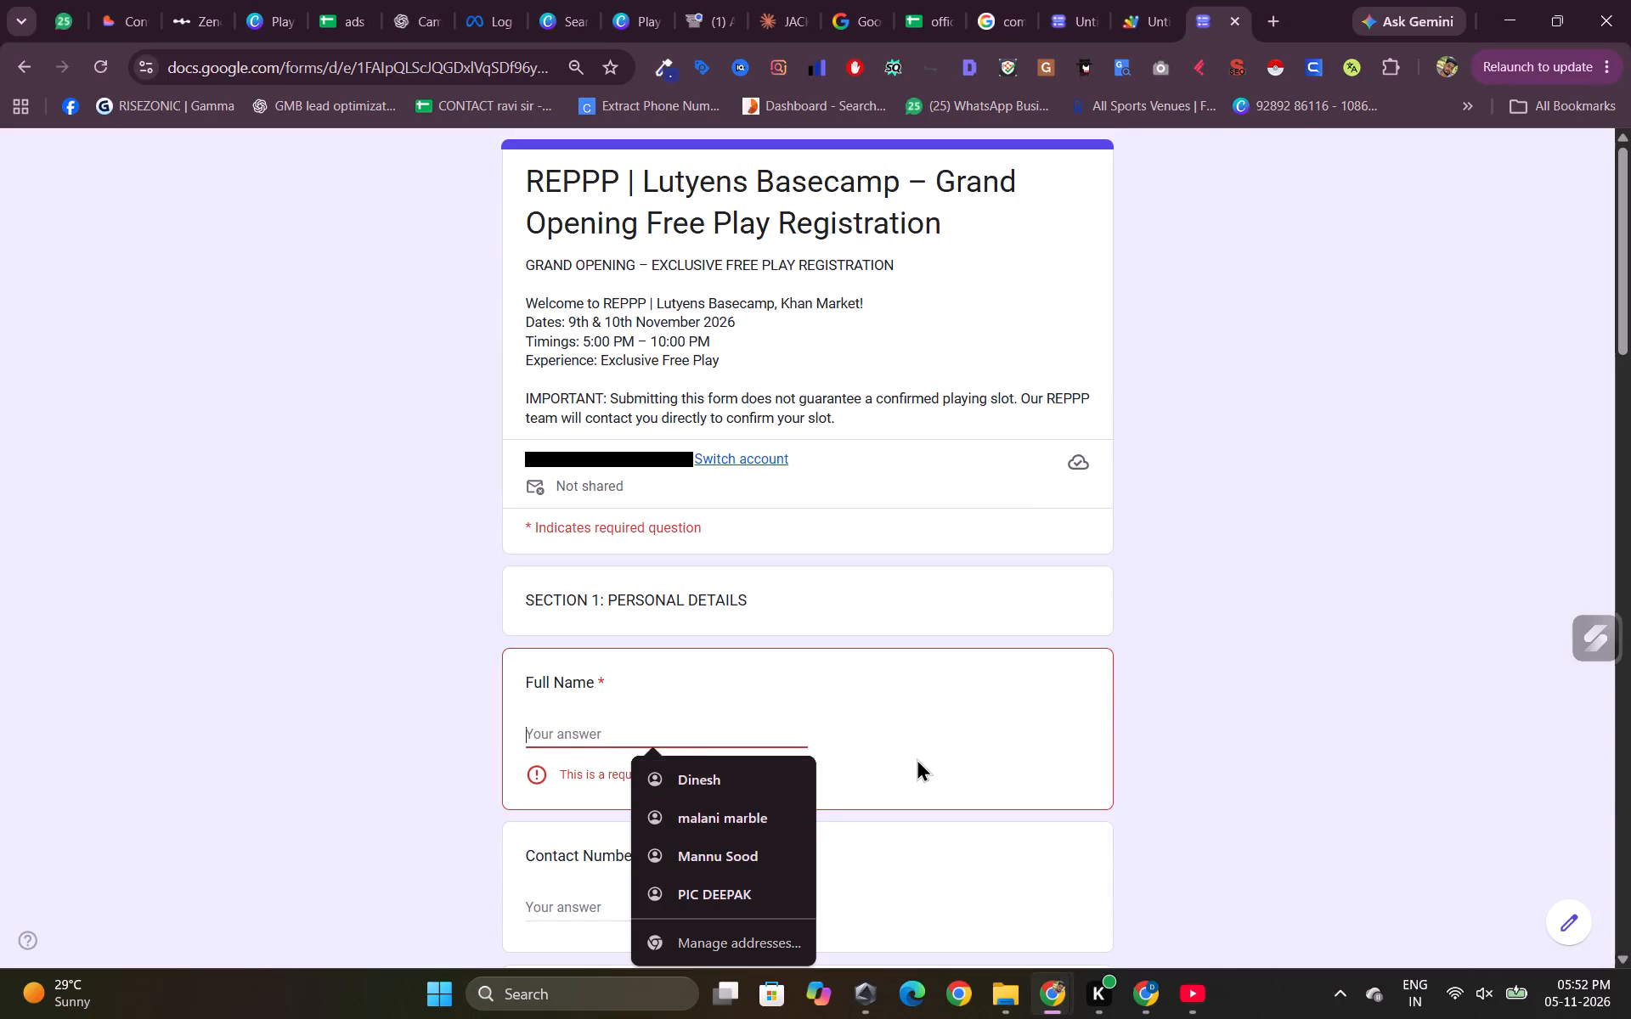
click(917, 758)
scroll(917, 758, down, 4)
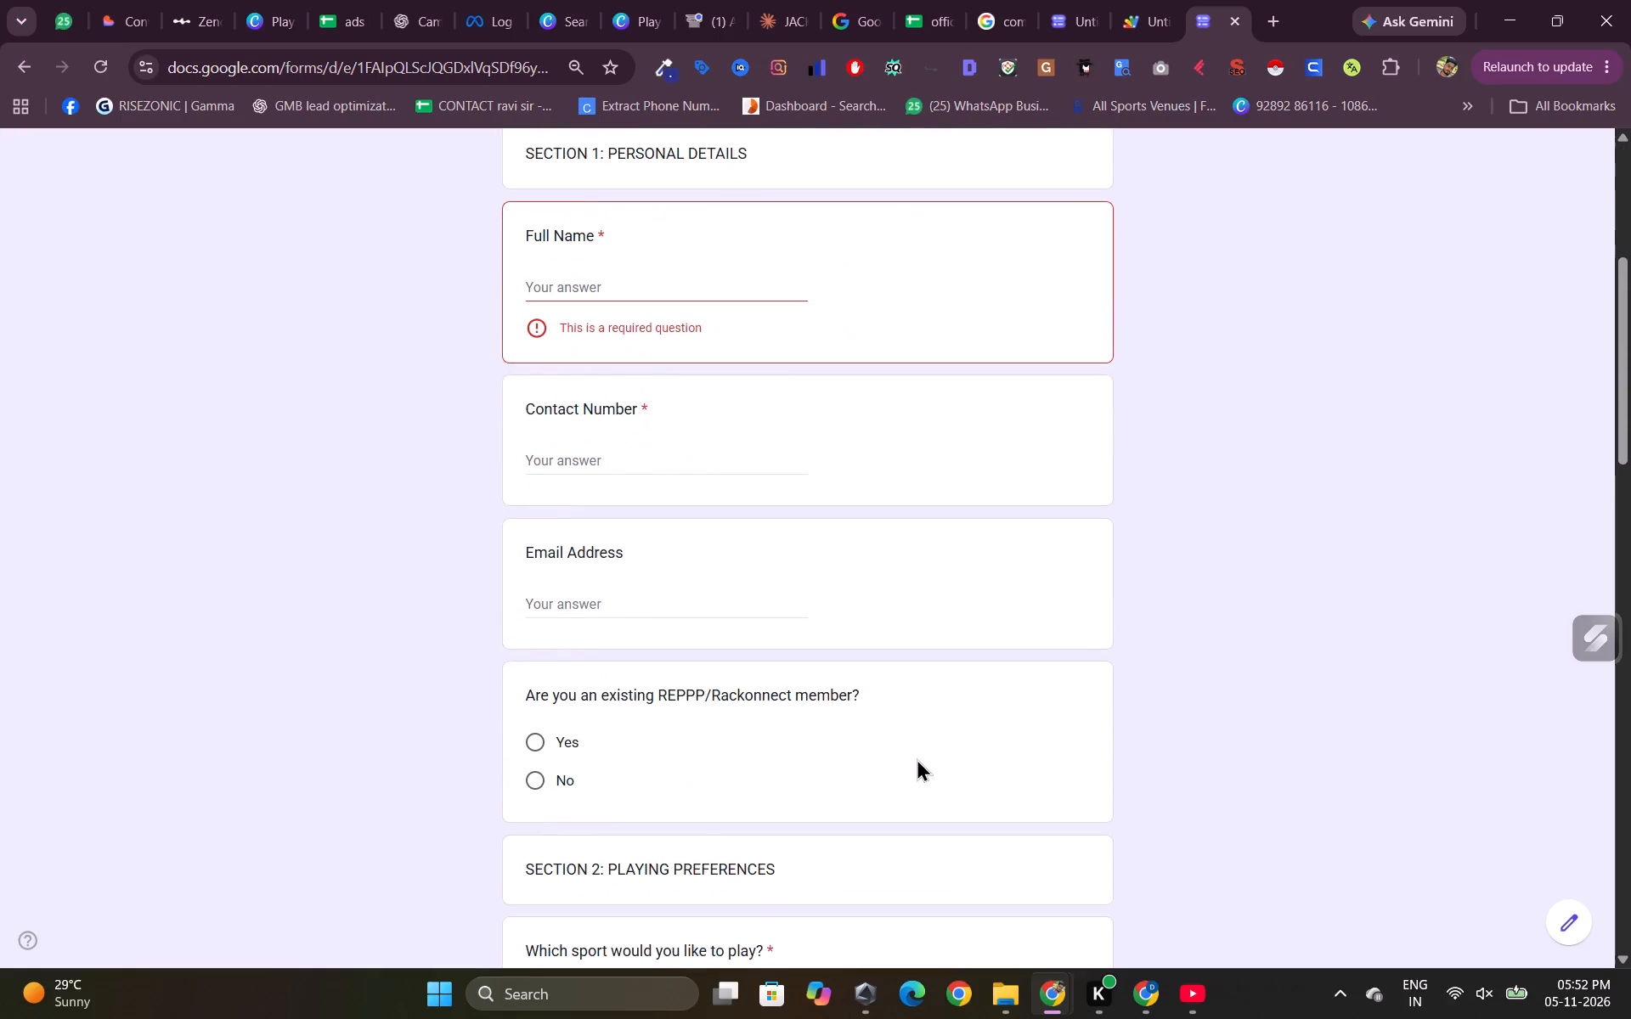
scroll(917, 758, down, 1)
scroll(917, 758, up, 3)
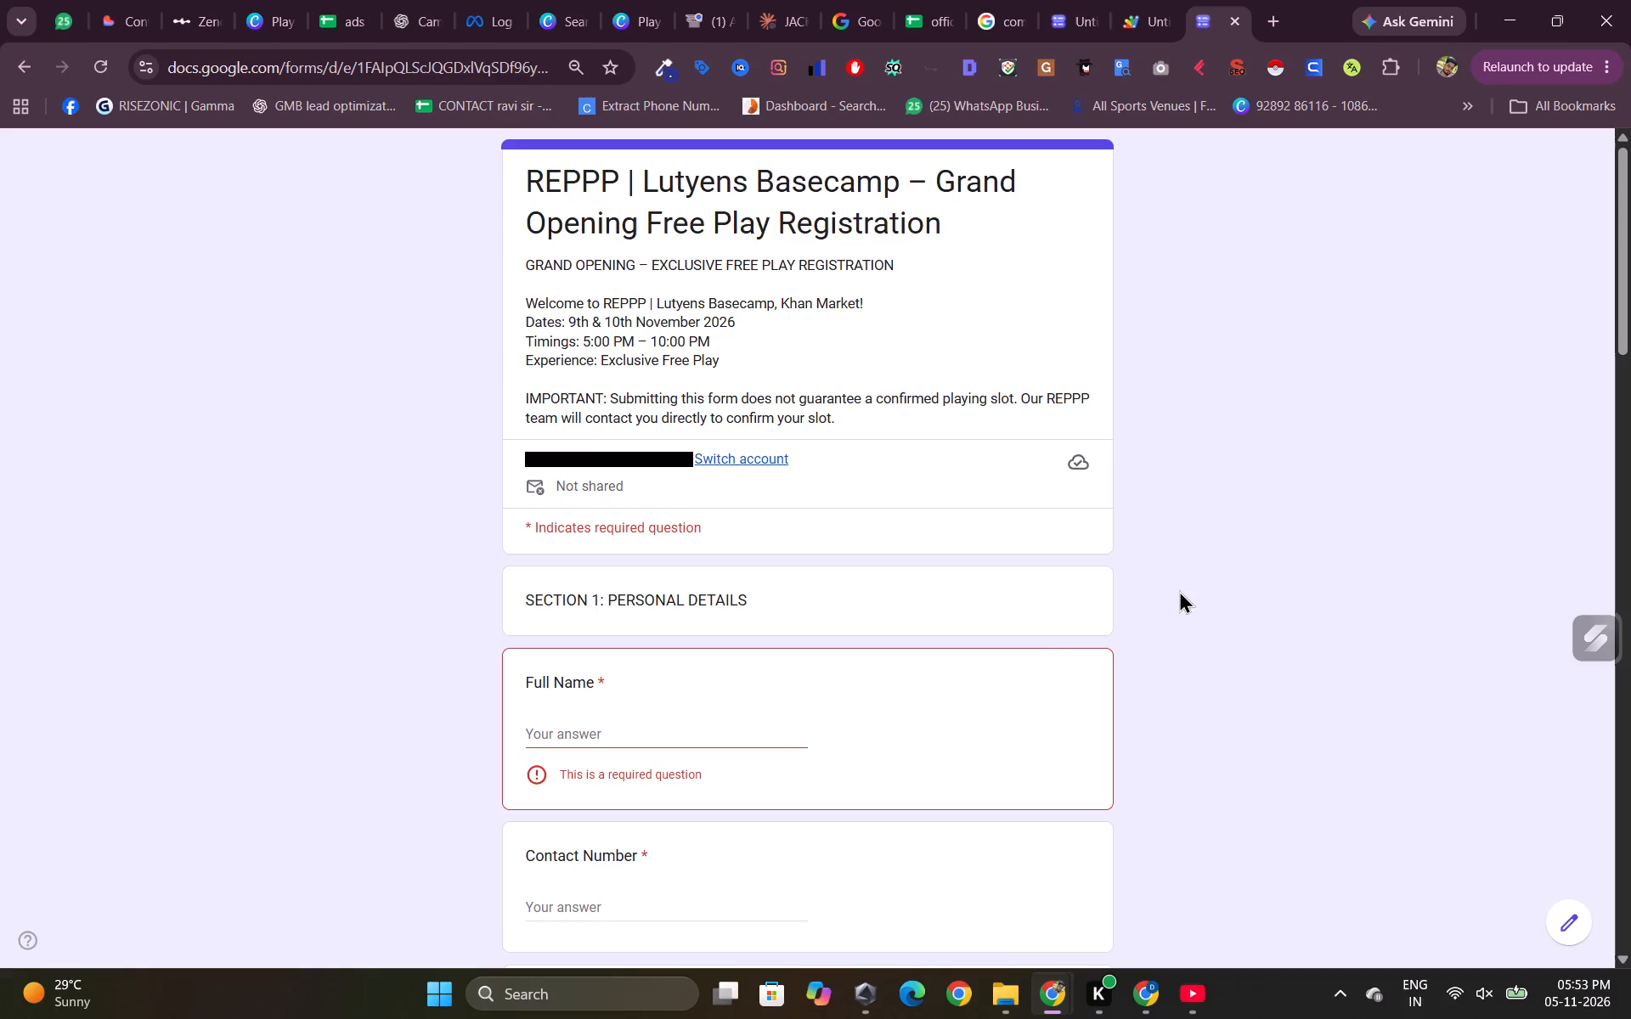
click(1156, 29)
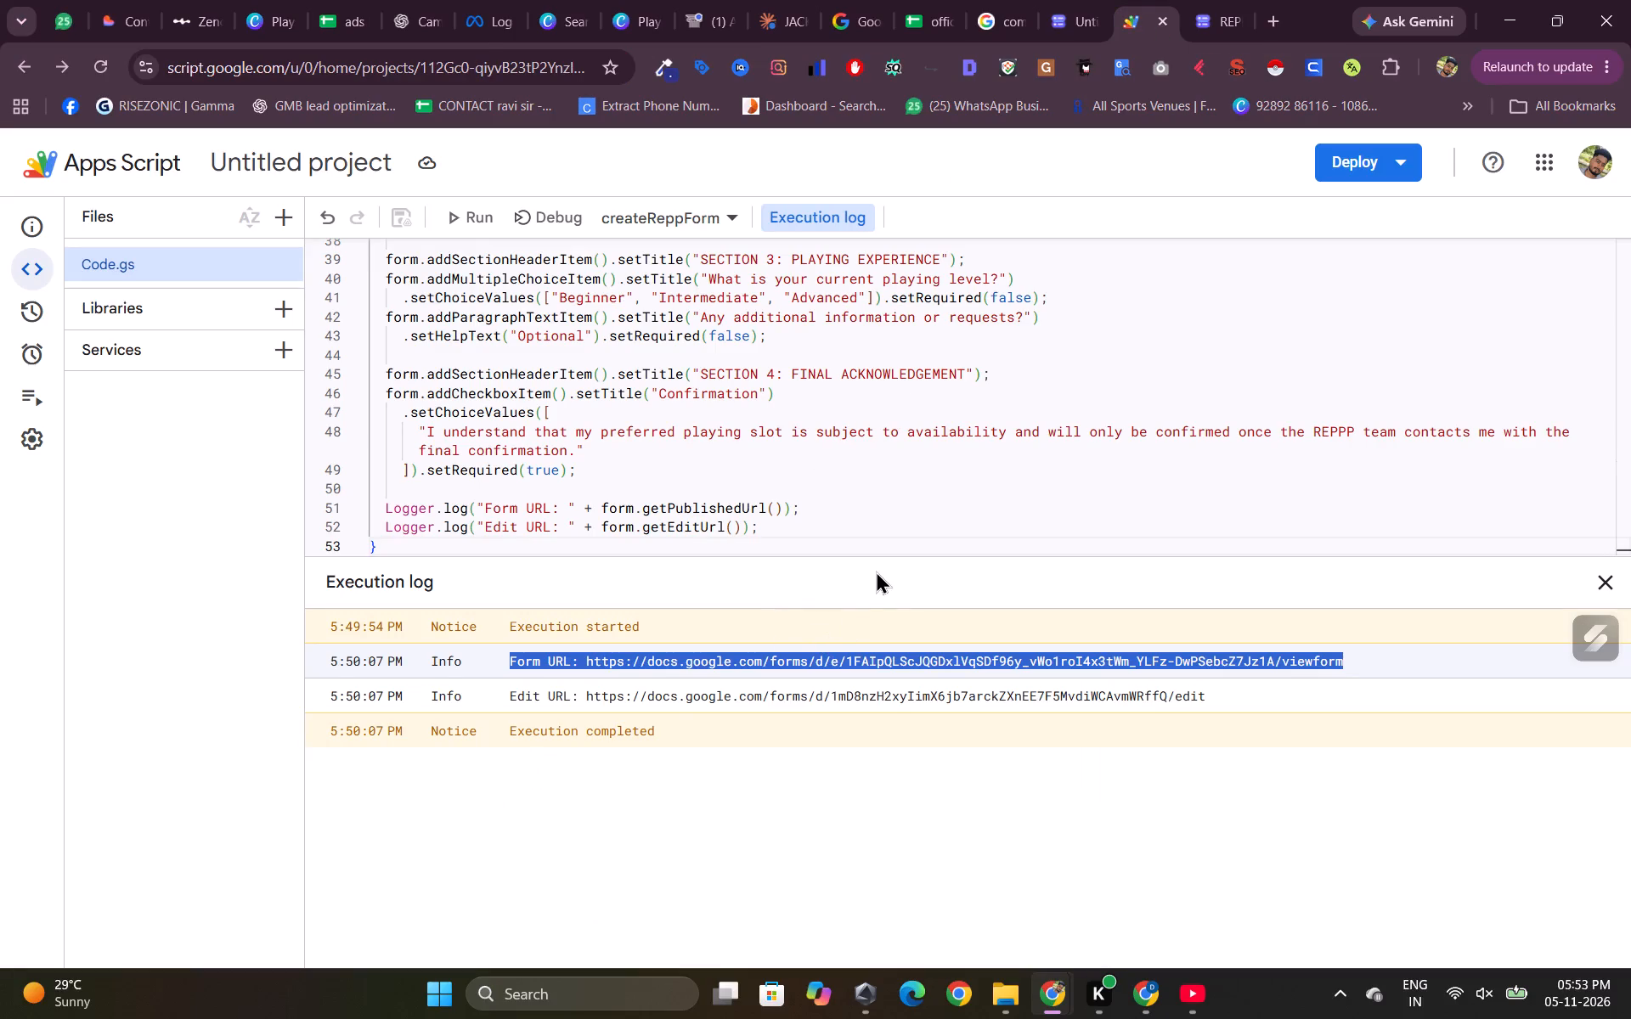
click(883, 569)
scroll(883, 422, up, 1)
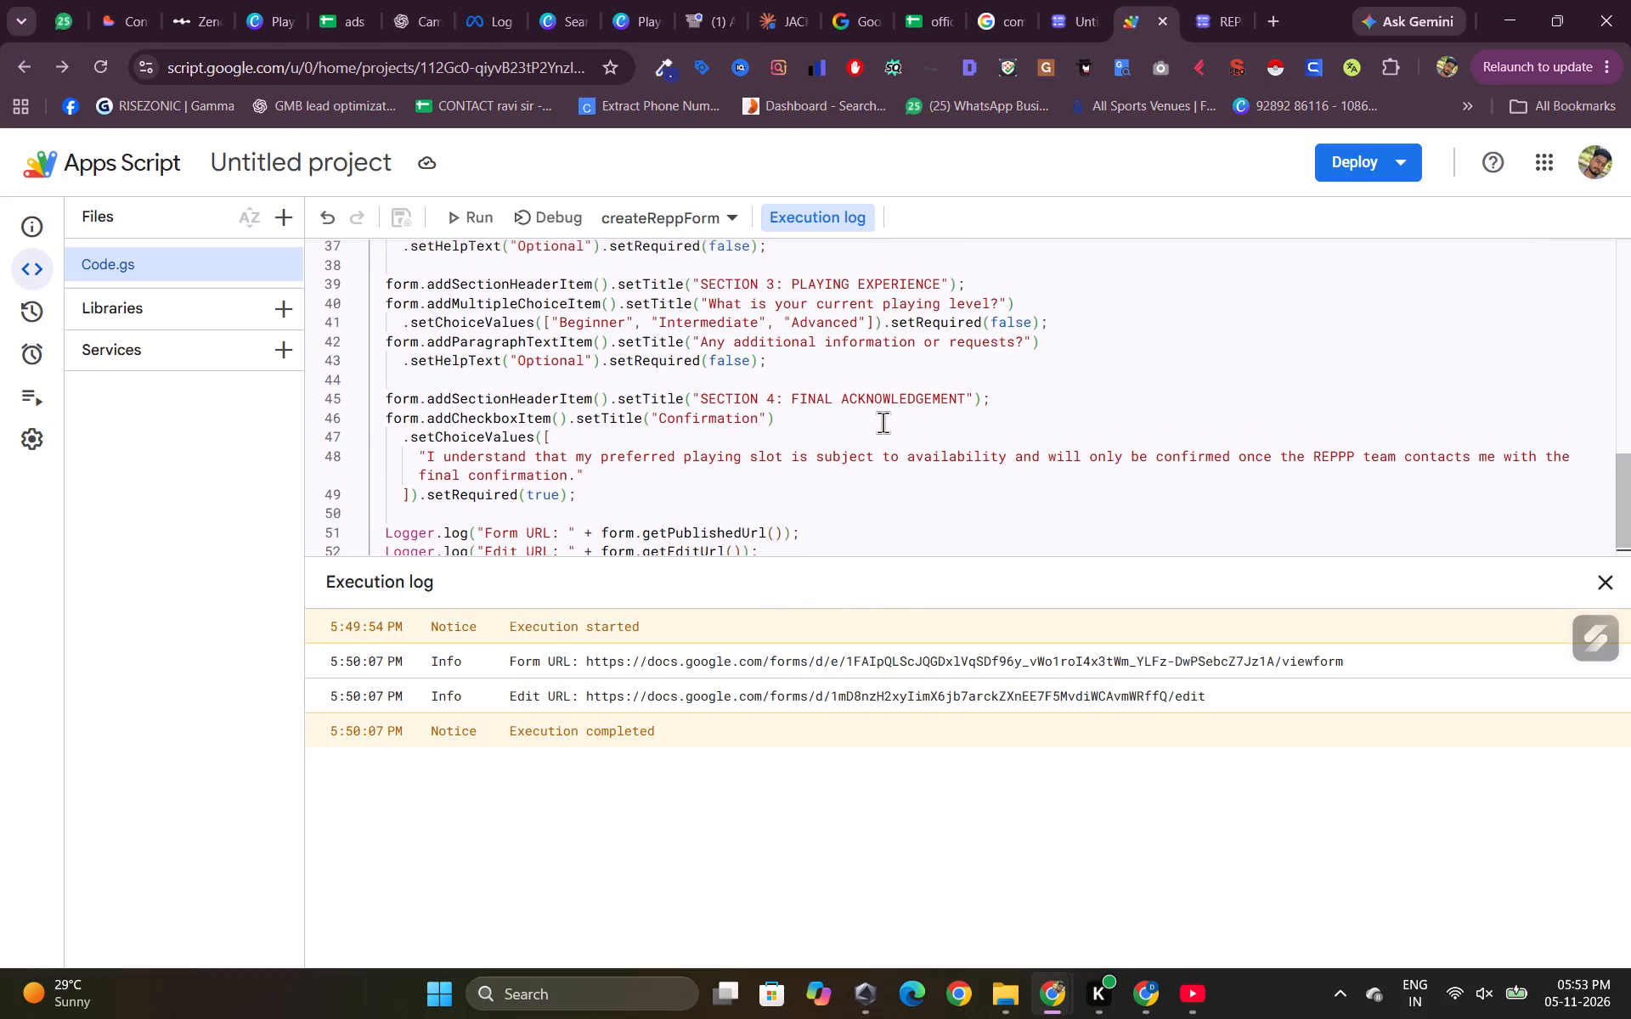
click(872, 698)
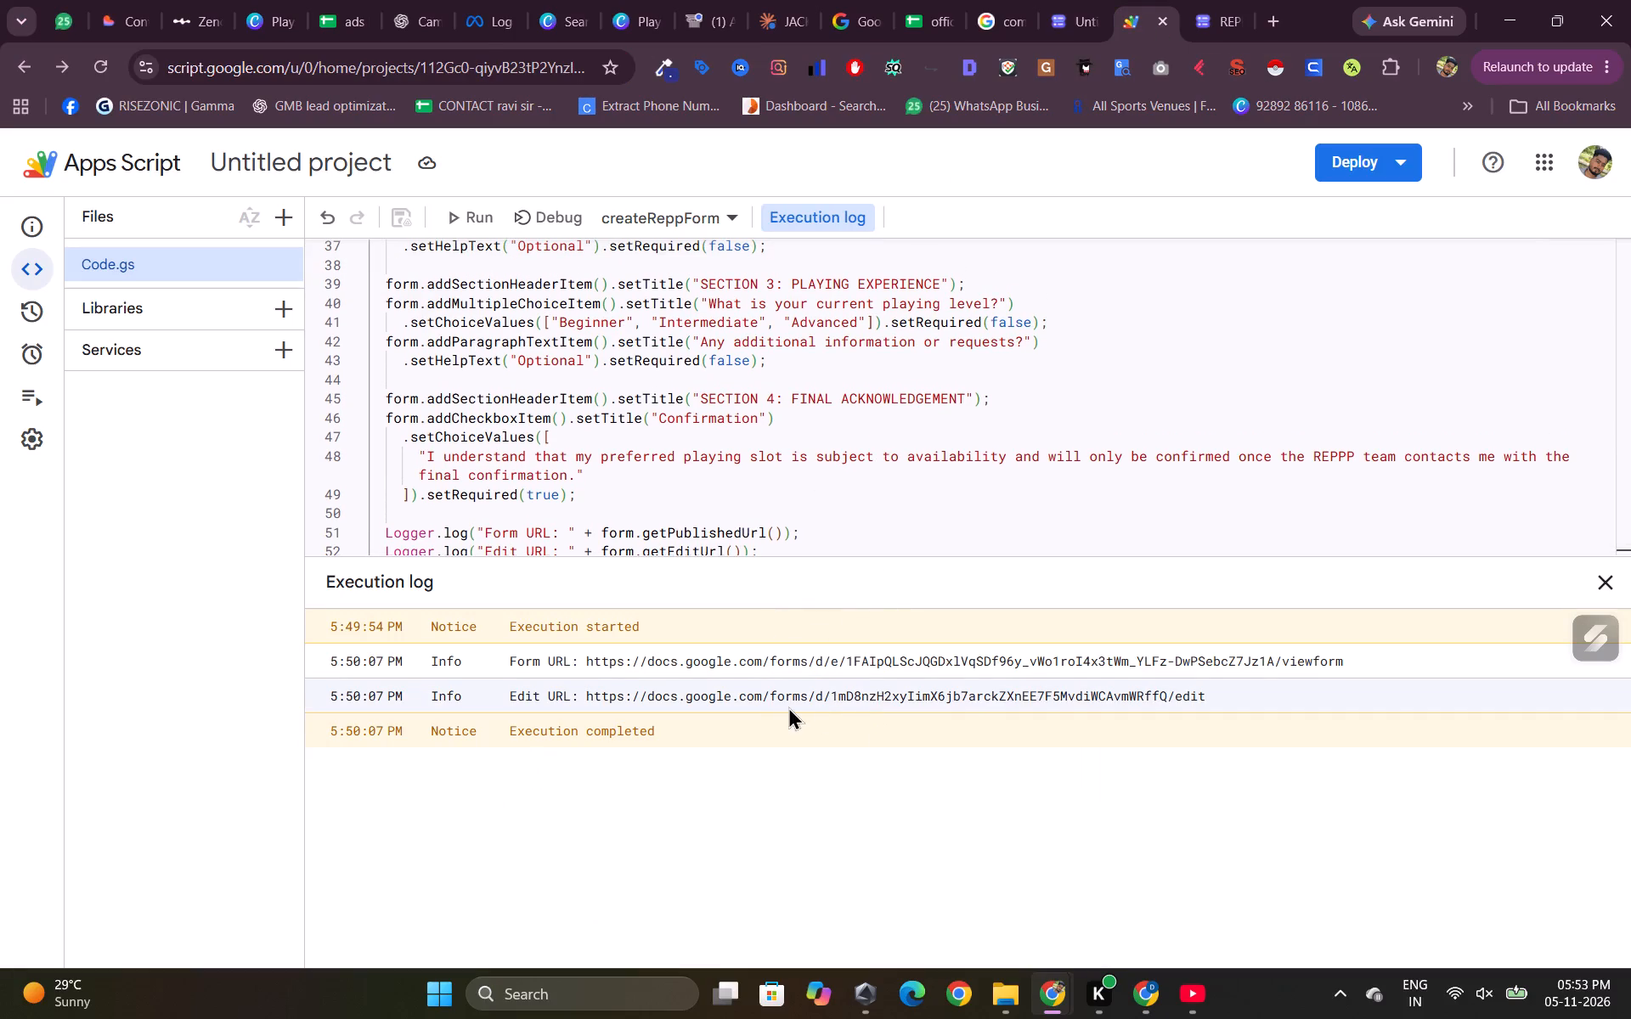
double_click(645, 690)
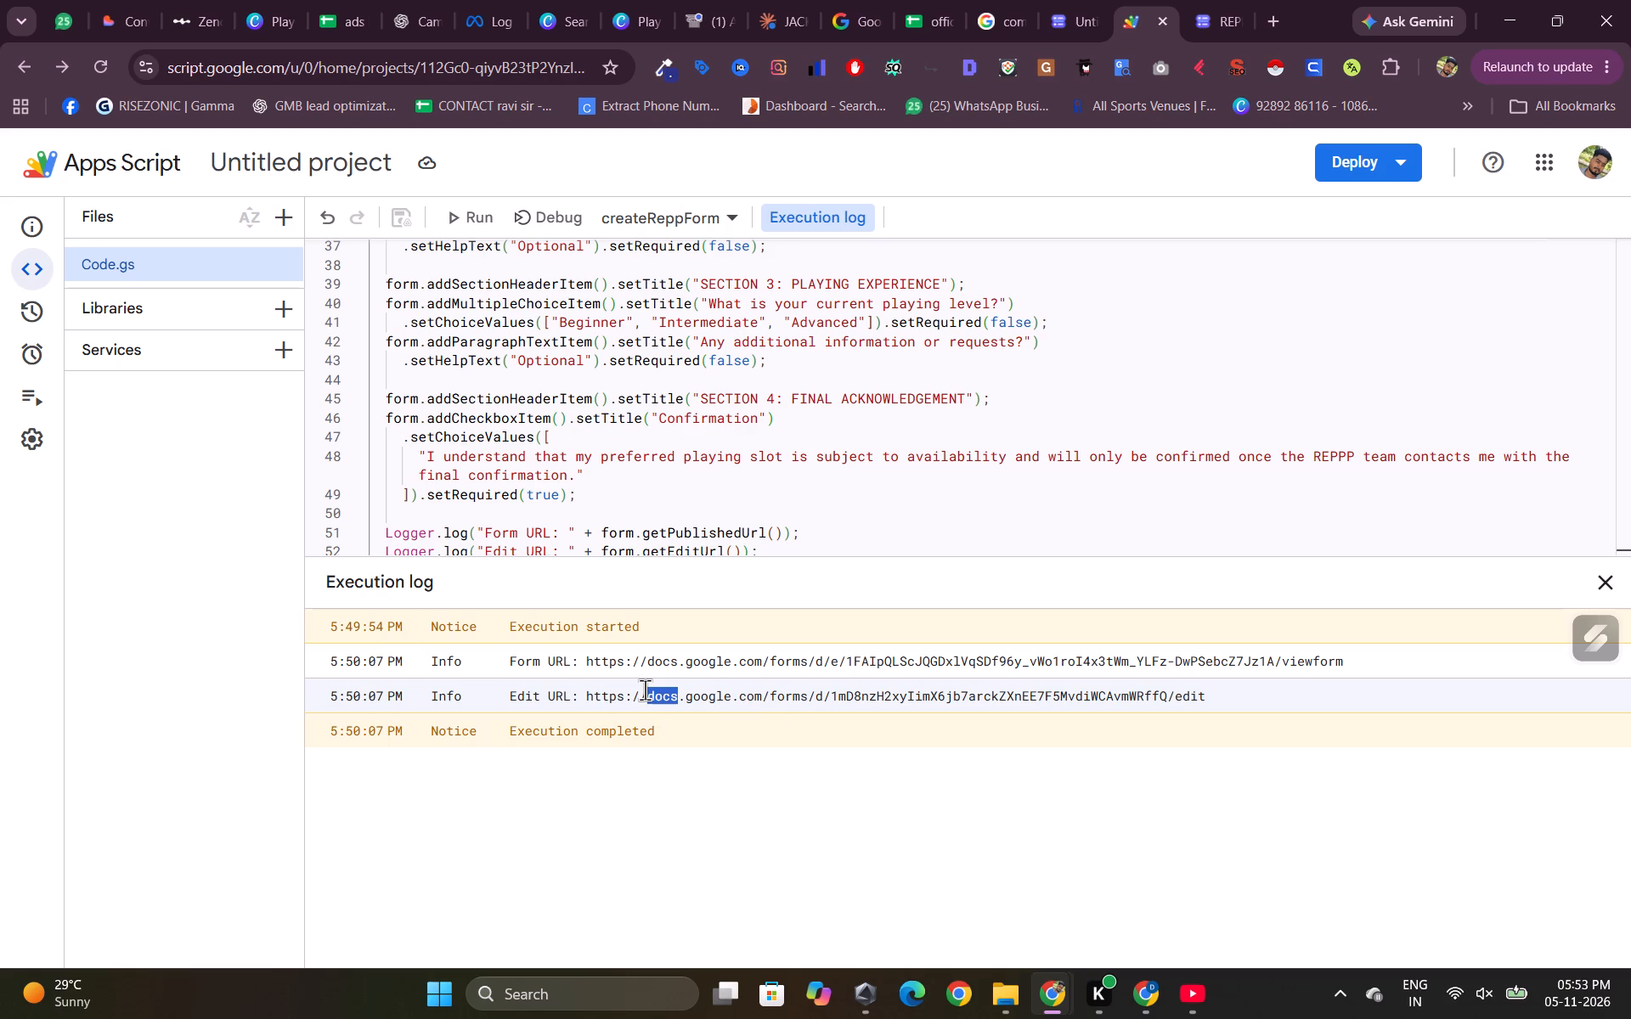
click(645, 690)
drag(645, 690, 713, 690)
drag(713, 690, 1235, 698)
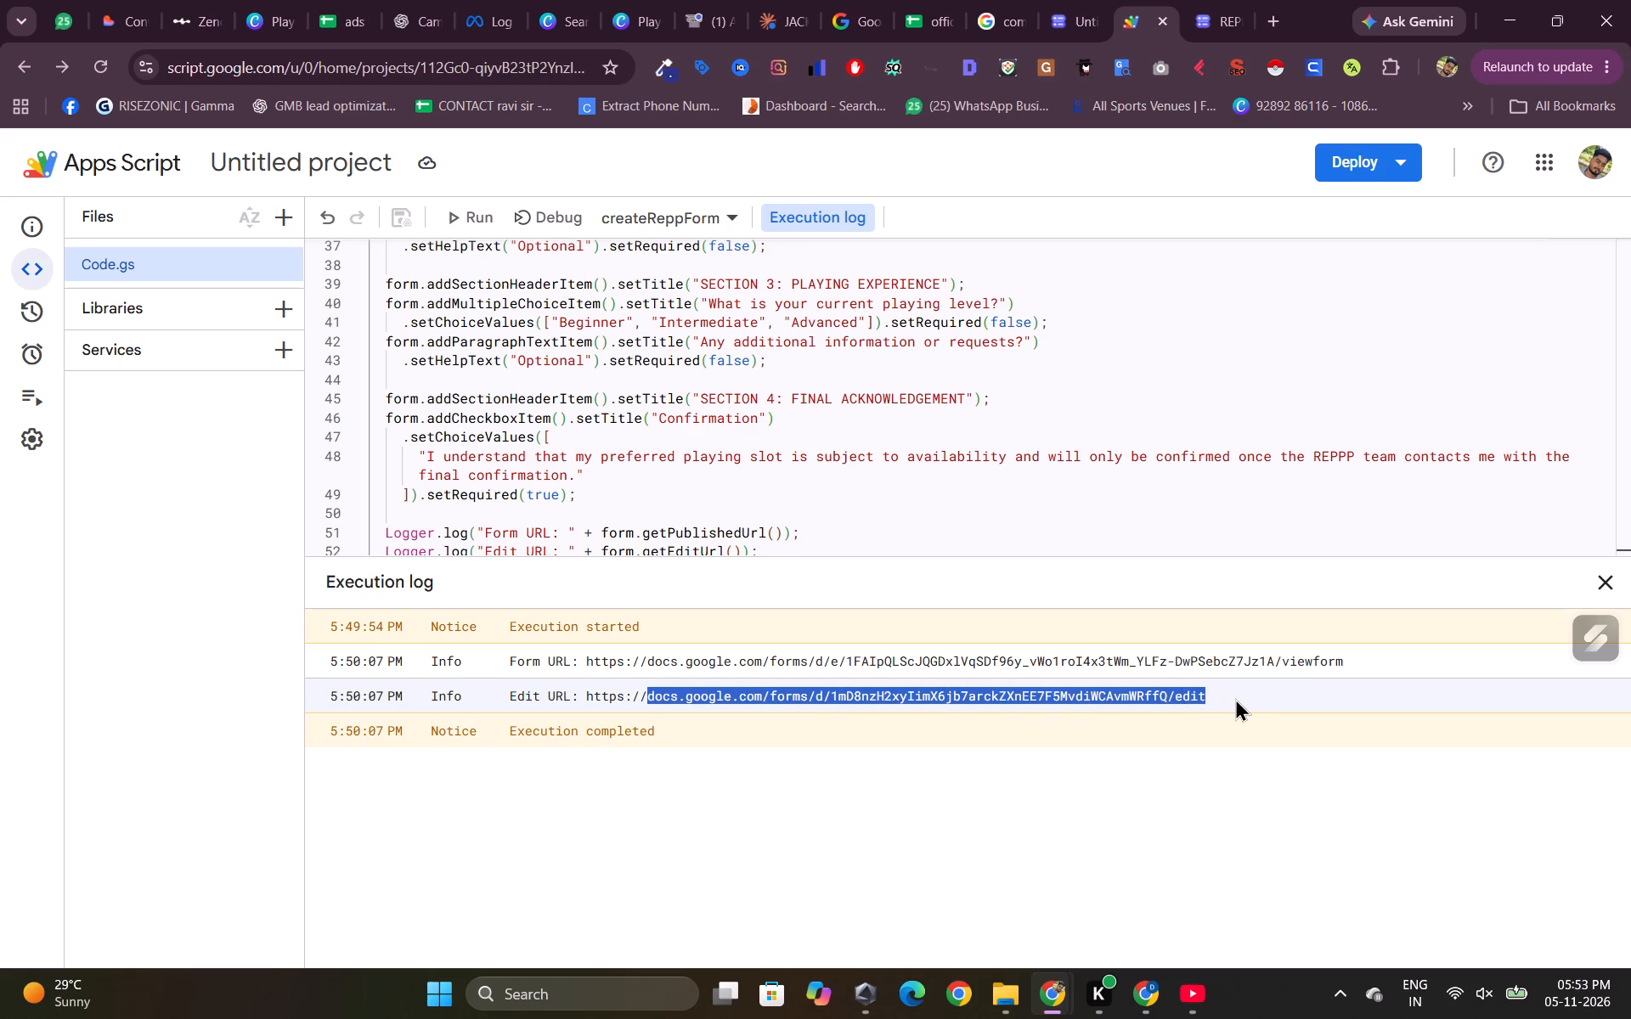
drag(1235, 698, 502, 693)
click(502, 693)
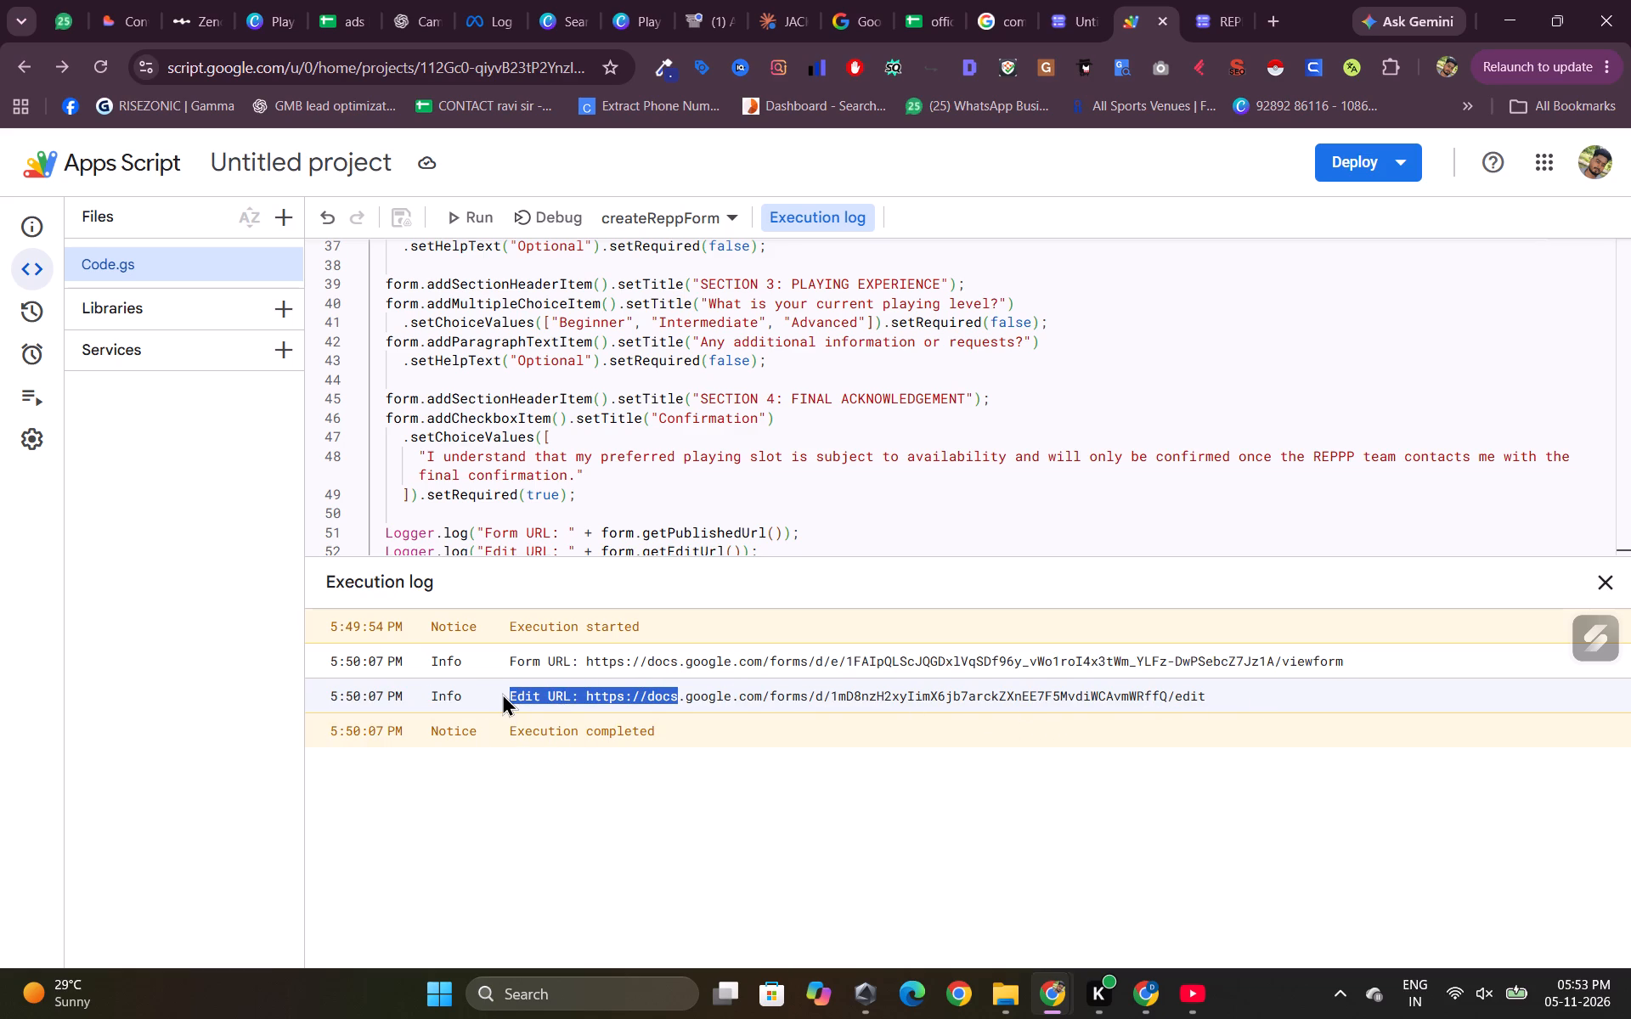
drag(502, 693, 1078, 706)
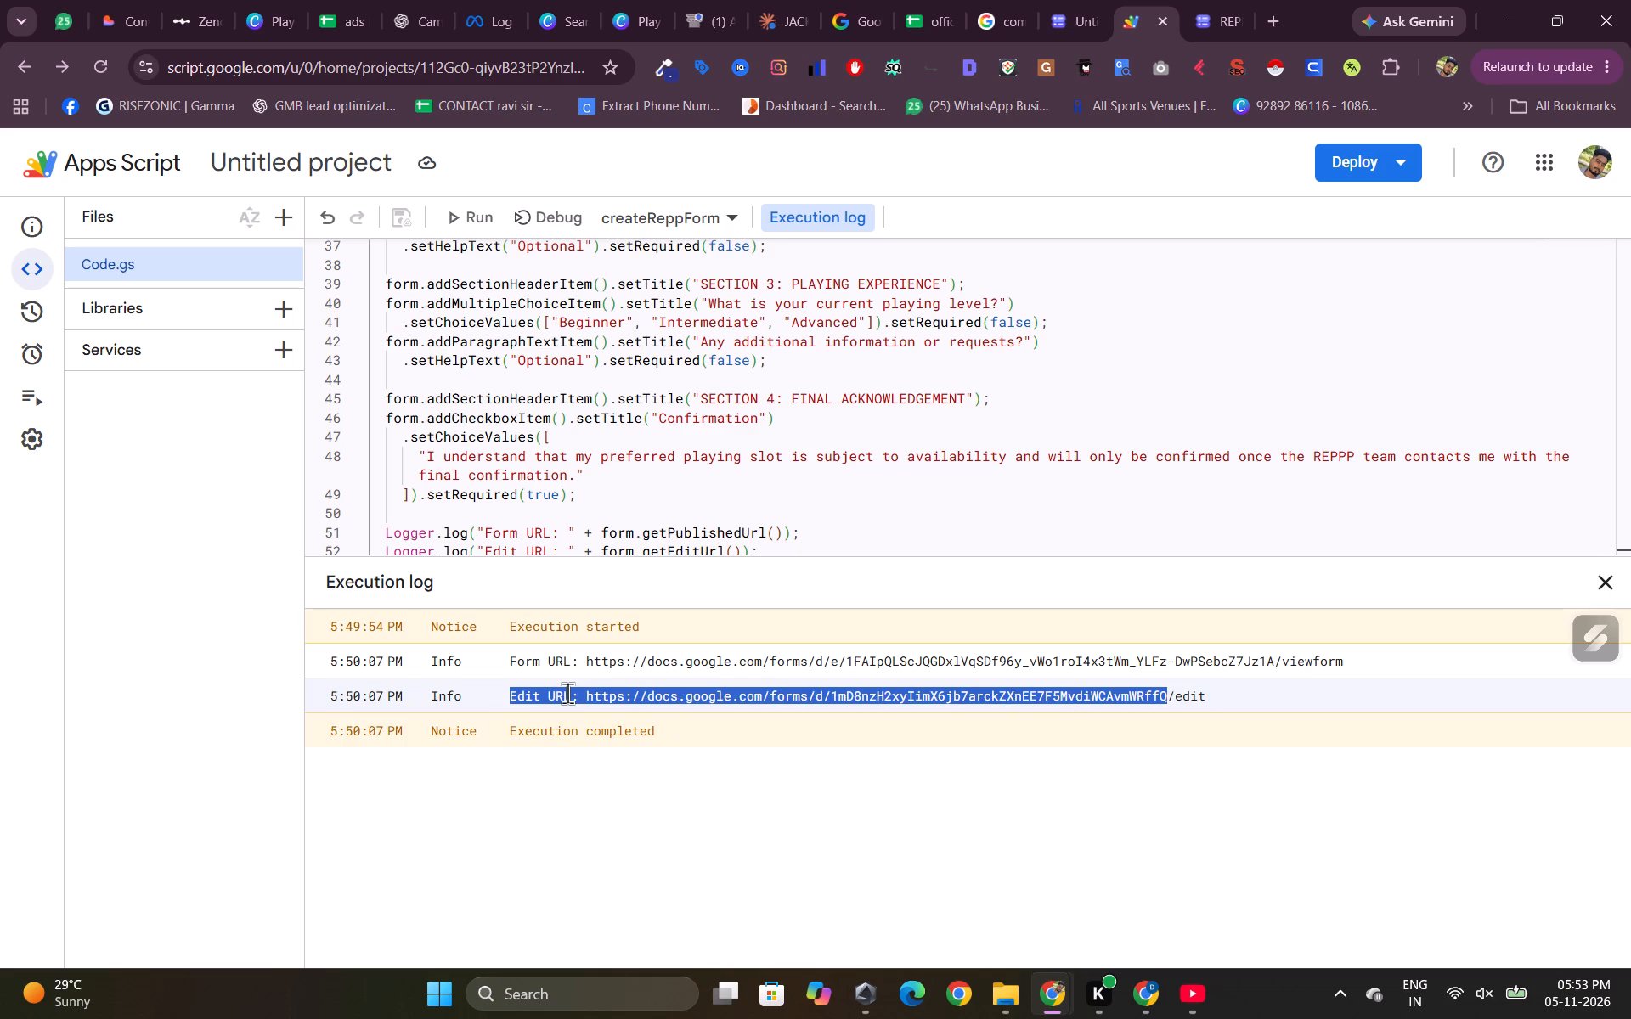
click(399, 904)
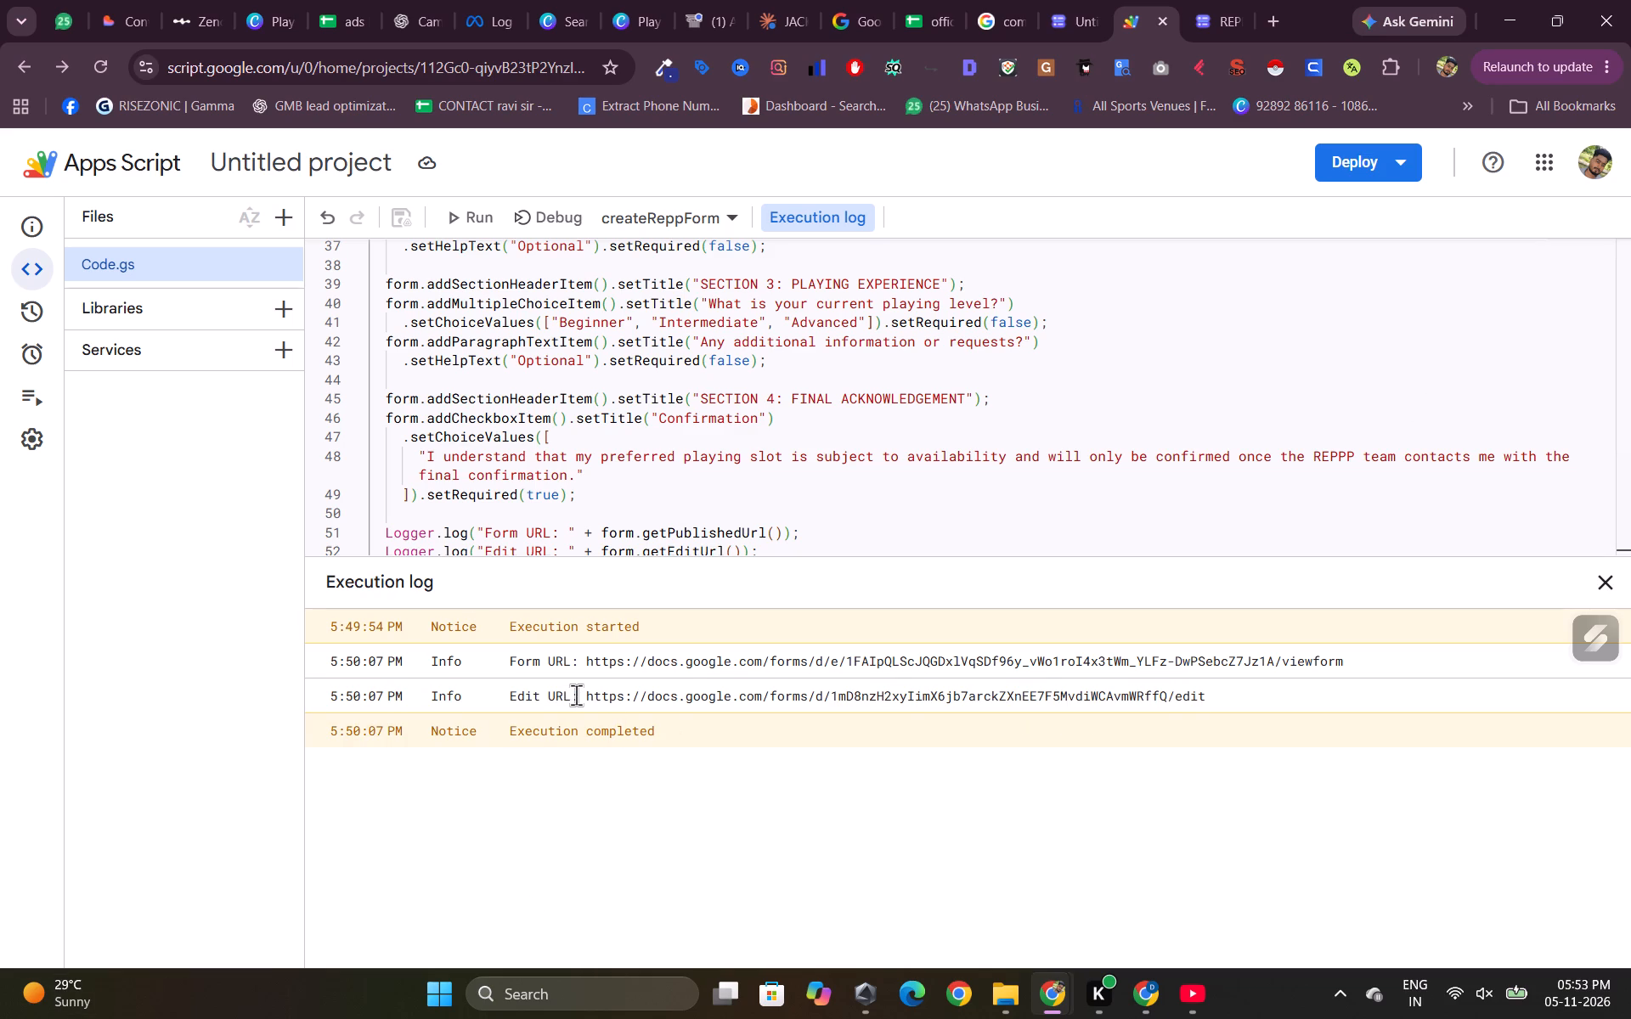
drag(583, 695, 1455, 756)
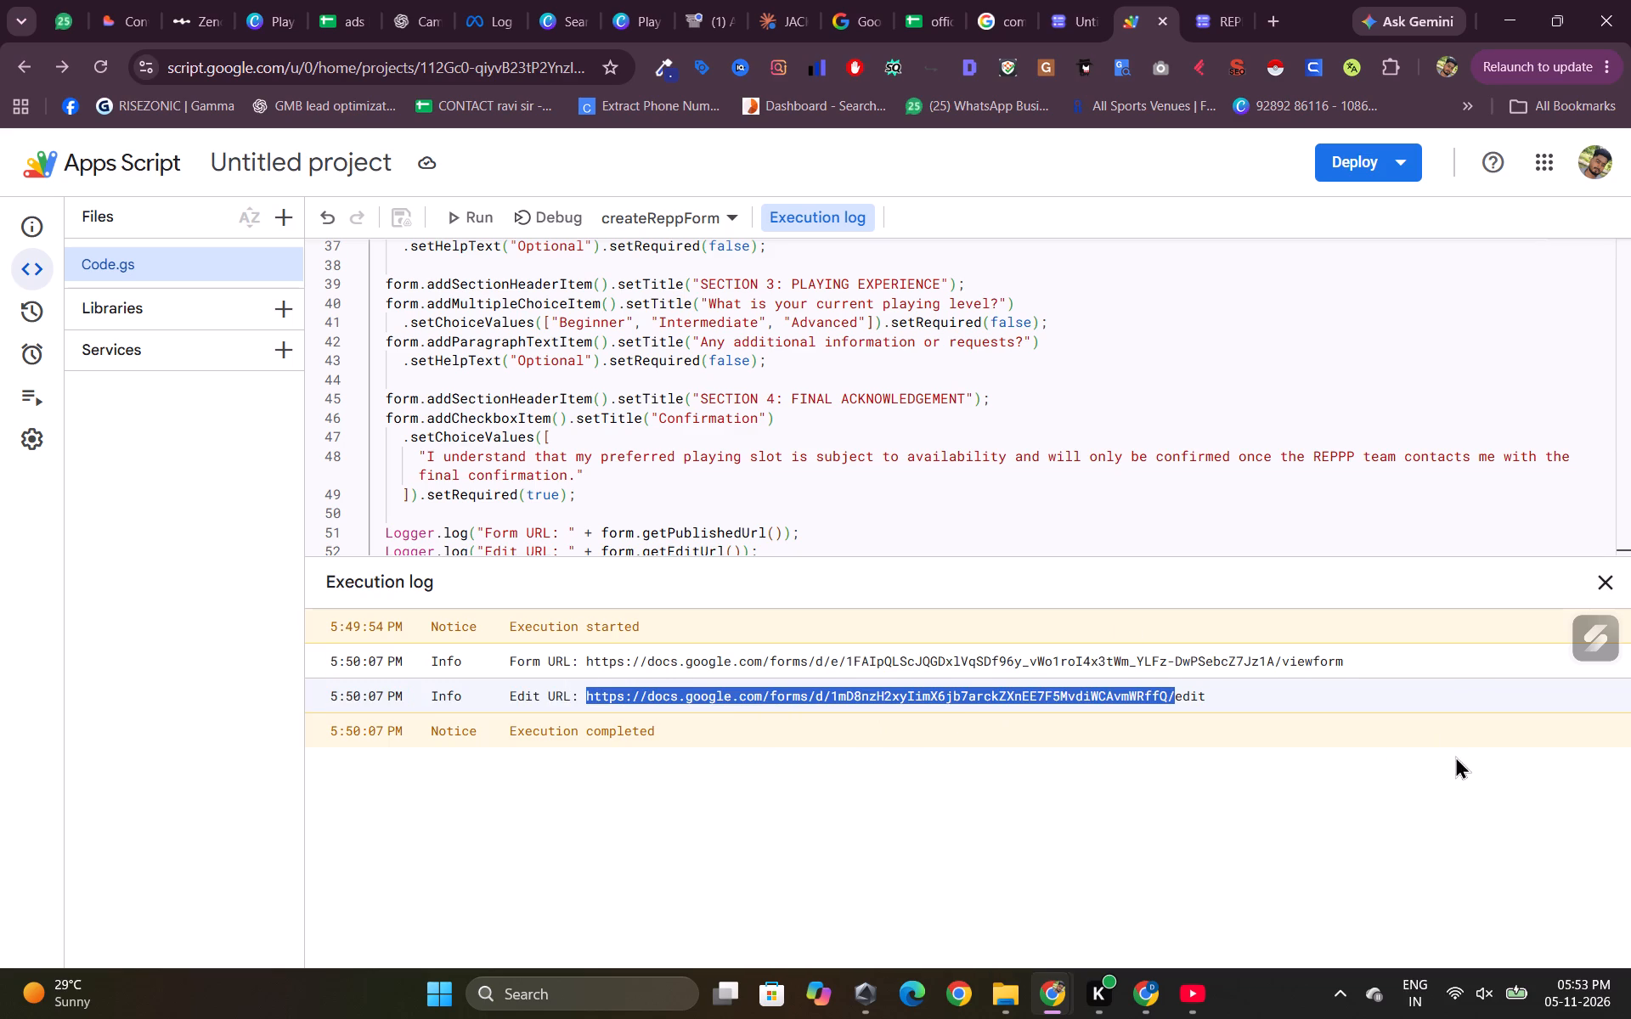
drag(1455, 756, 1375, 694)
key(ctrl+c)
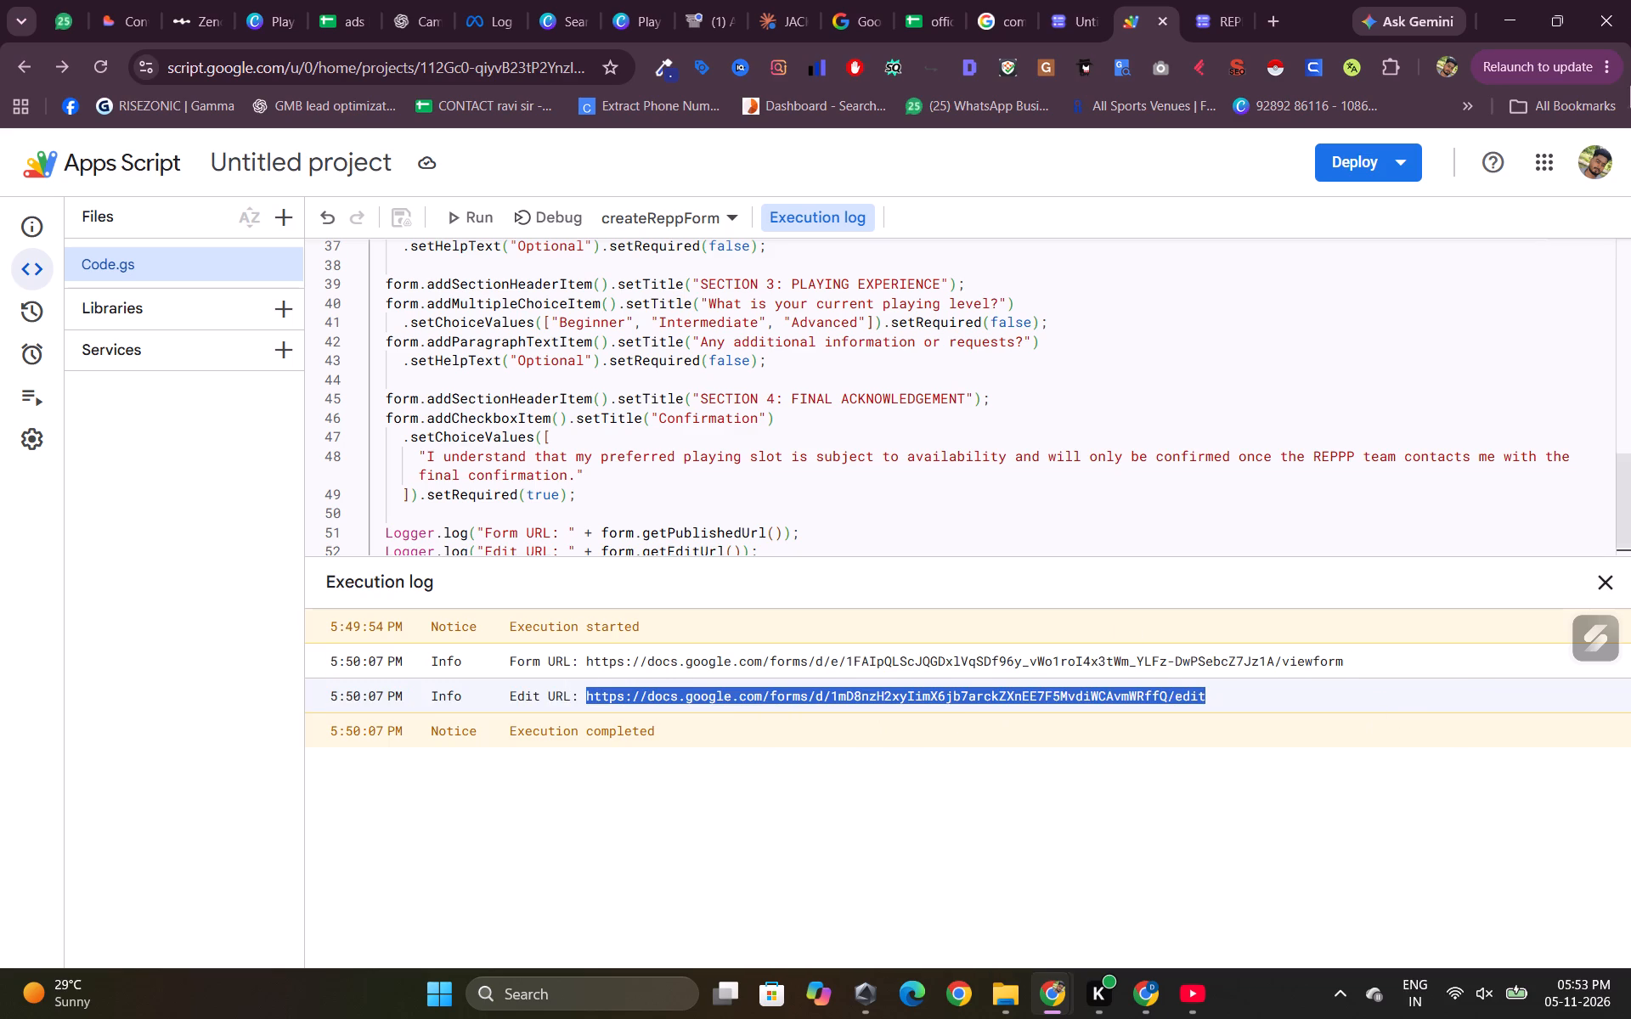
Try to open the form's edit page in a new tab using the copied edit link.
click(1268, 26)
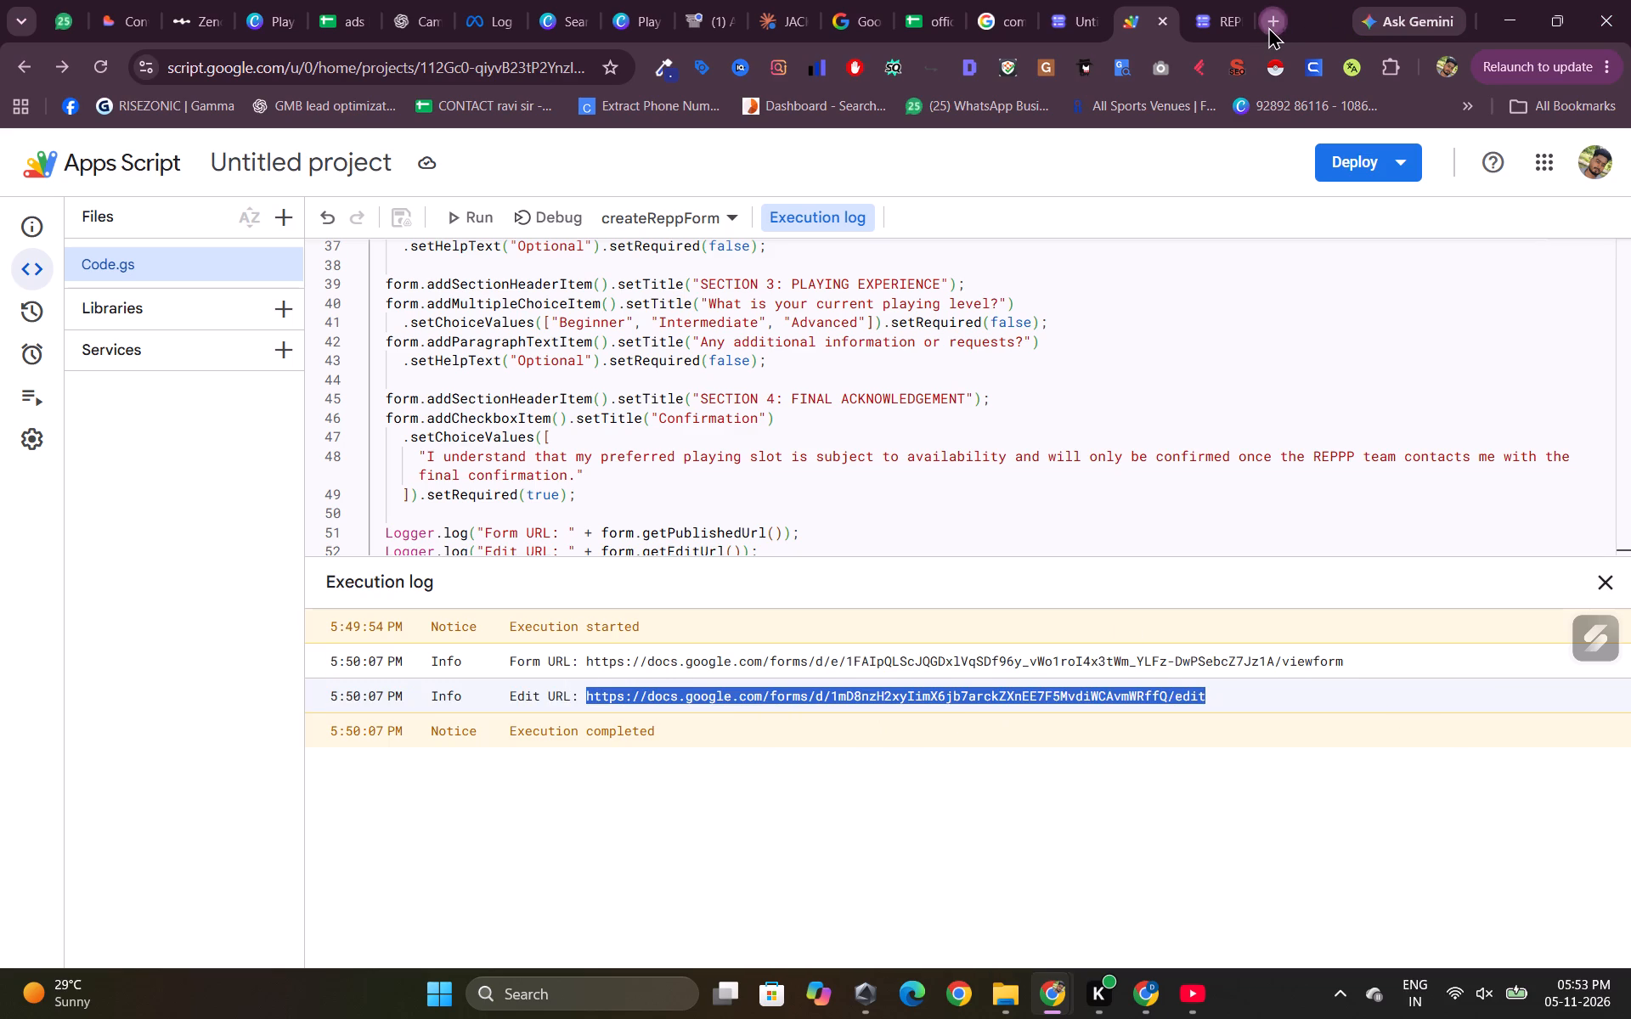
key(ctrl+v)
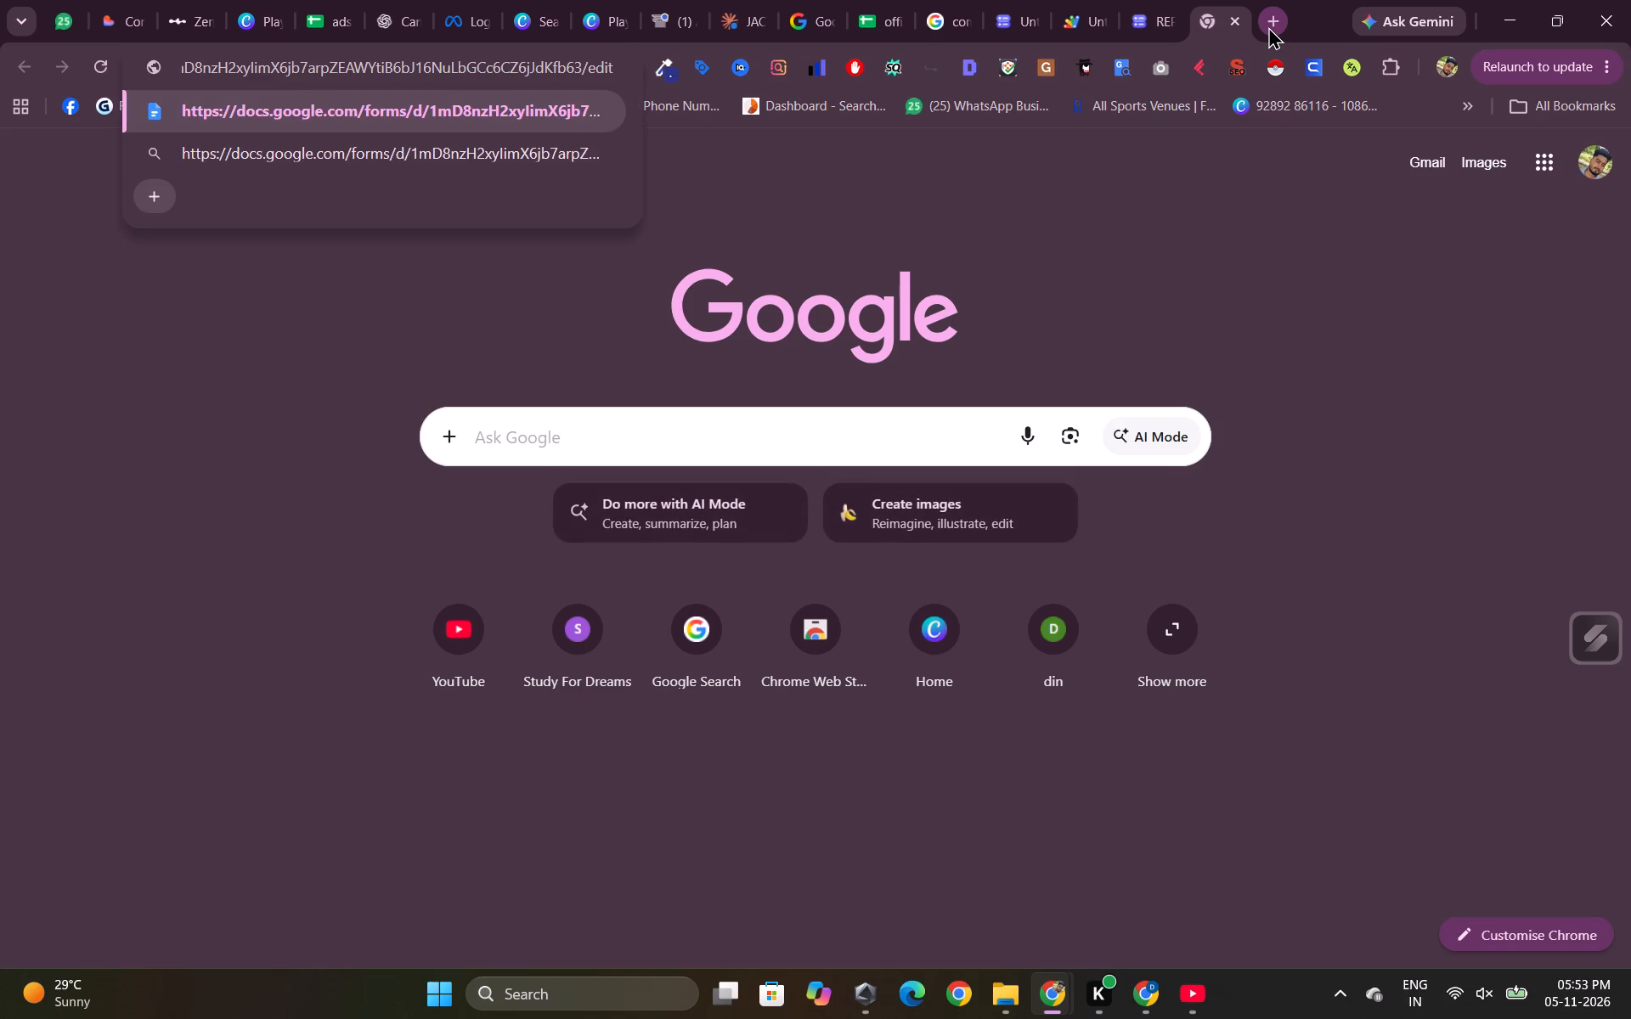
key(Return)
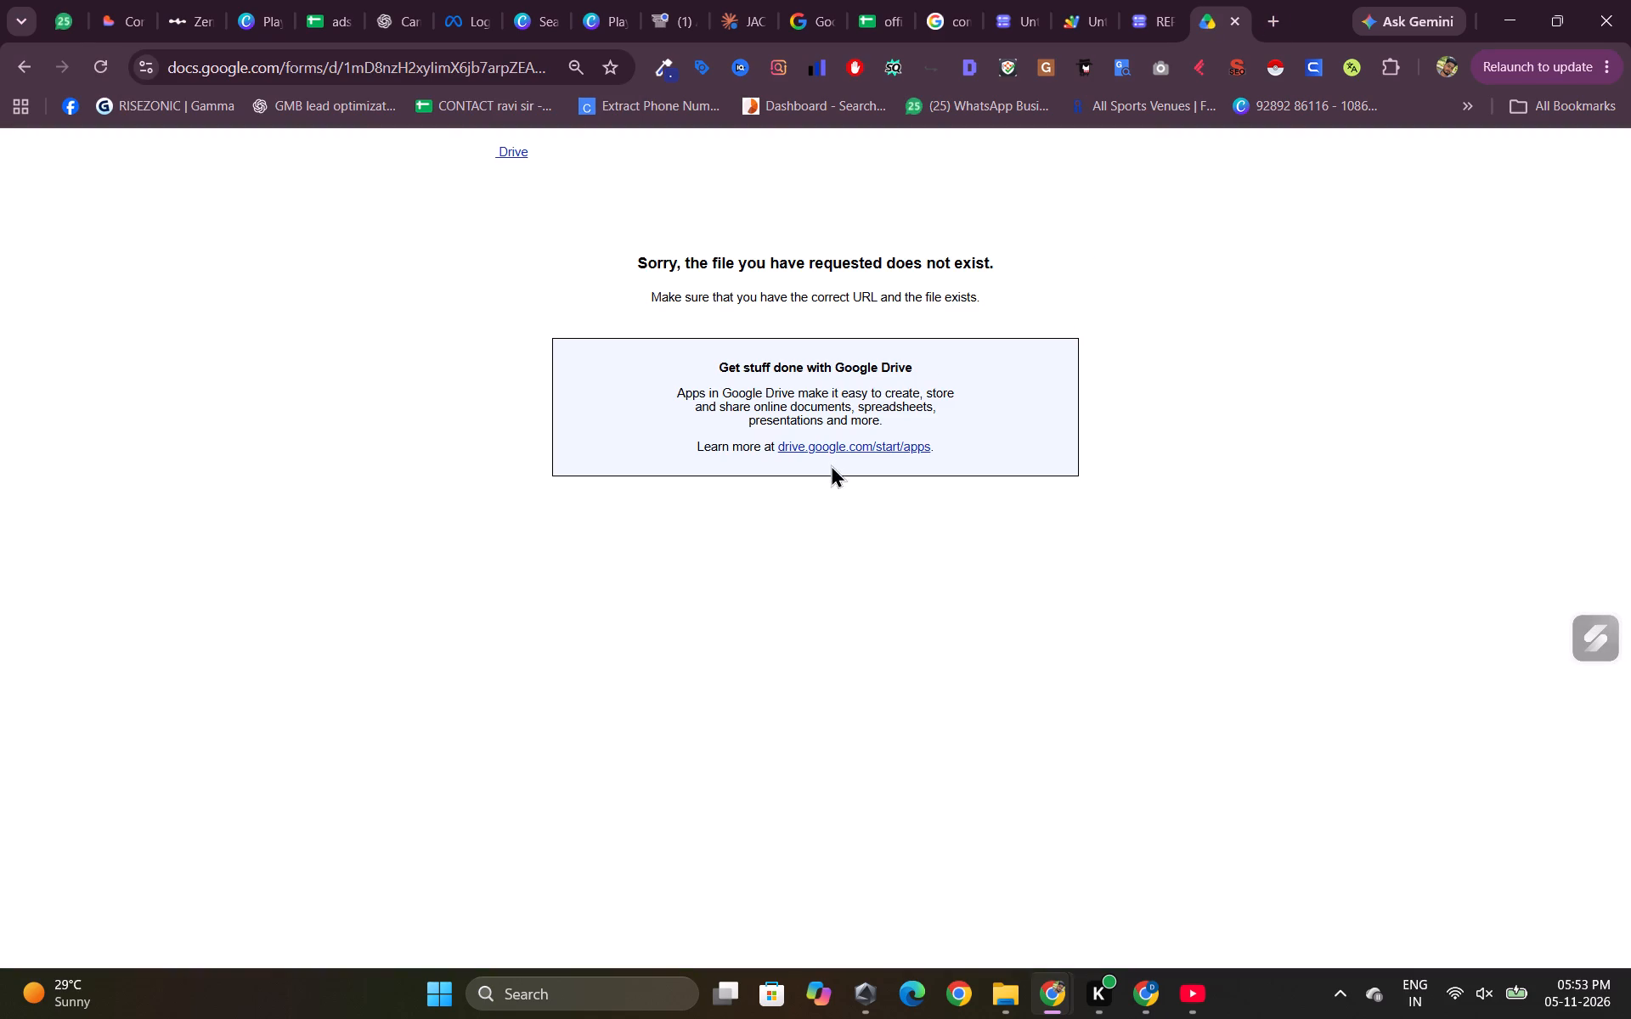
Go to Google Drive through the Drive product page and open the Untitled form from the suggested files.
click(860, 447)
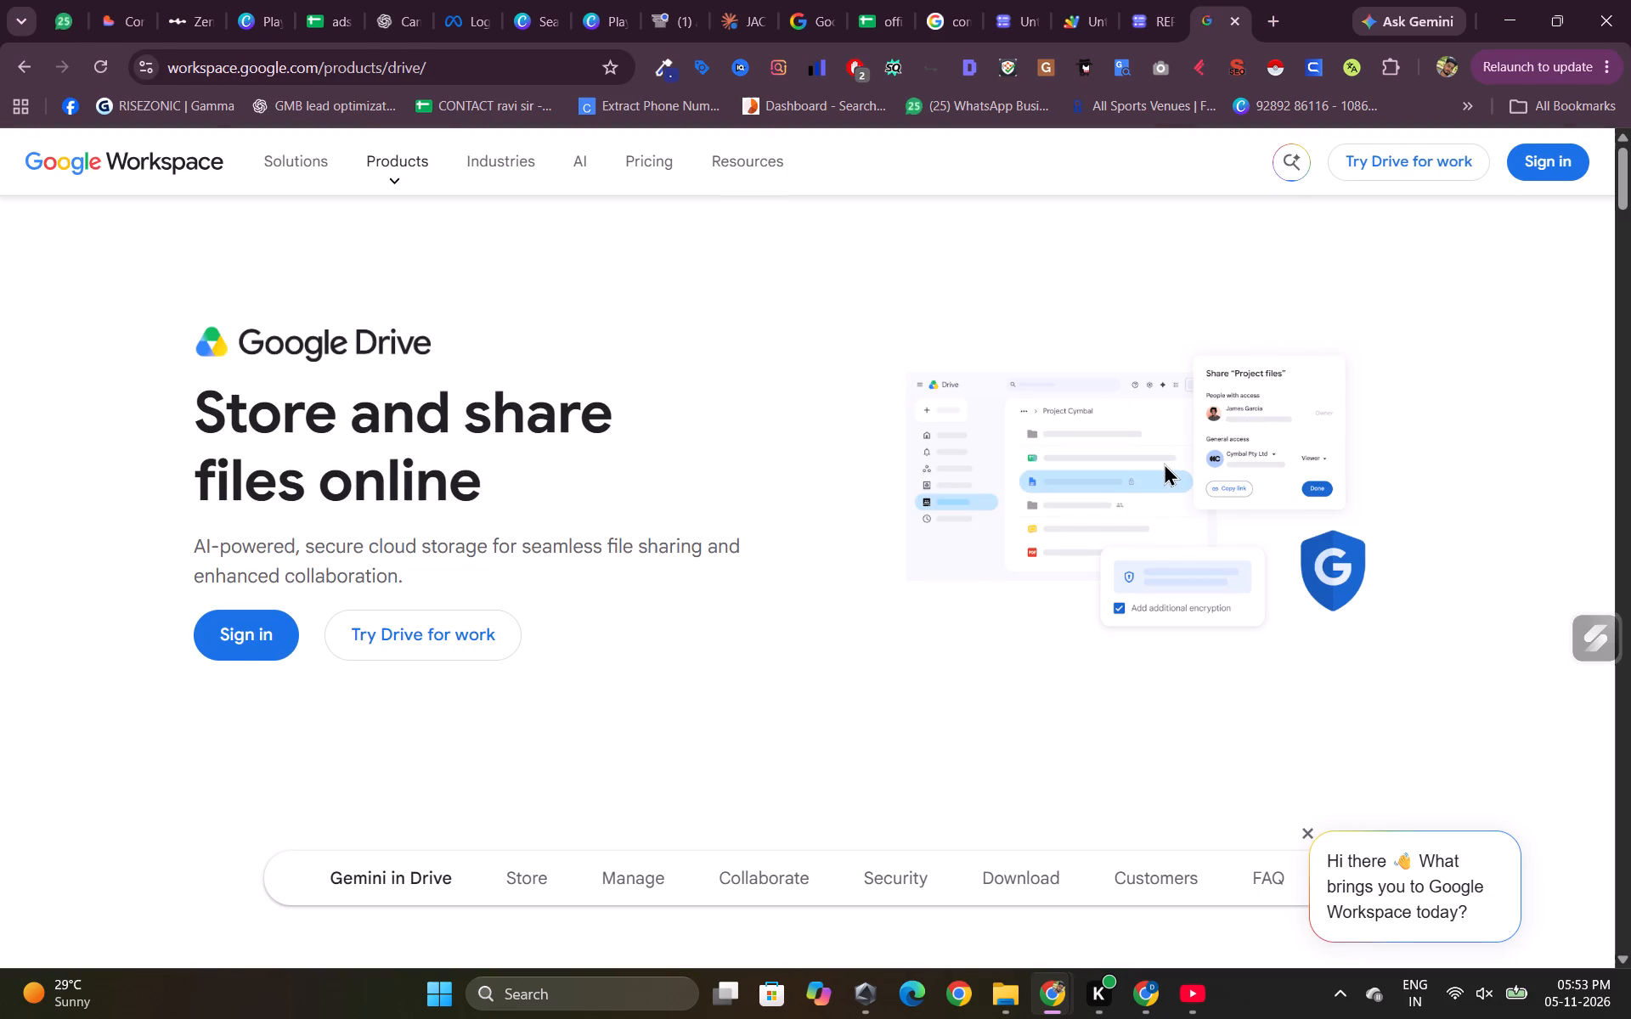
click(1544, 166)
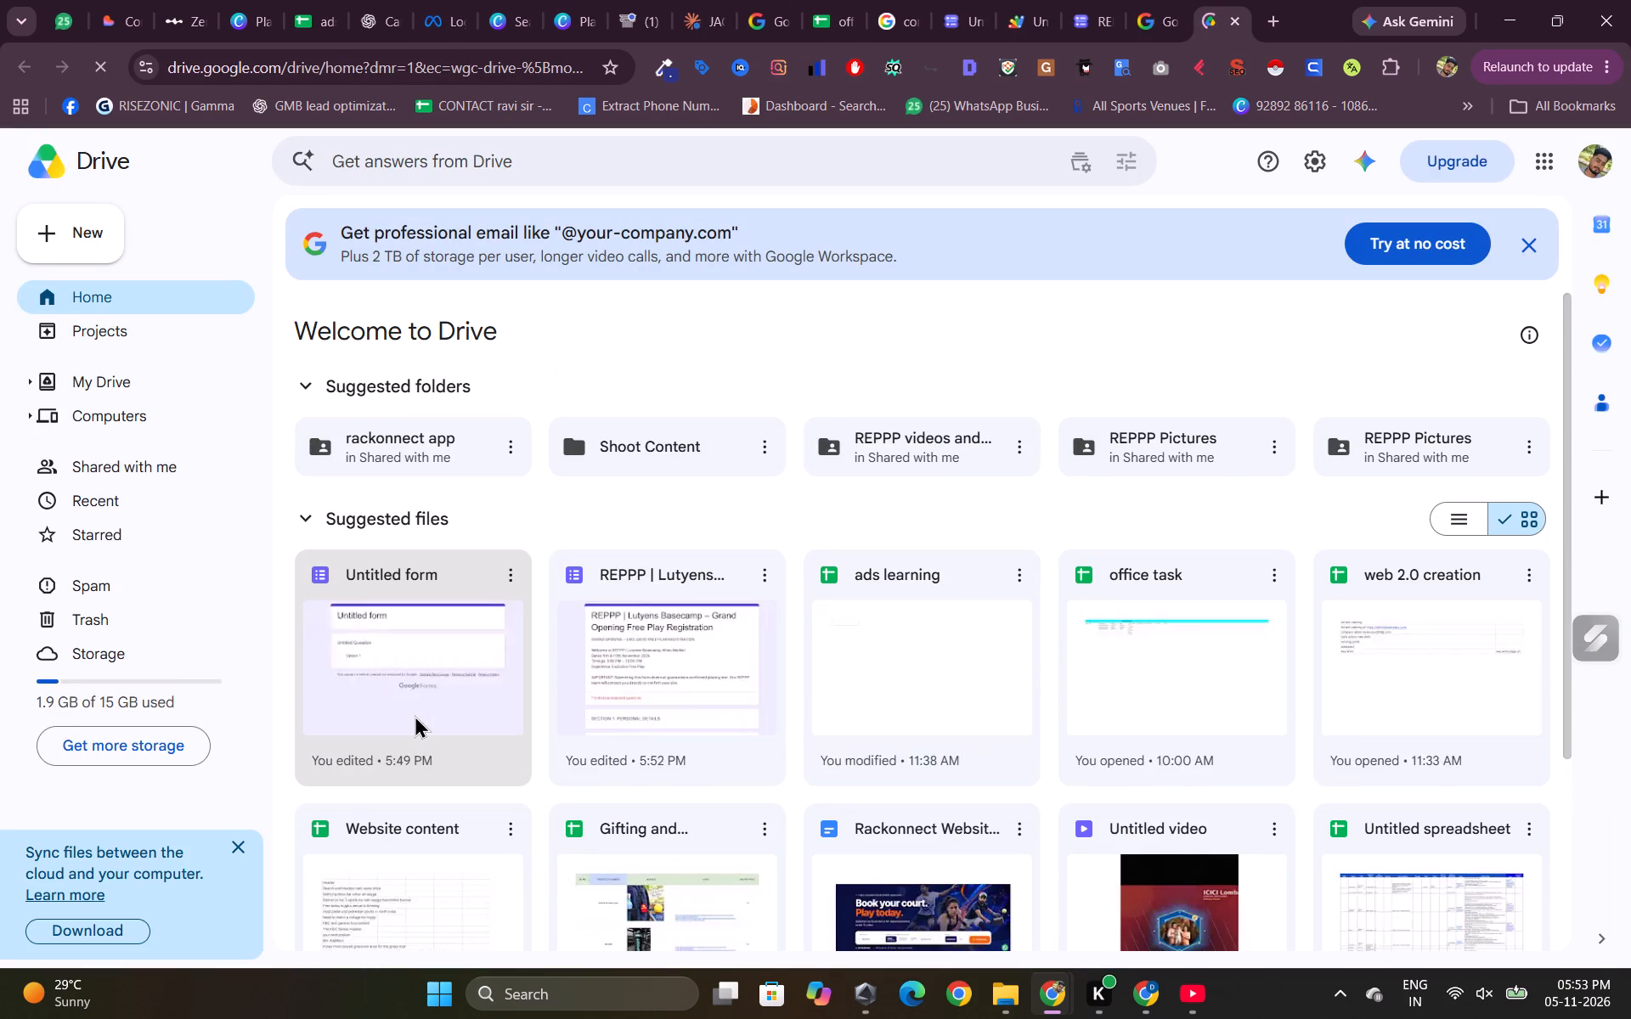
click(415, 715)
double_click(415, 715)
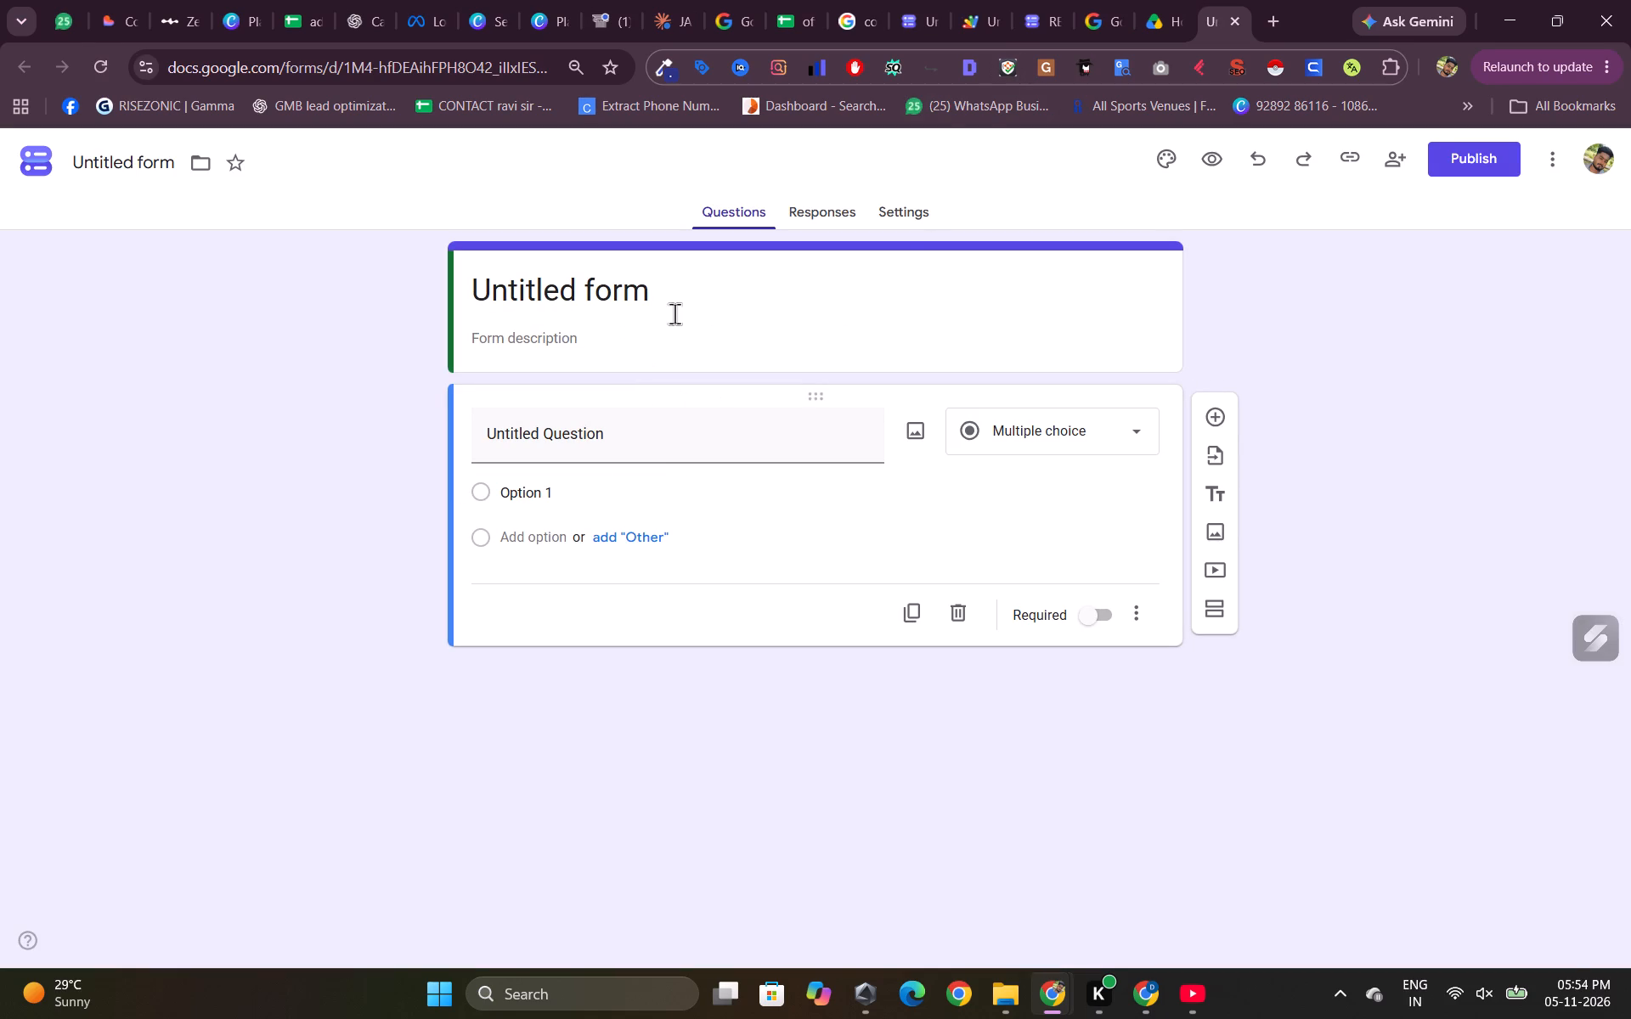
Shorten the form's title to "Untitled" and place the cursor in the empty form description.
click(648, 301)
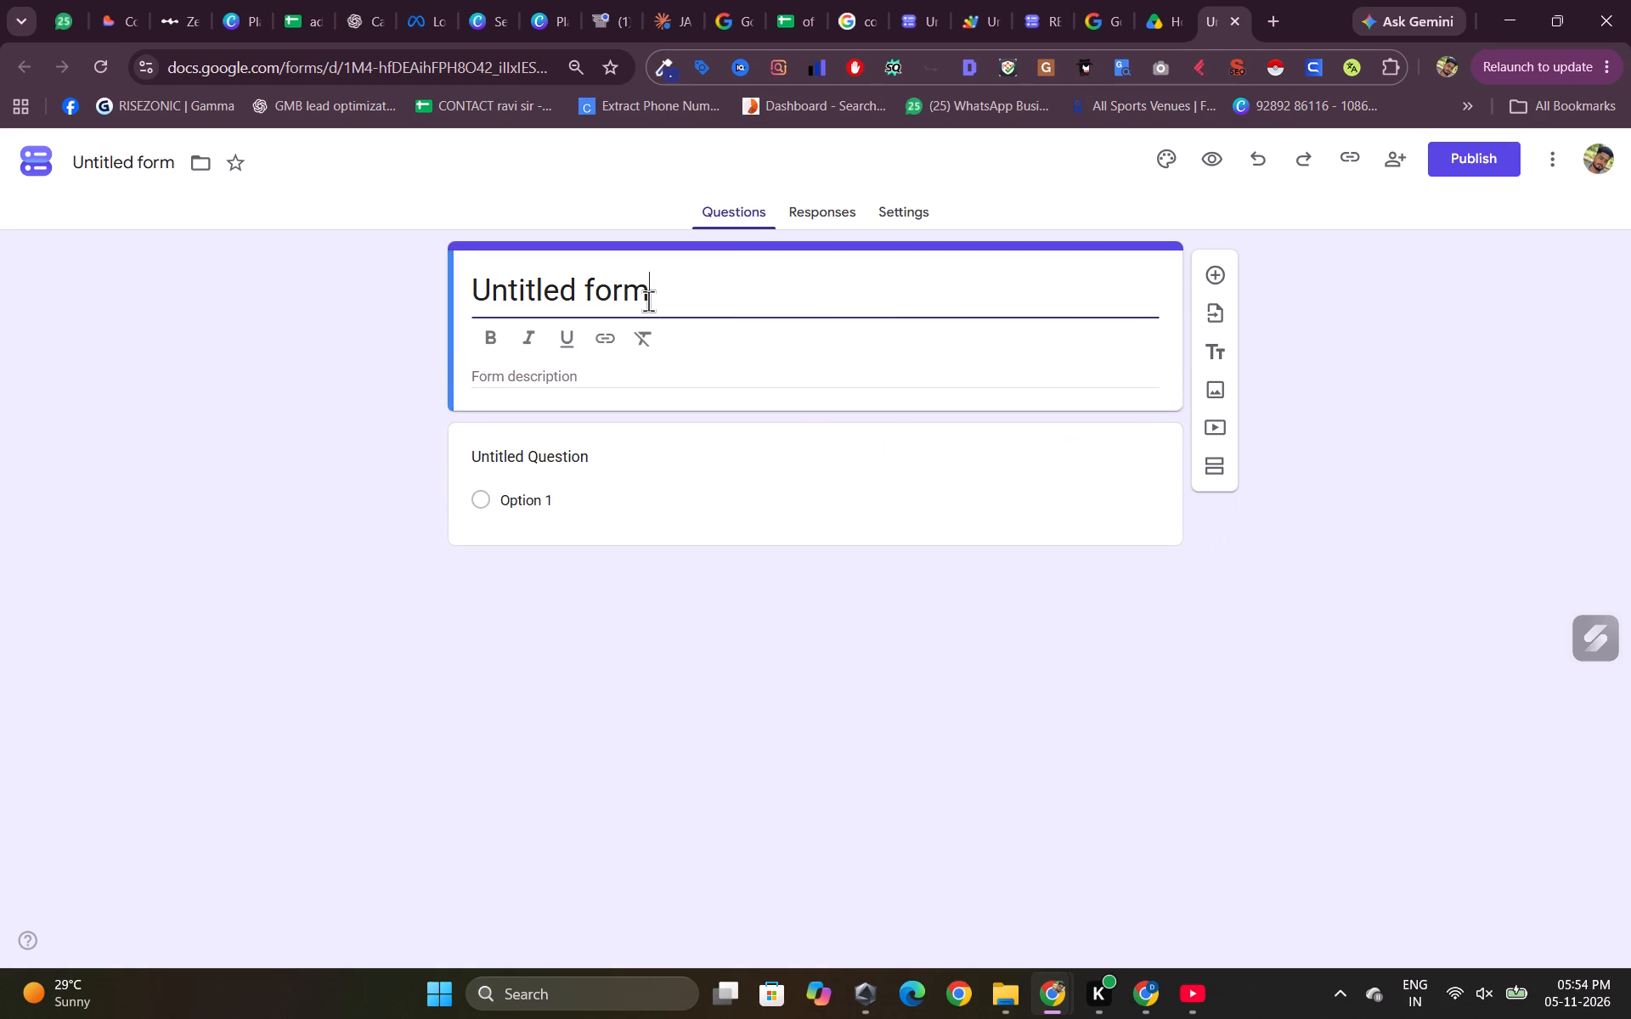
key(BackSpace)
key(BackSpace)
key(BackSpace)
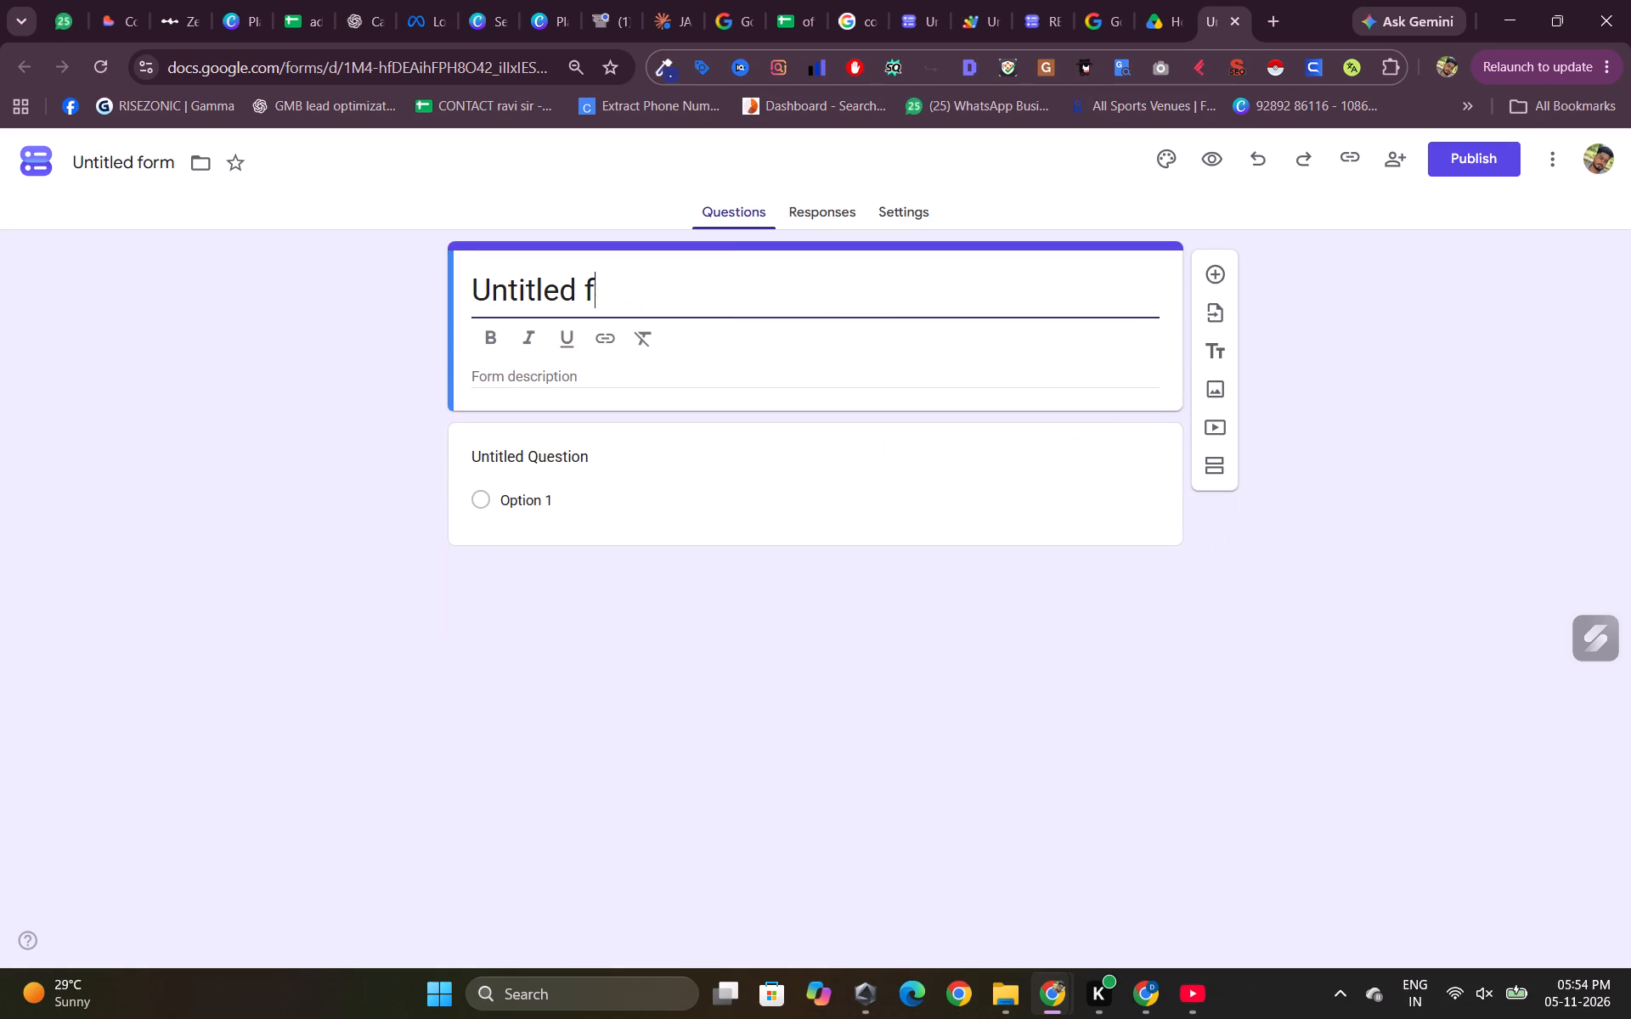
key(BackSpace)
key(BackSpace)
click(427, 380)
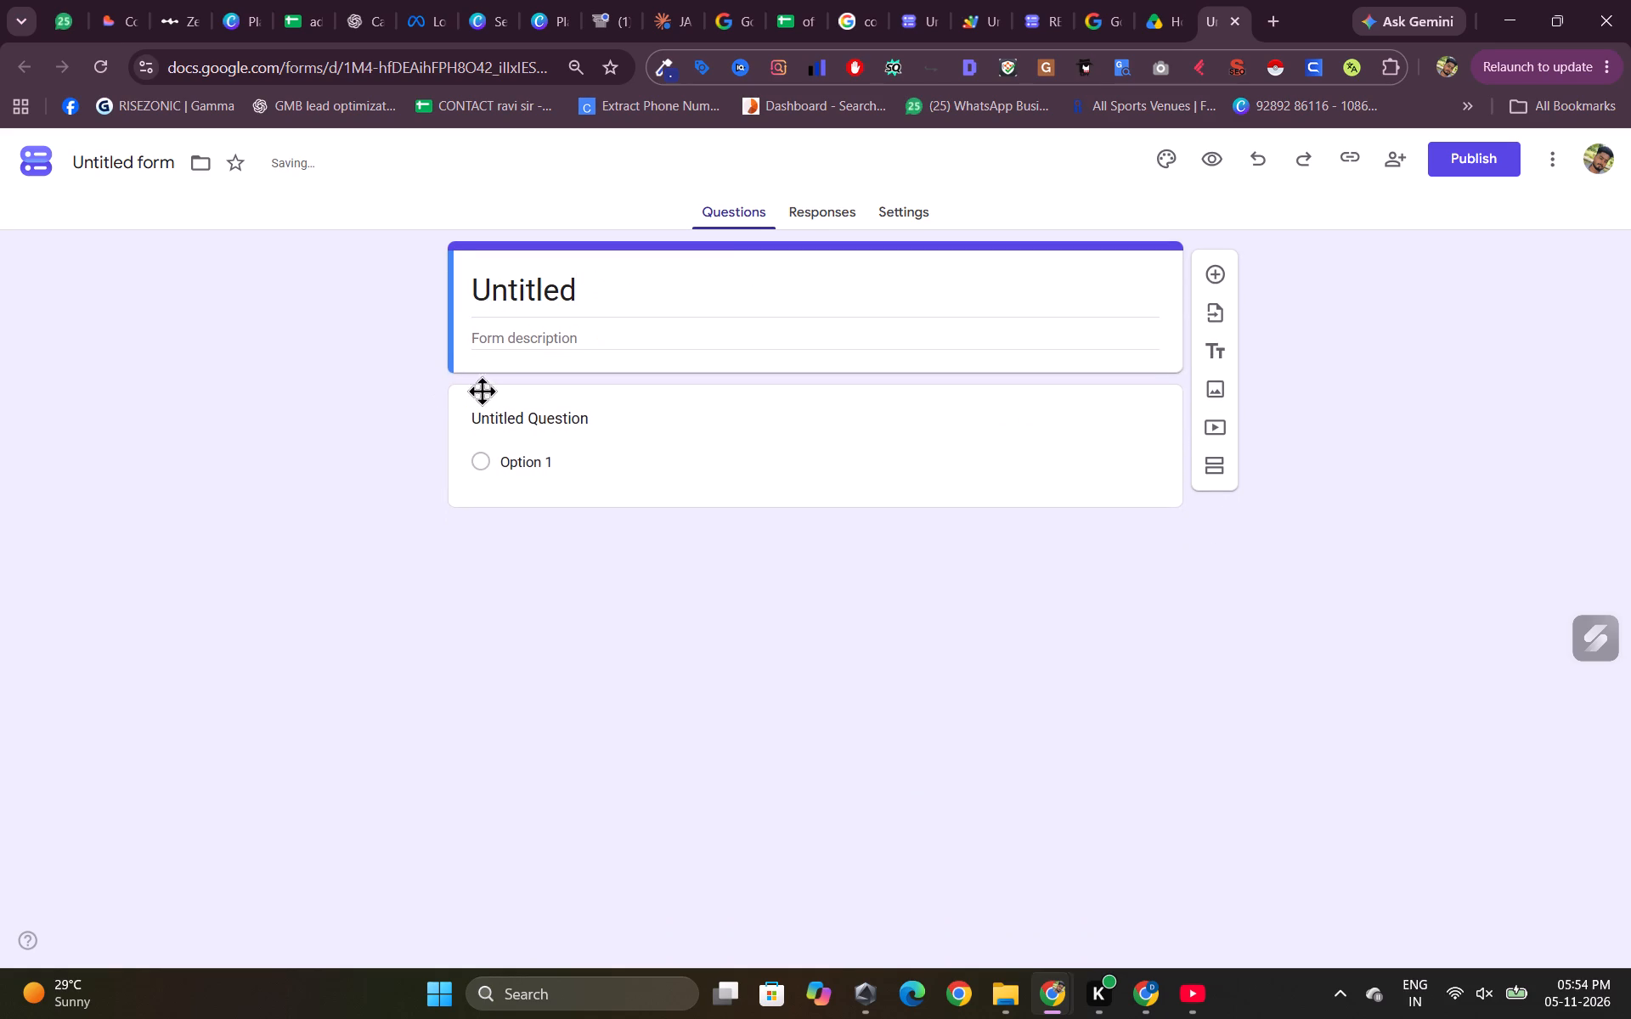
click(632, 328)
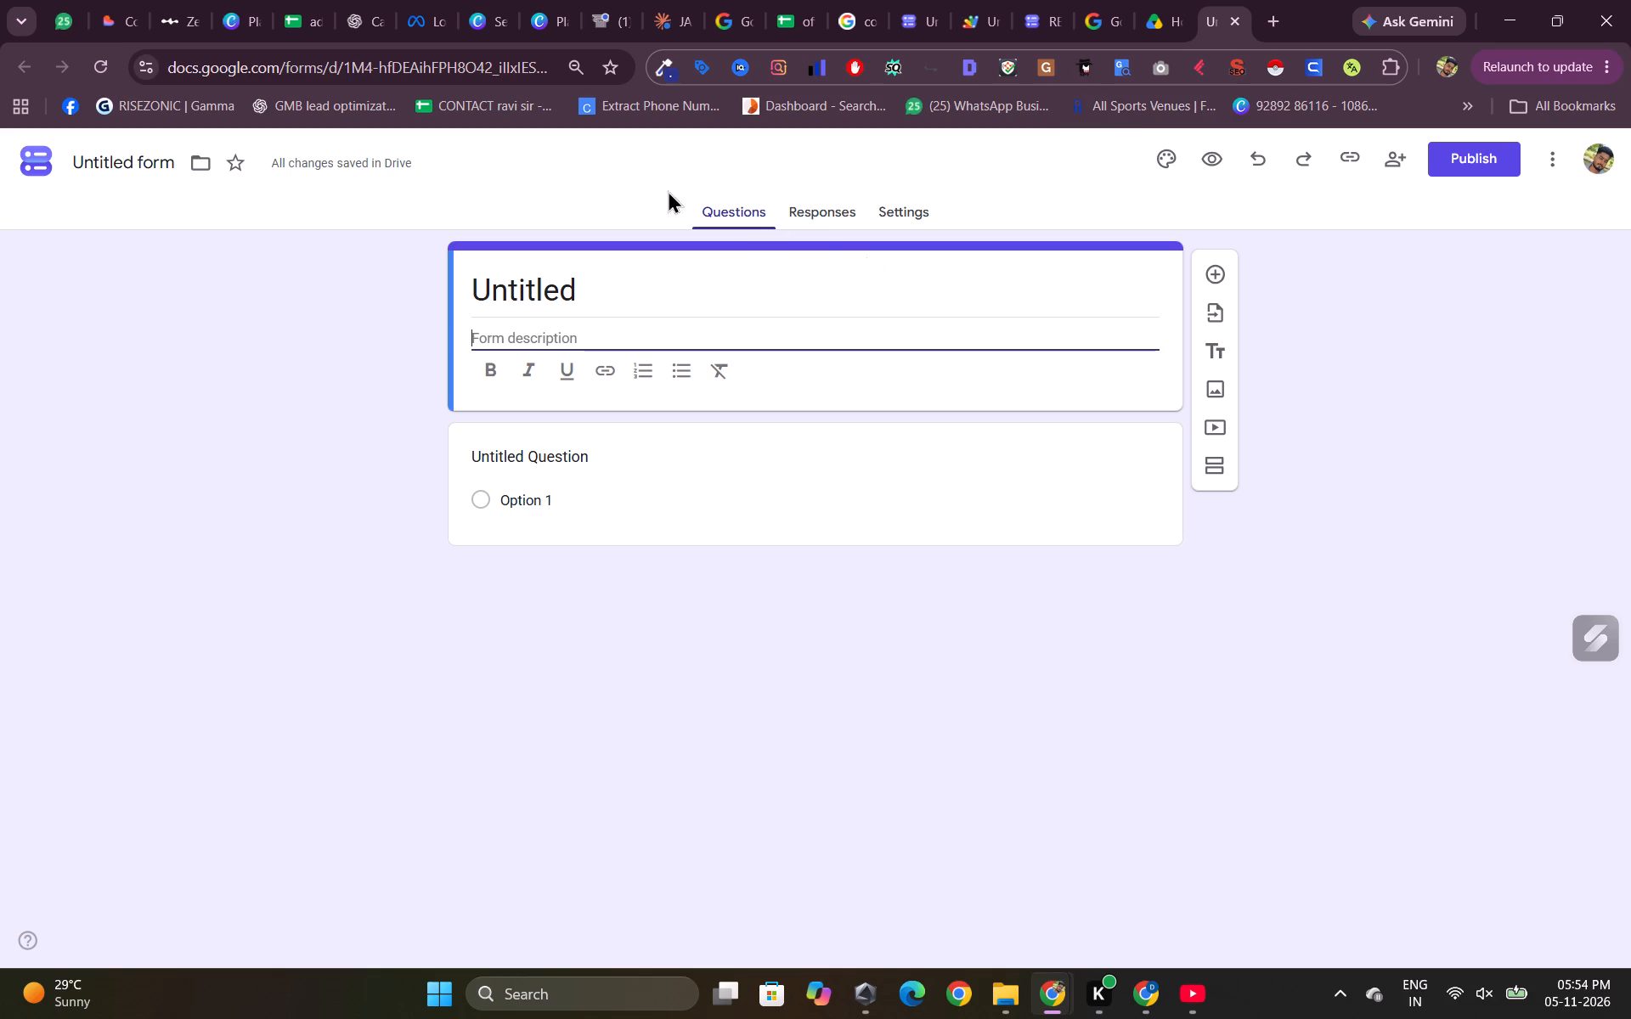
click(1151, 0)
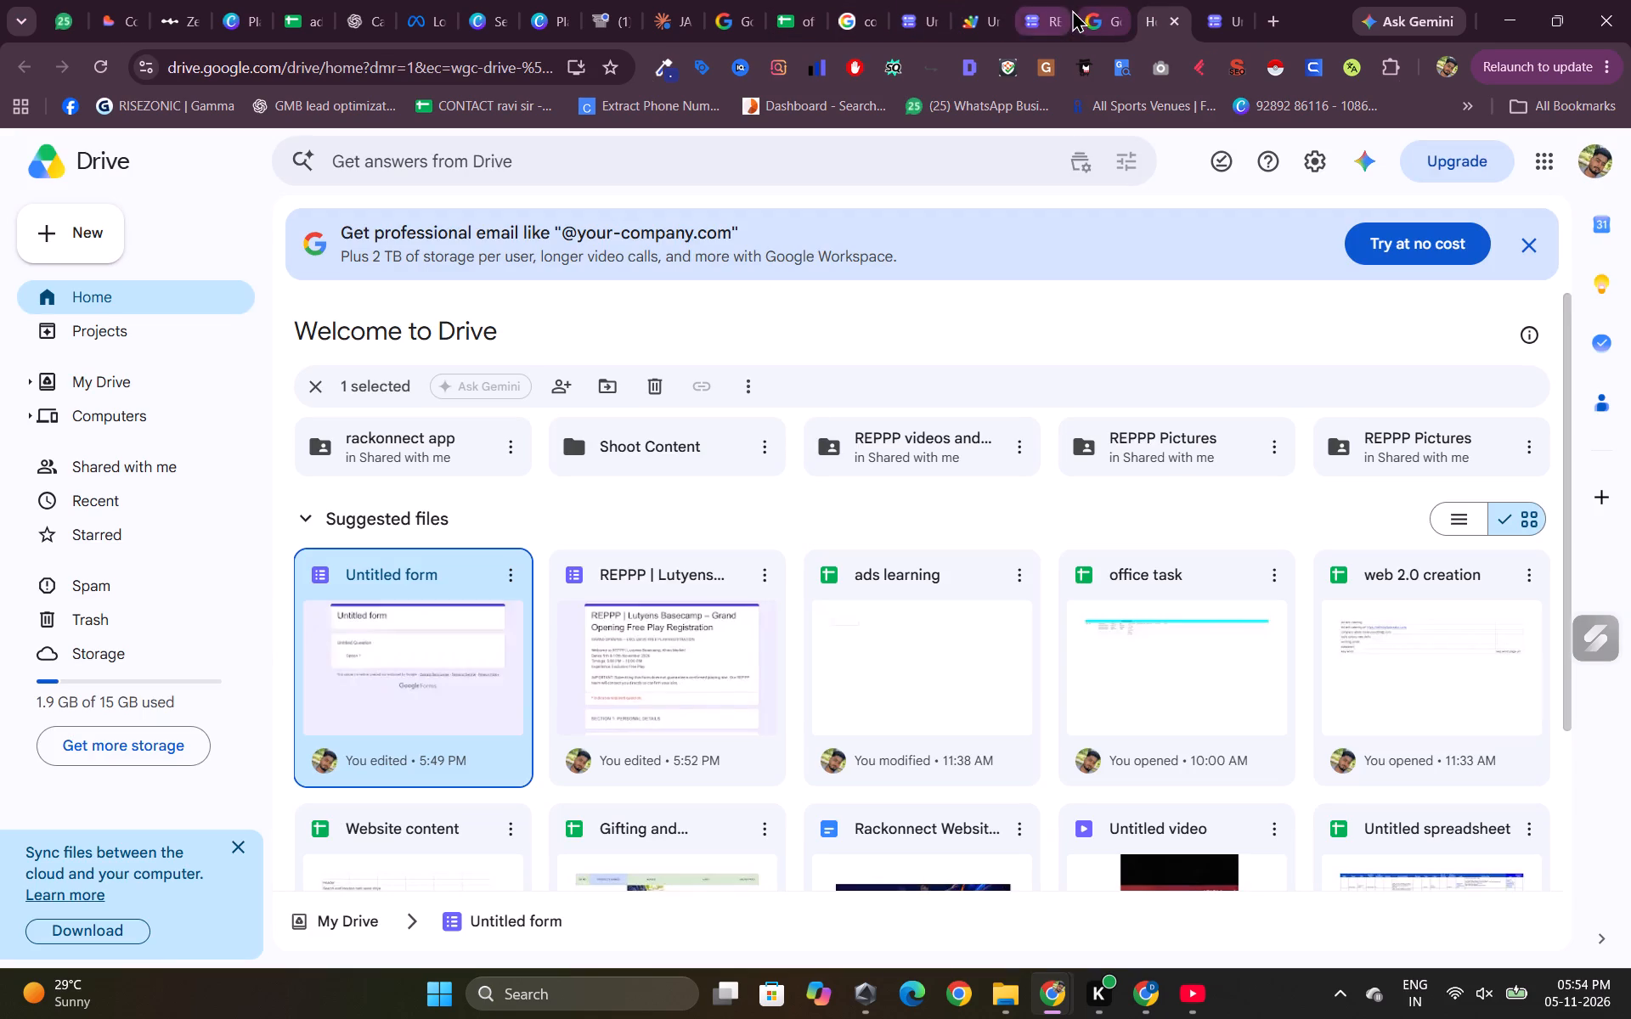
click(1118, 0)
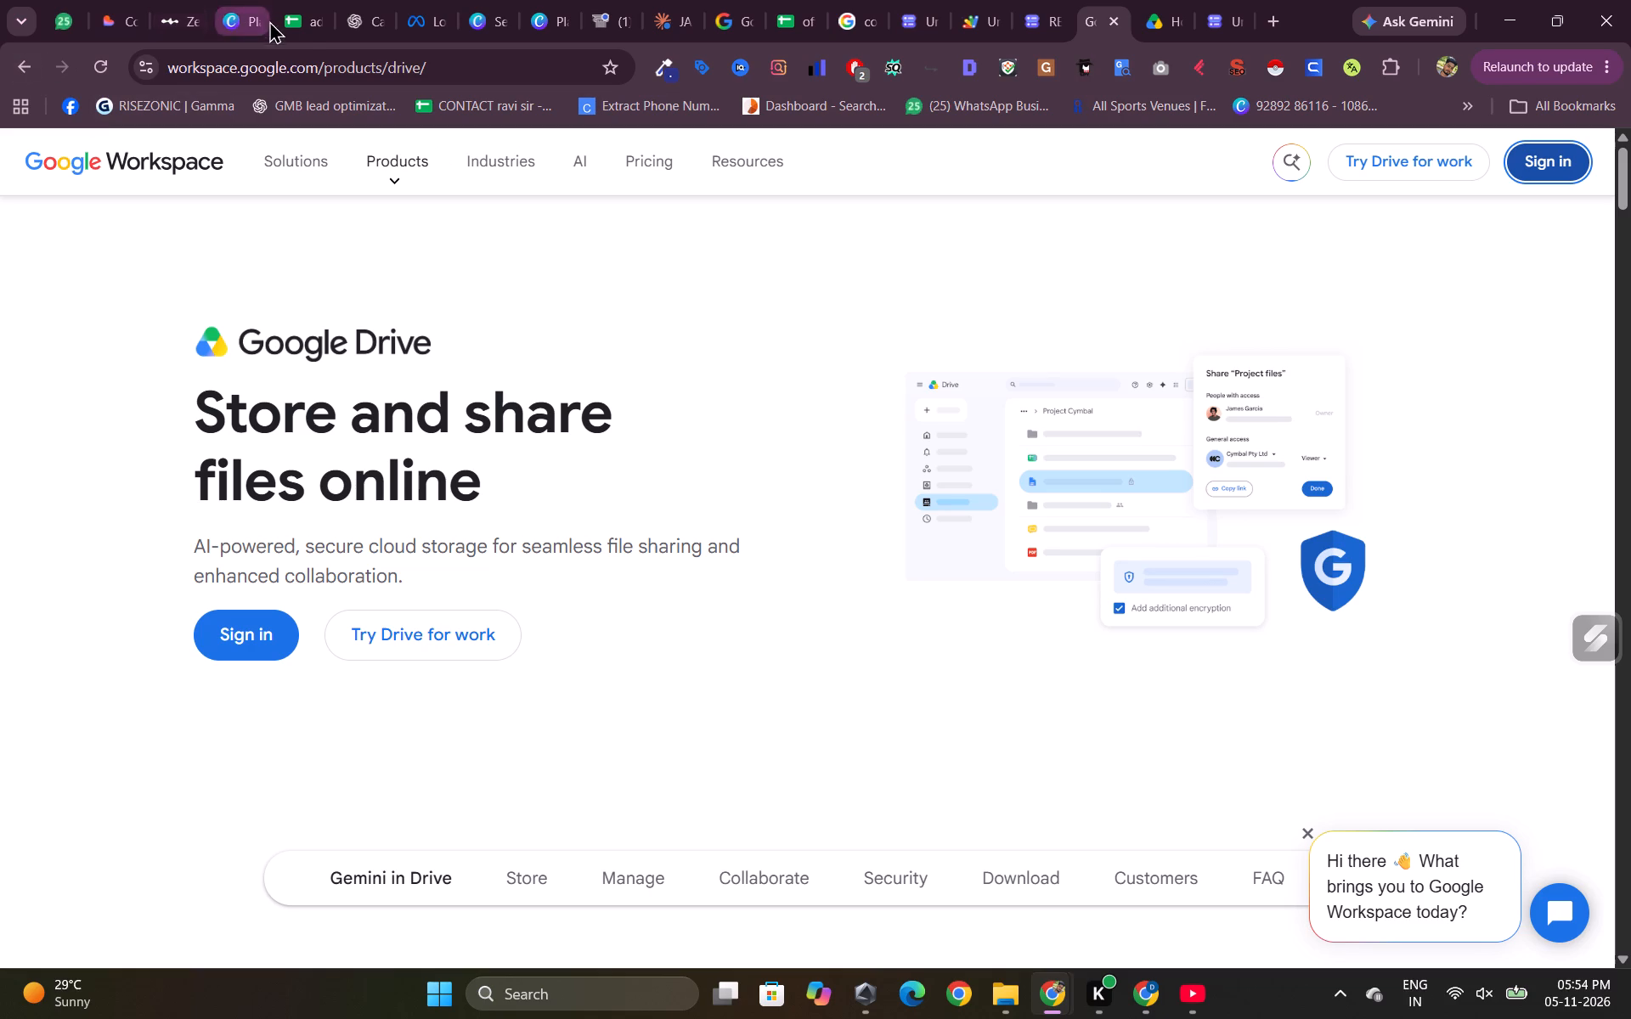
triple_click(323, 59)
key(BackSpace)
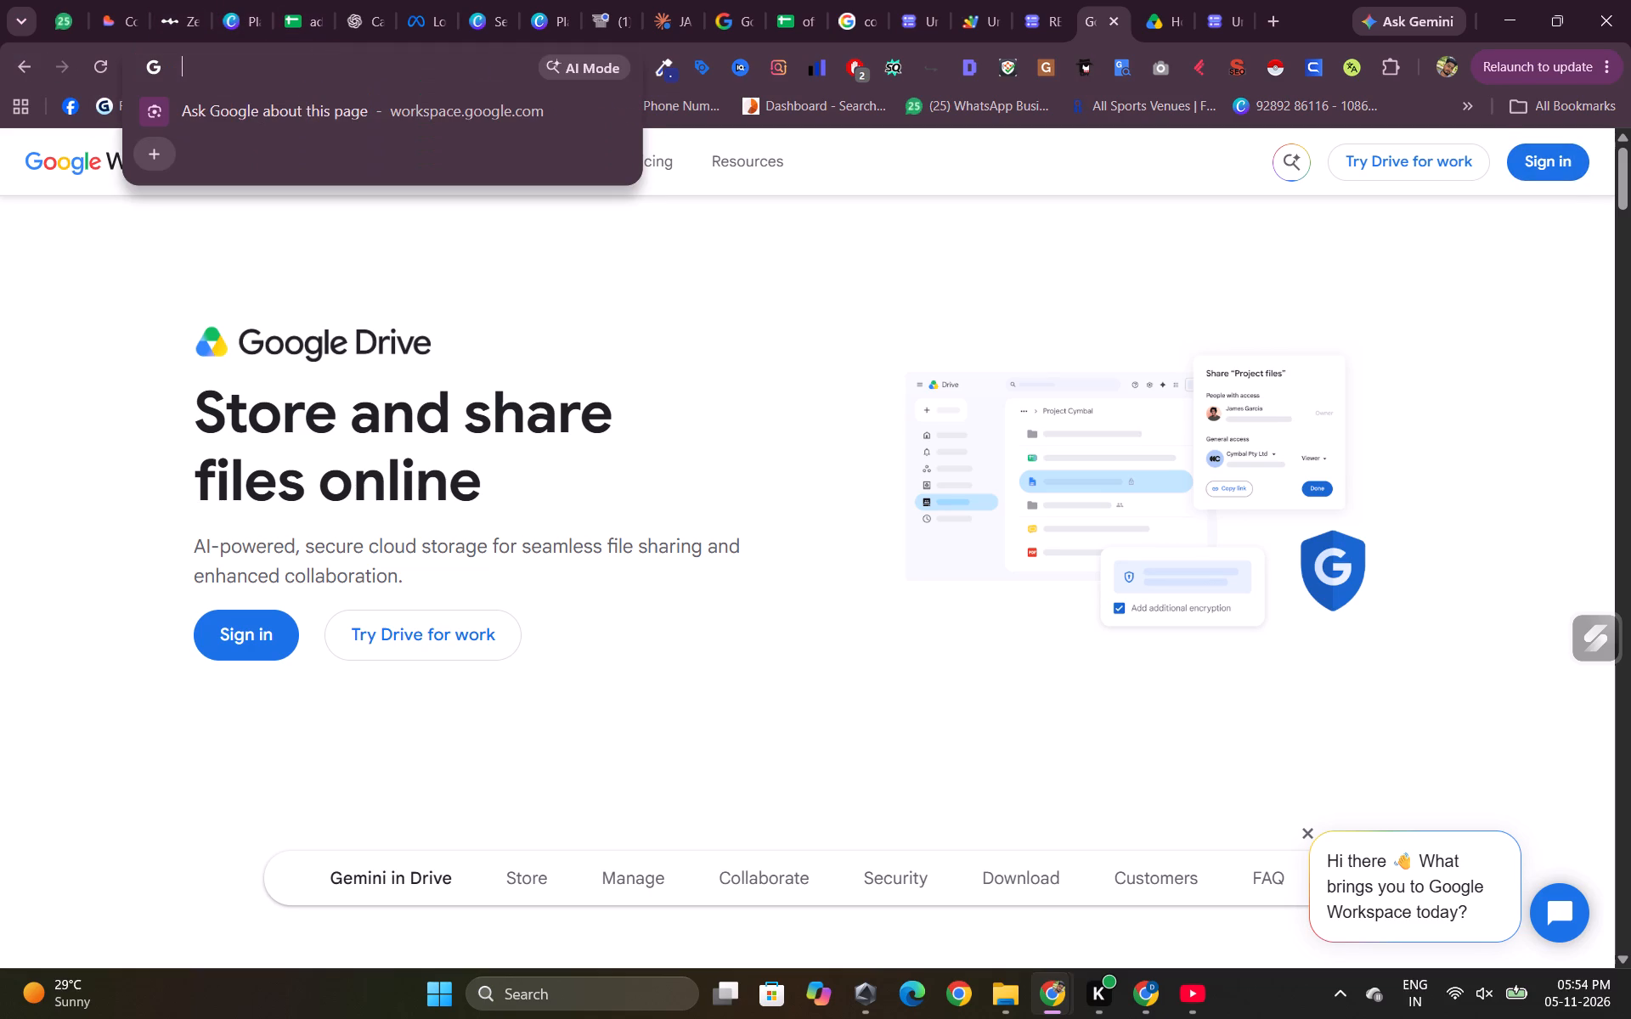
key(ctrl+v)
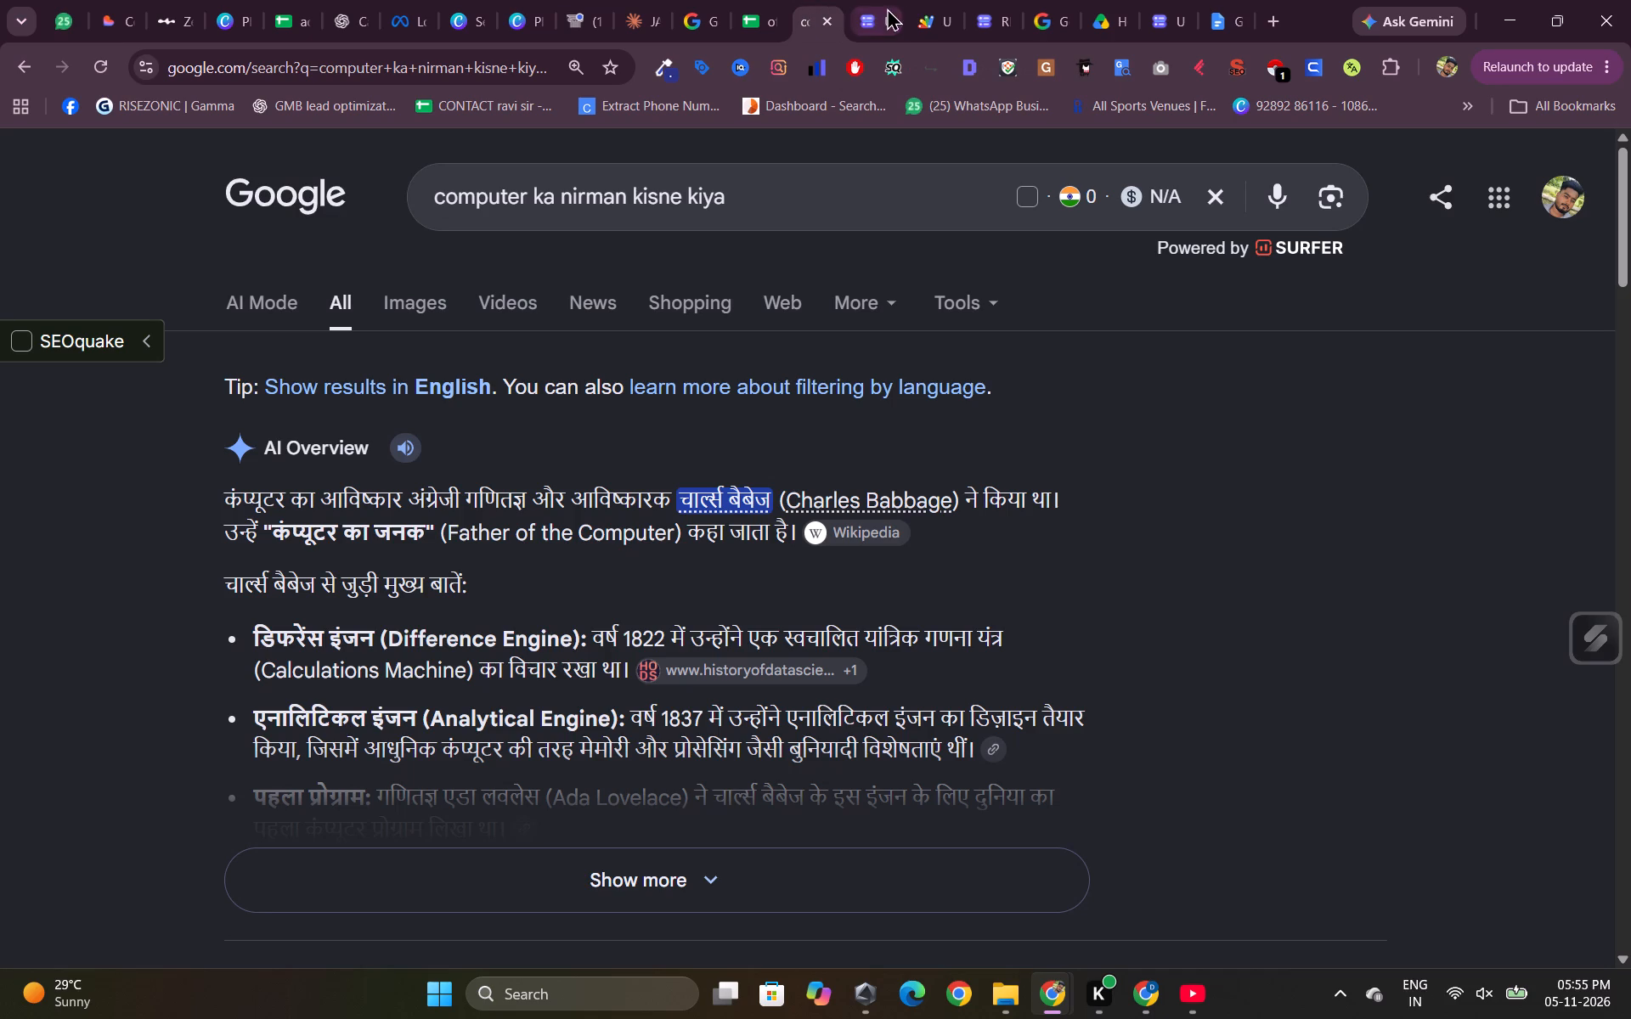
Return to the Apps Script project and enlarge the code area above the execution log to view the end of createReppForm.
click(934, 8)
click(815, 777)
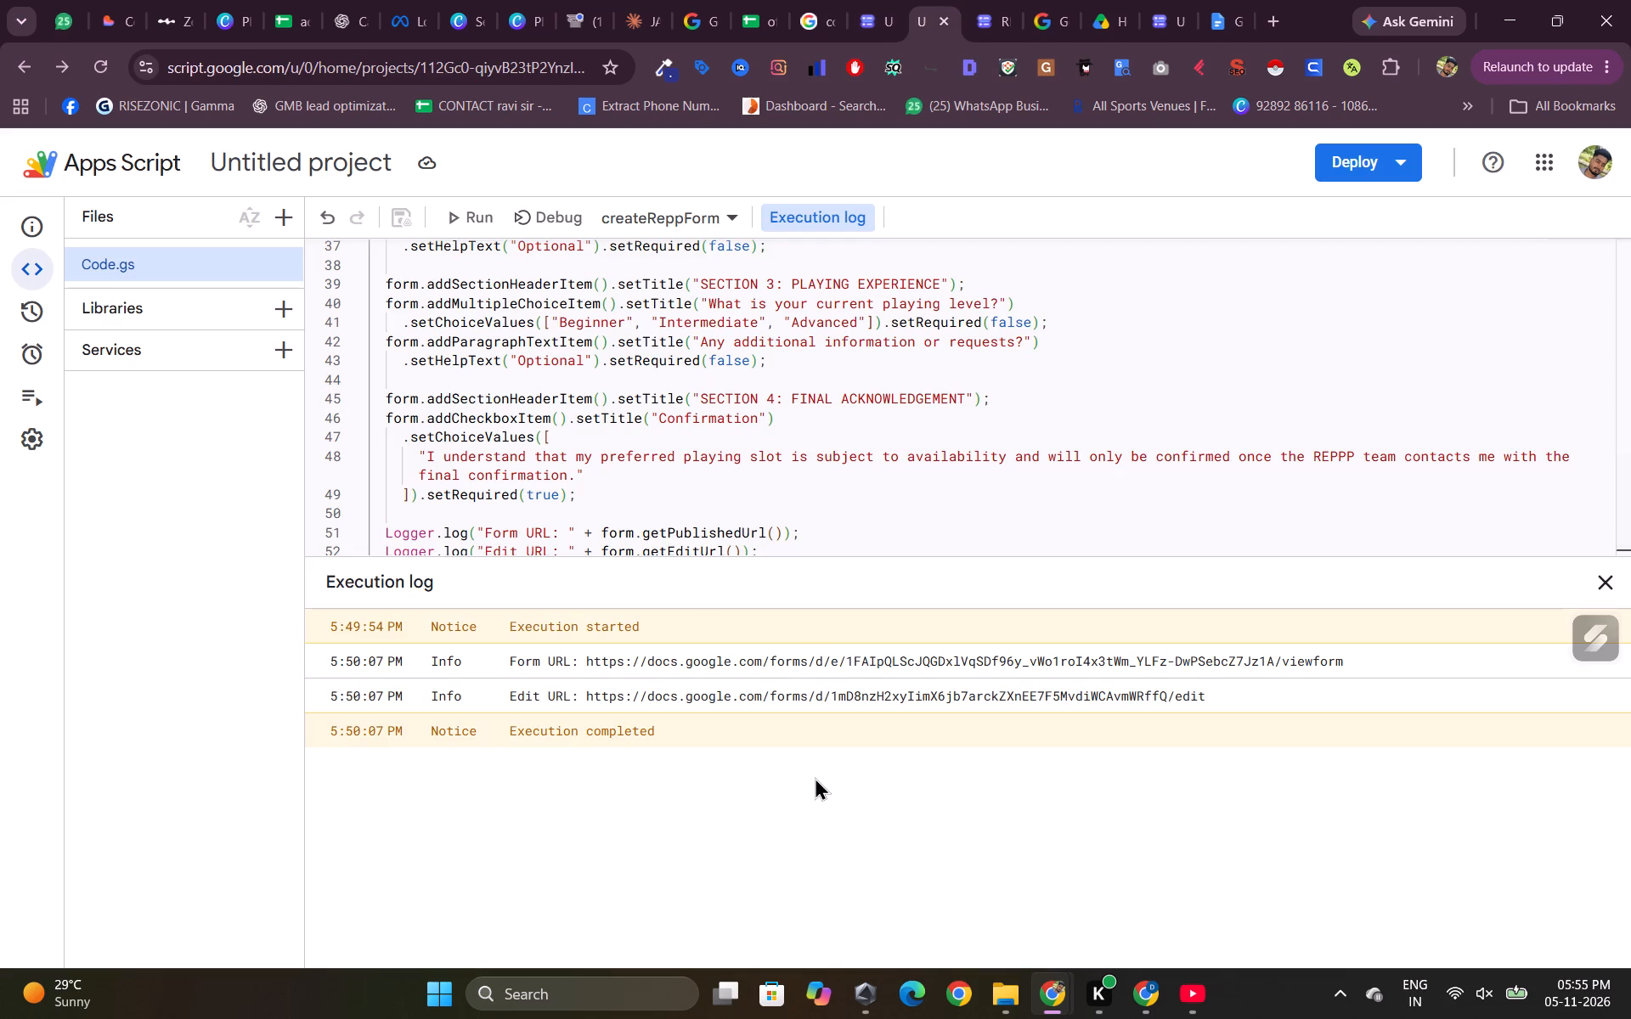
scroll(800, 650, up, 2)
drag(1075, 555, 1080, 597)
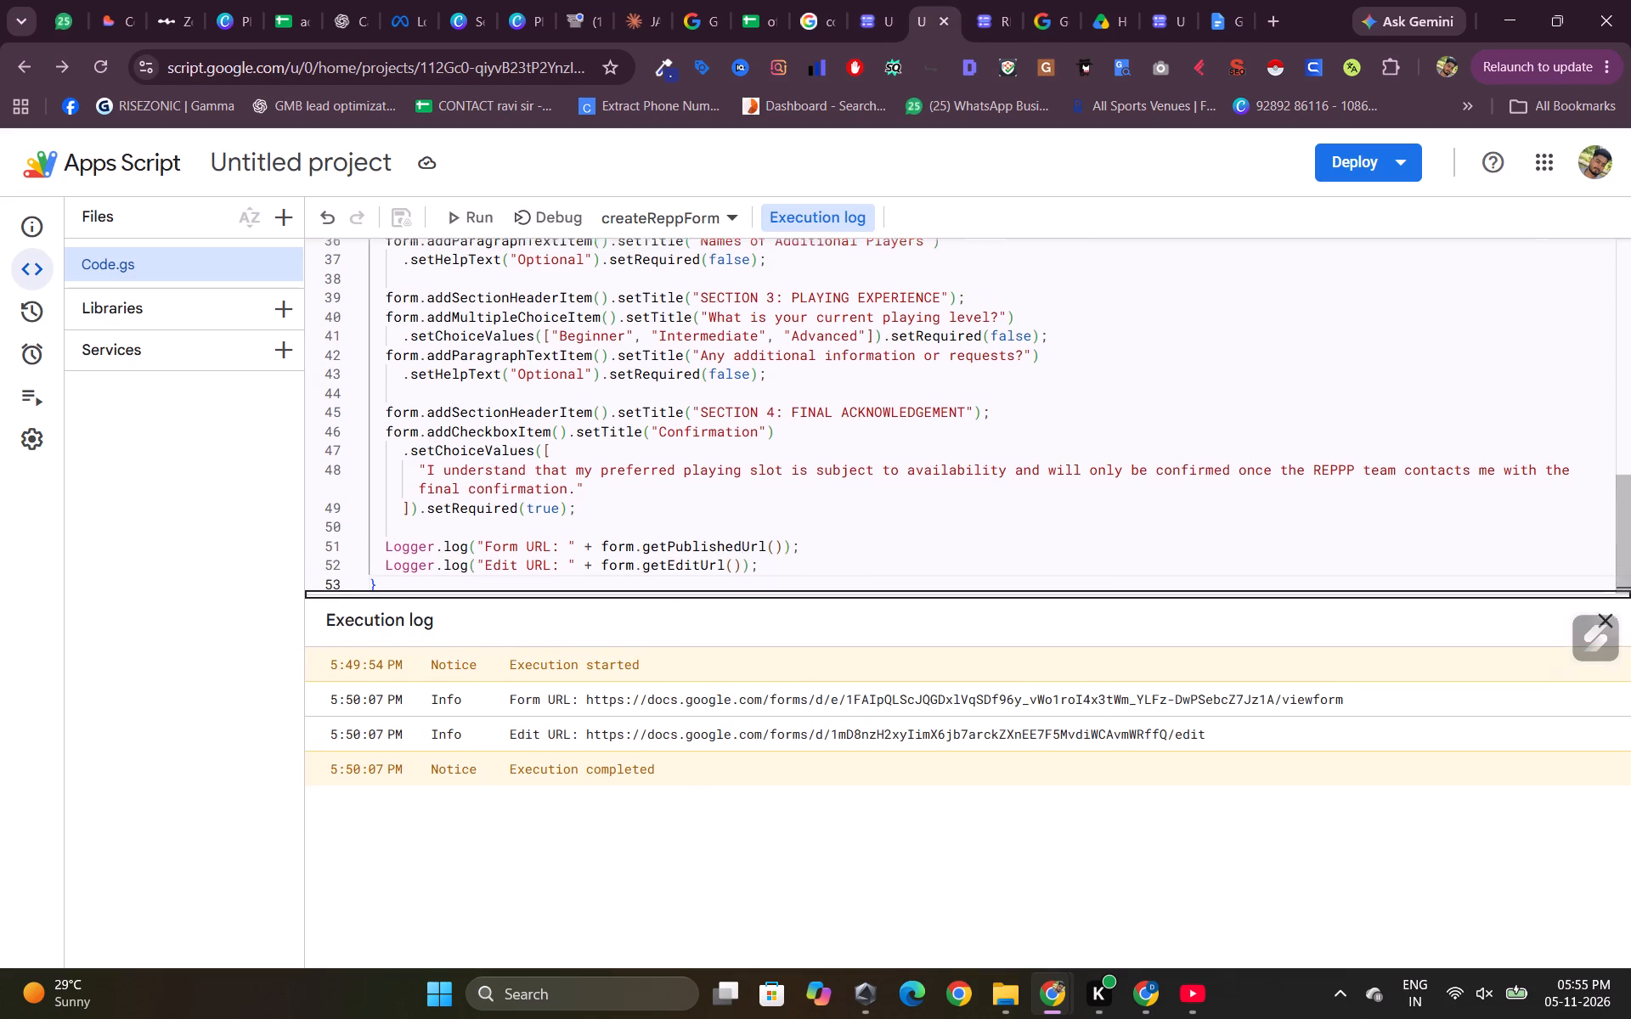
Enlarge the code area further and review the createReppForm code from its end back to its first line.
drag(1080, 597, 1071, 737)
scroll(1030, 384, up, 2)
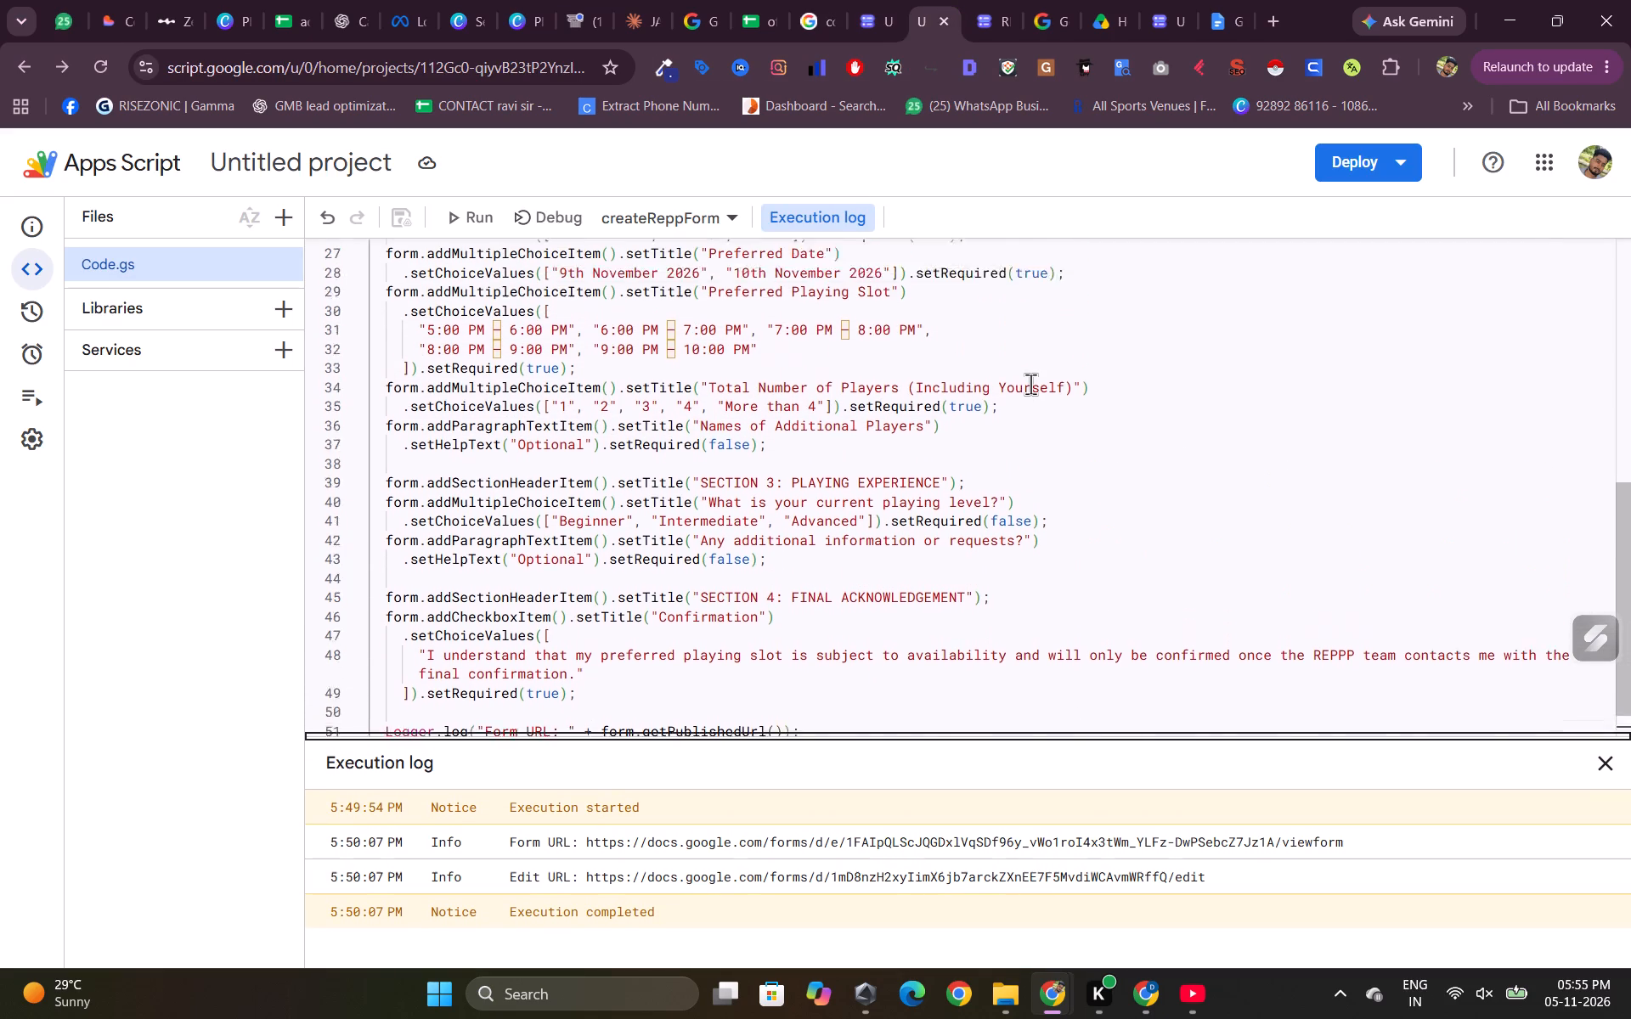
scroll(1030, 384, up, 11)
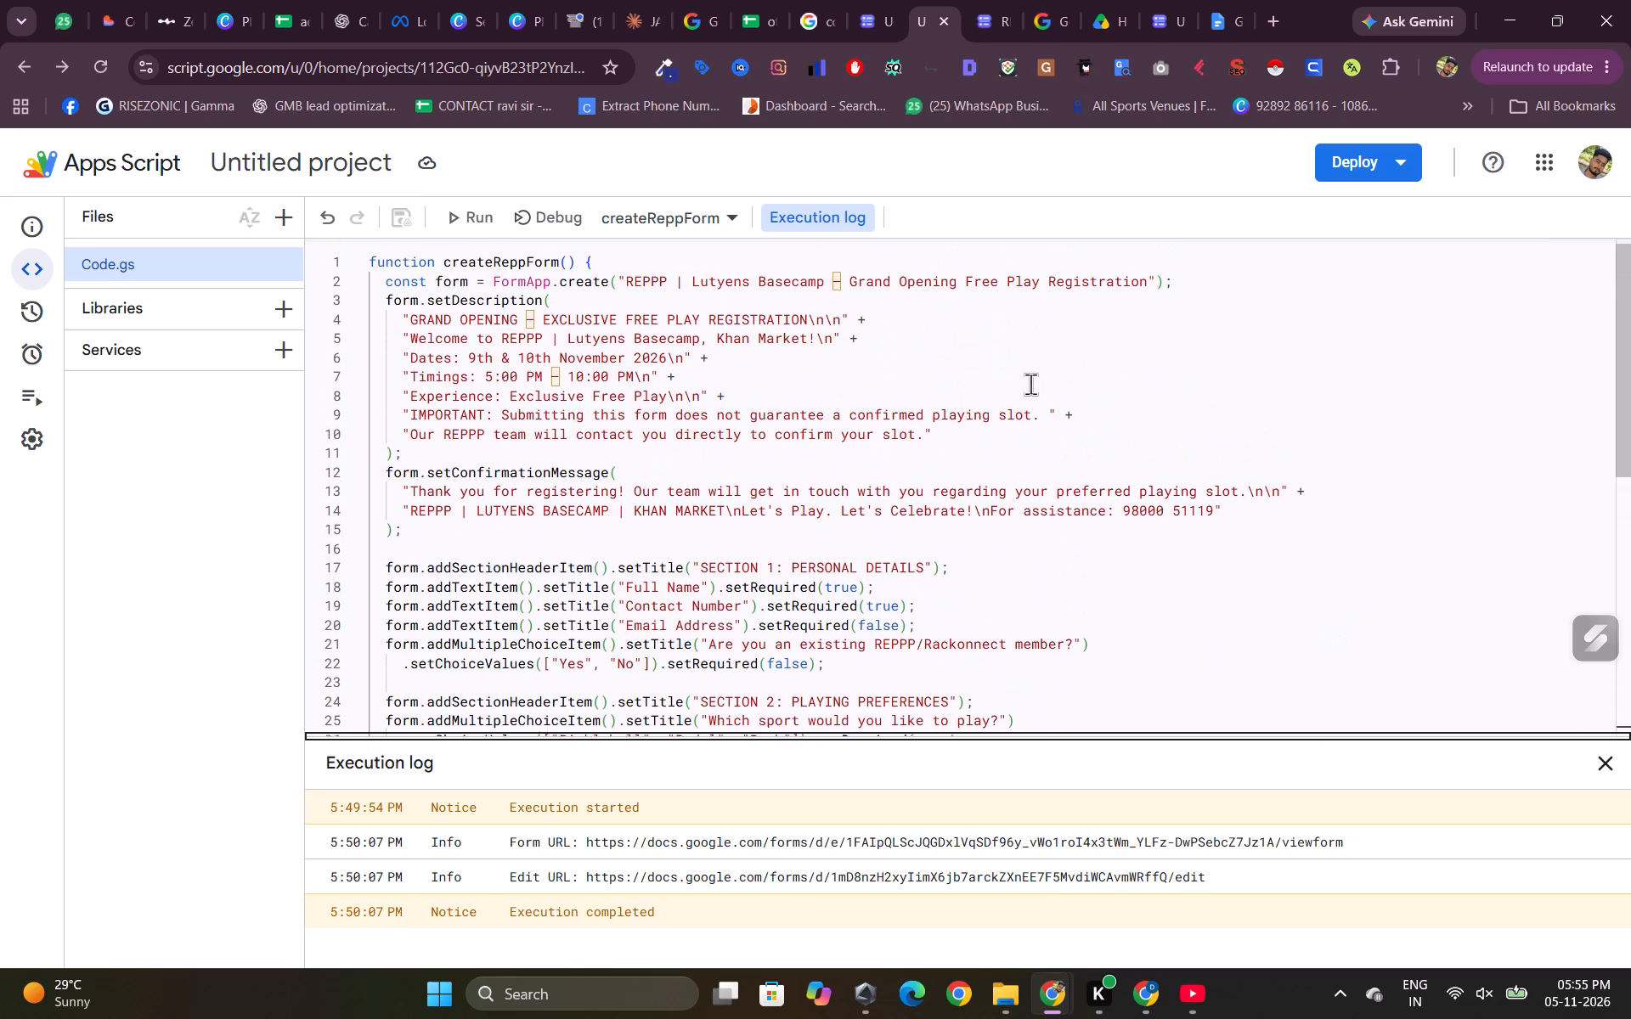
scroll(1030, 384, up, 1)
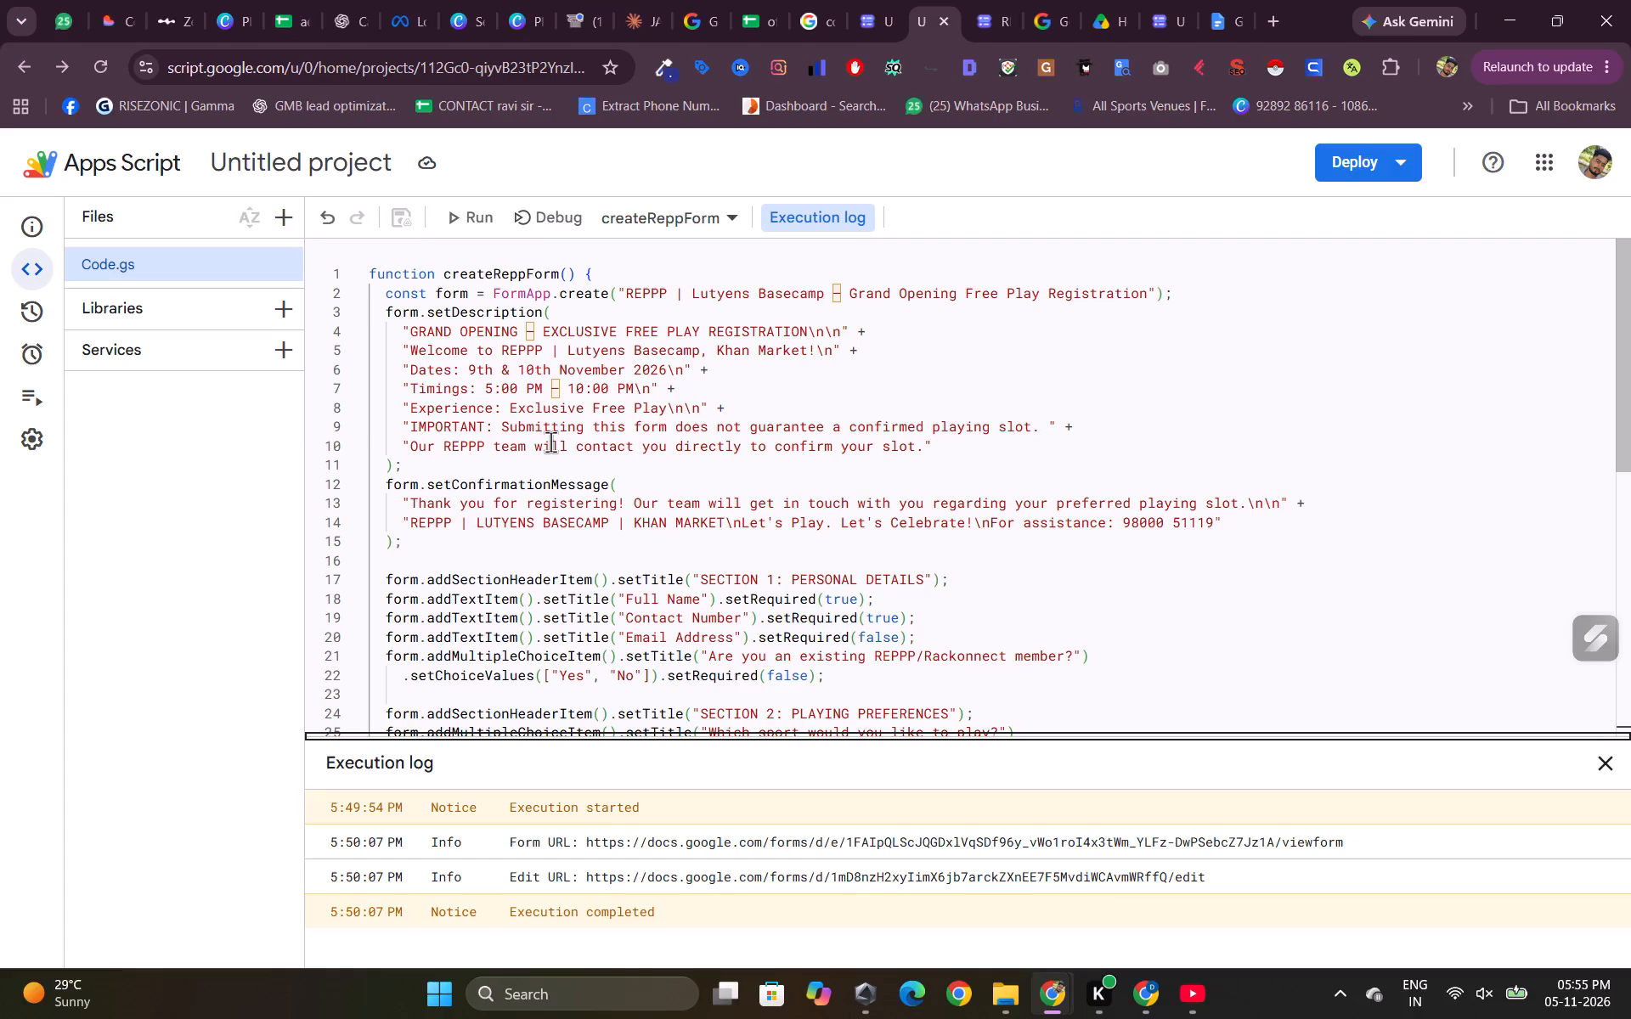
Switch to the live REPPP registration form and capture a screenshot of it from the title down to the Contact Number question.
click(1009, 20)
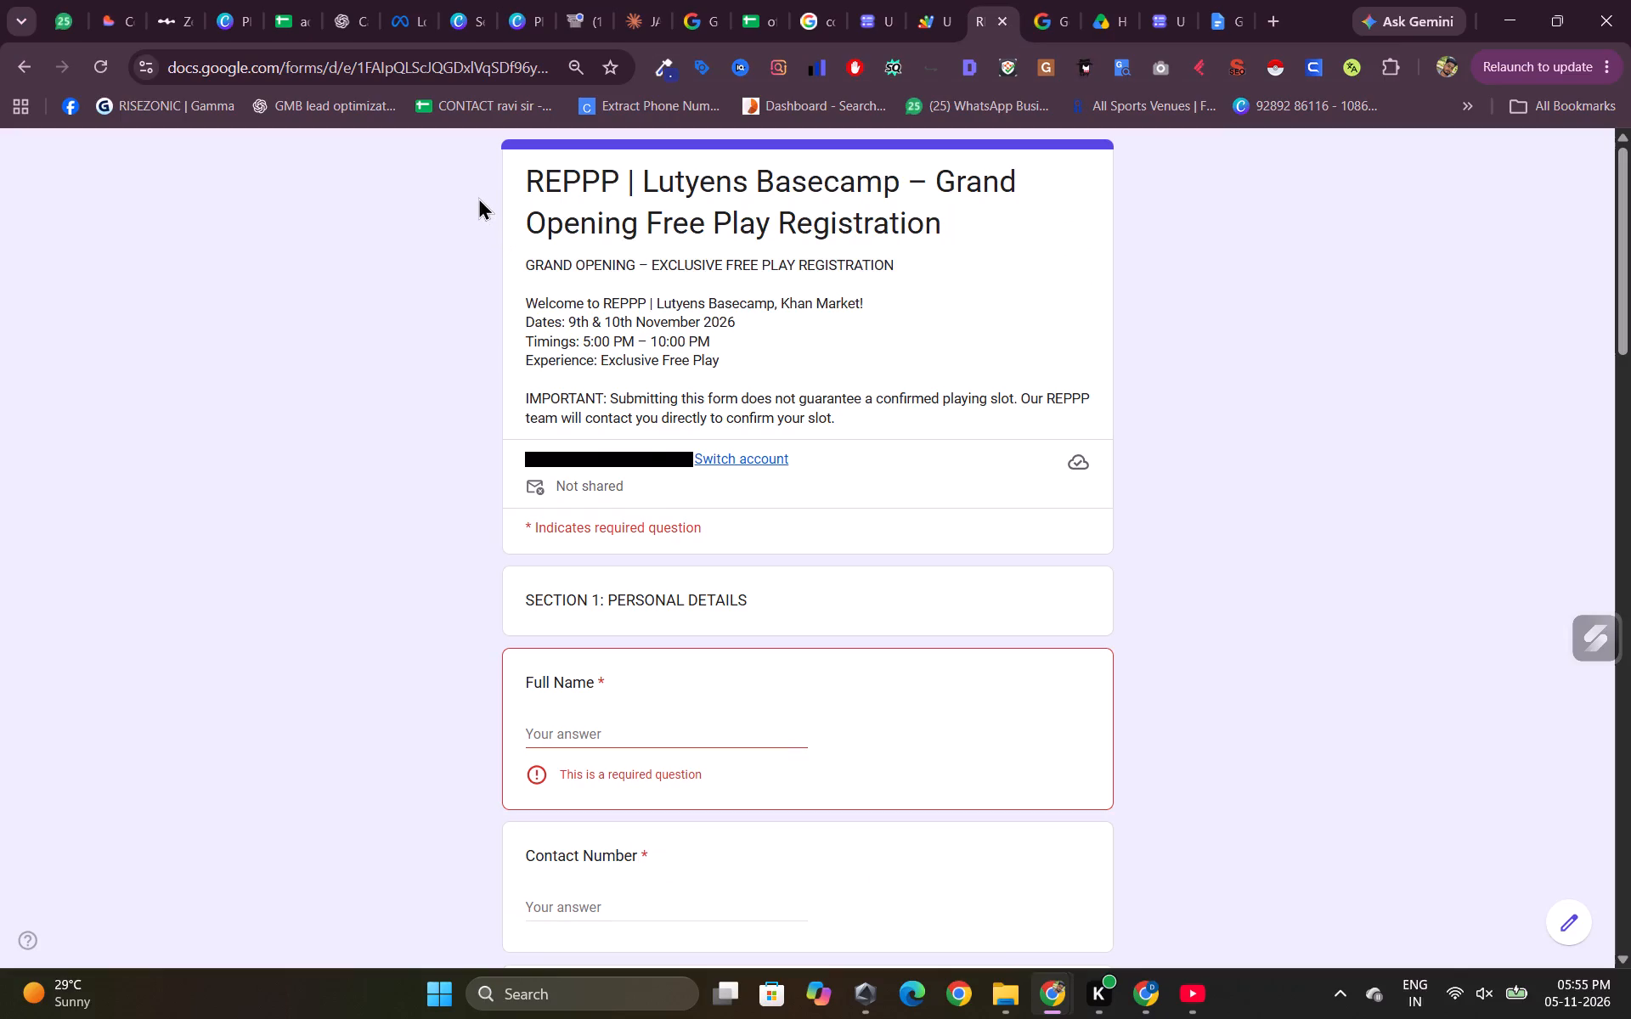
key(shift+super+s)
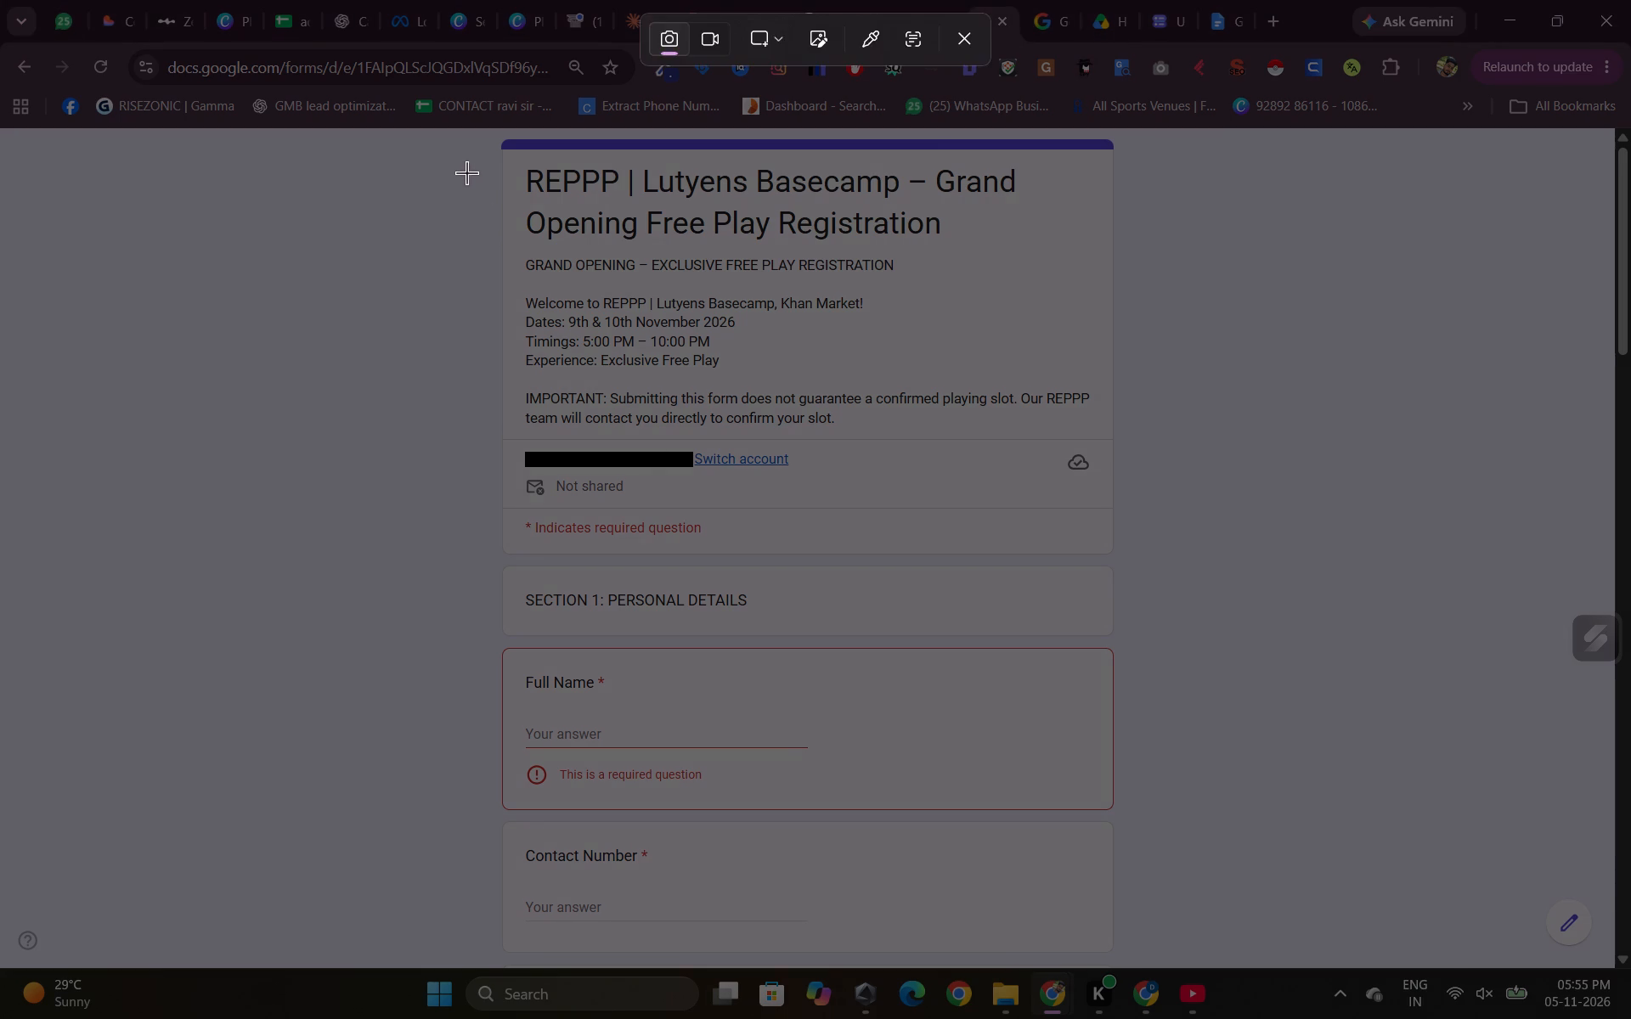
drag(466, 172, 1117, 1018)
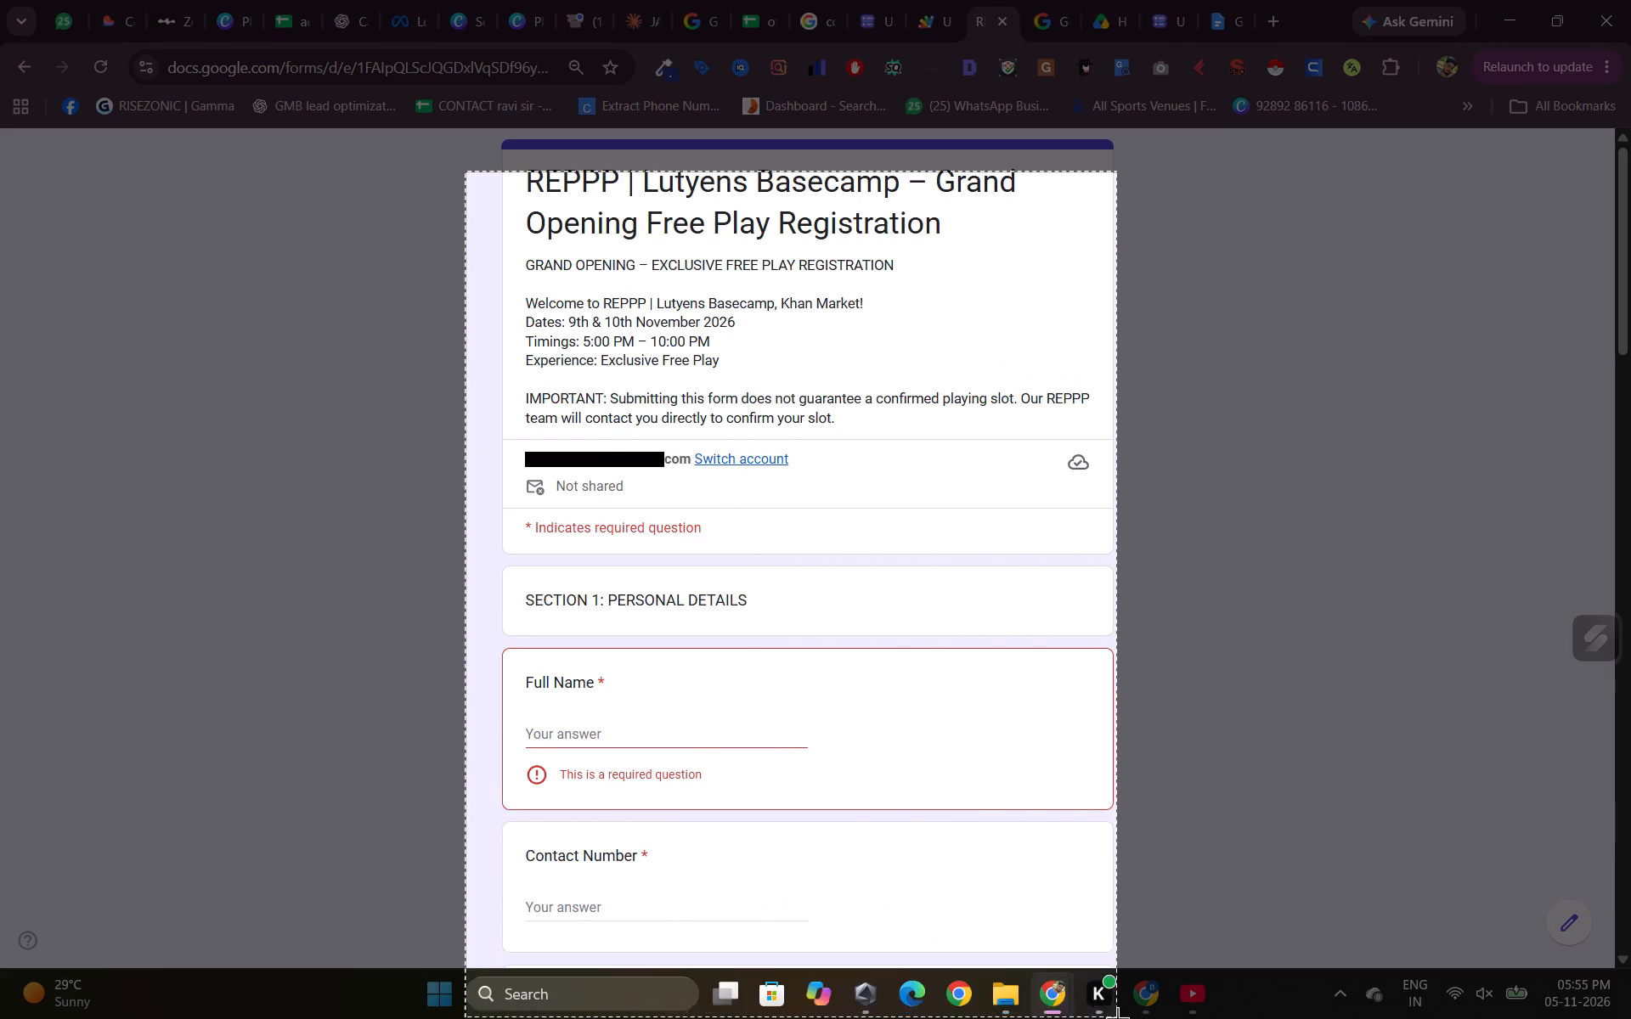
drag(1117, 1018, 1132, 972)
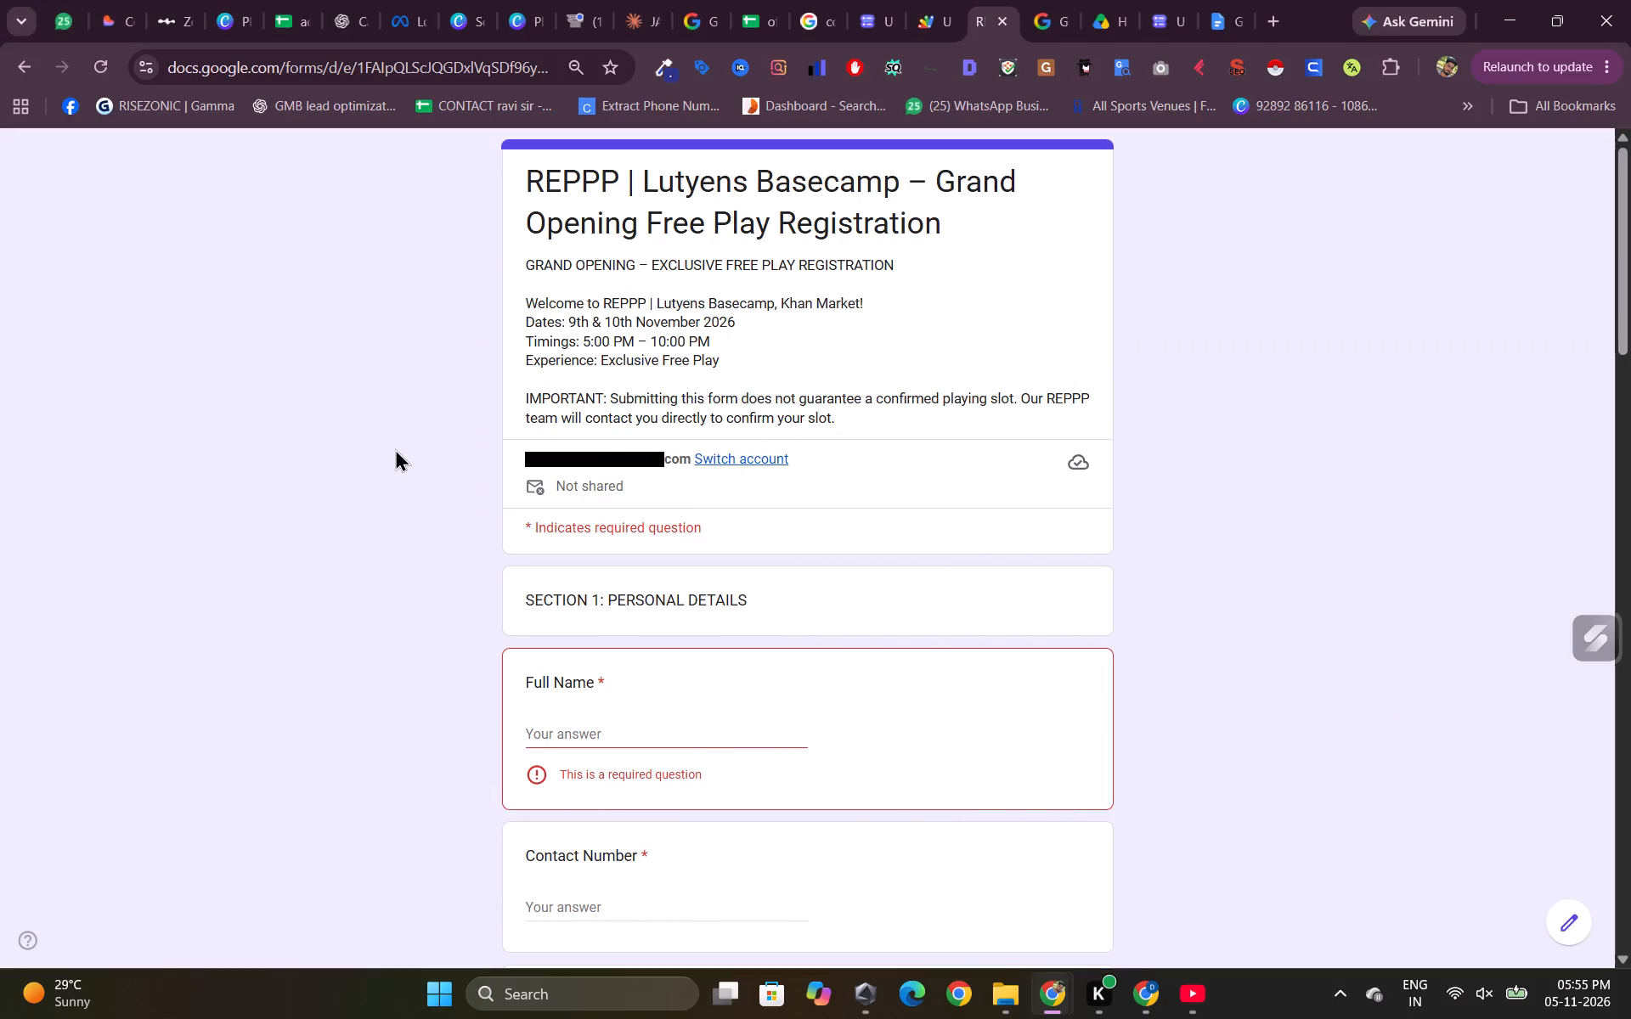
Select the full web address of the live REPPP registration form.
click(251, 76)
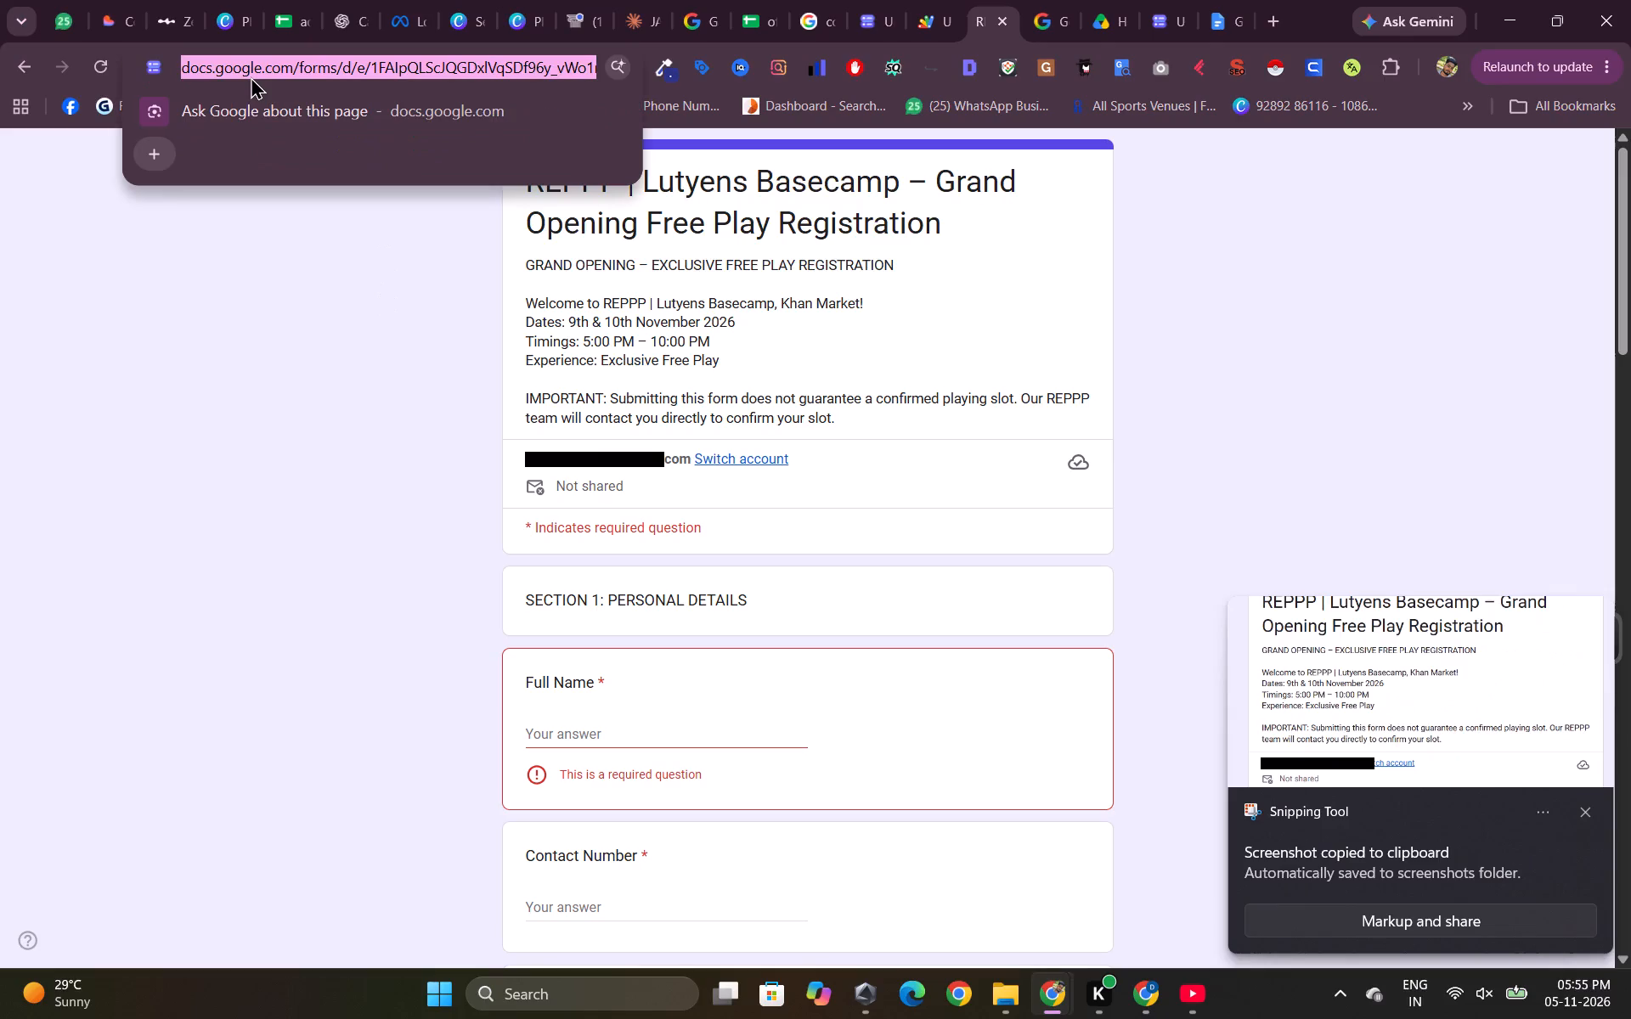
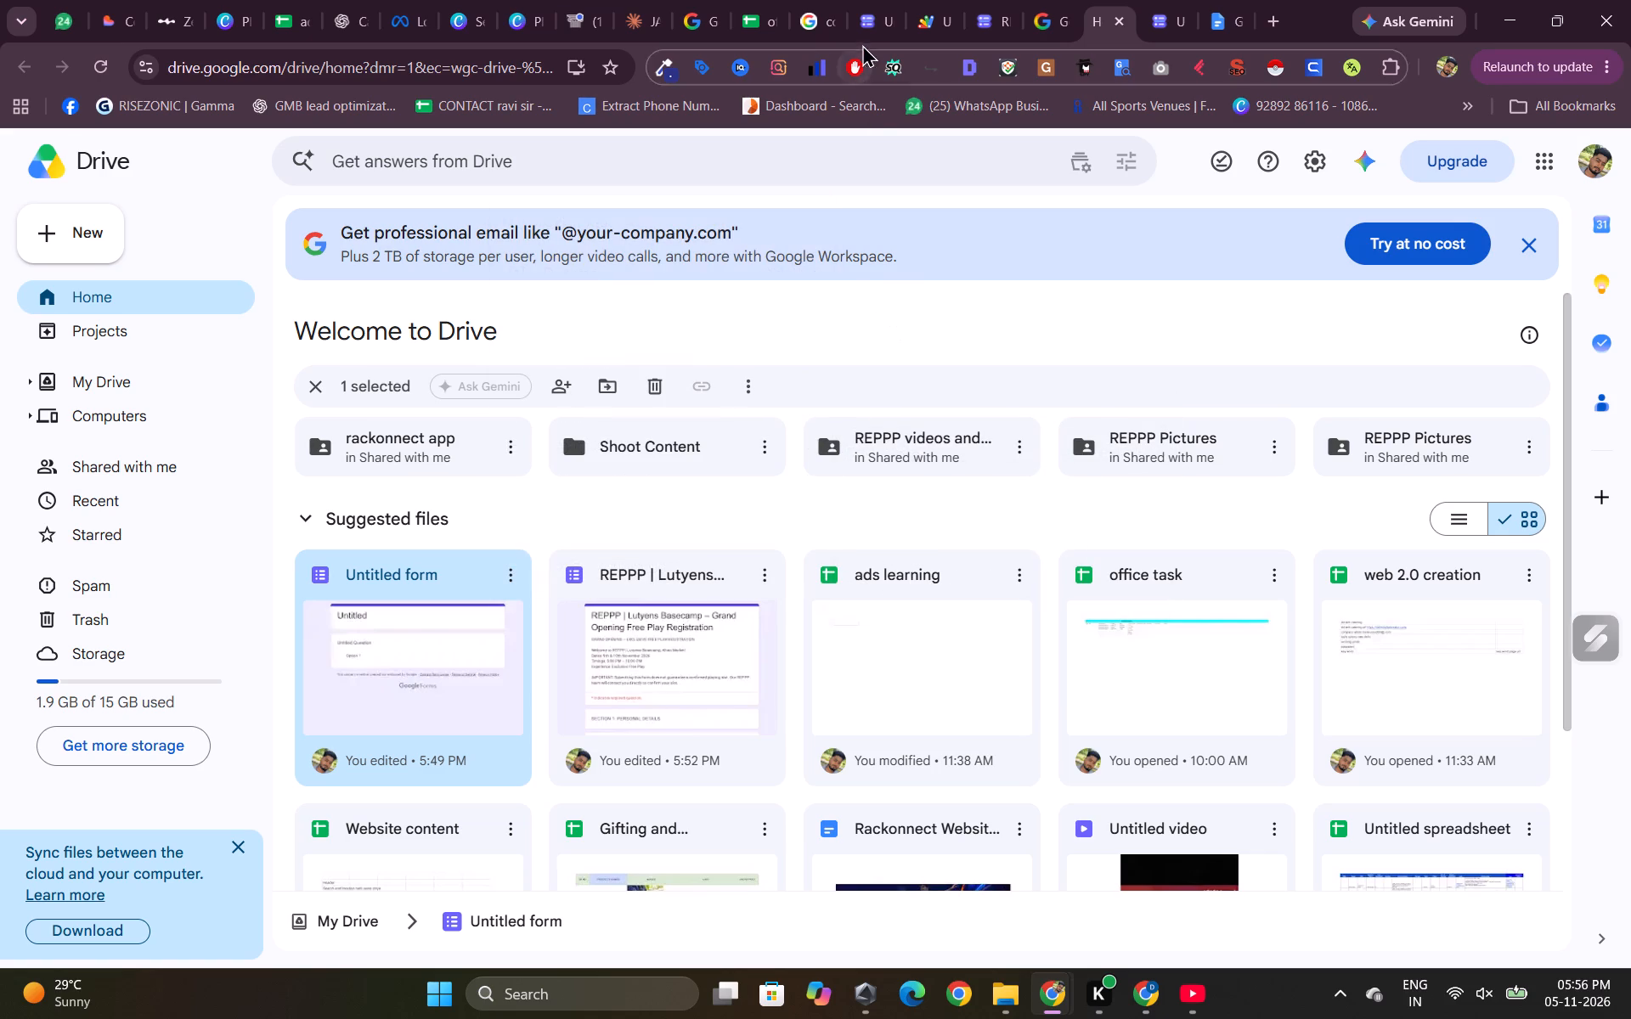
Return to the live REPPP registration form and read its introduction, the IMPORTANT slot-confirmation notice and the Personal Details section heading.
click(1030, 29)
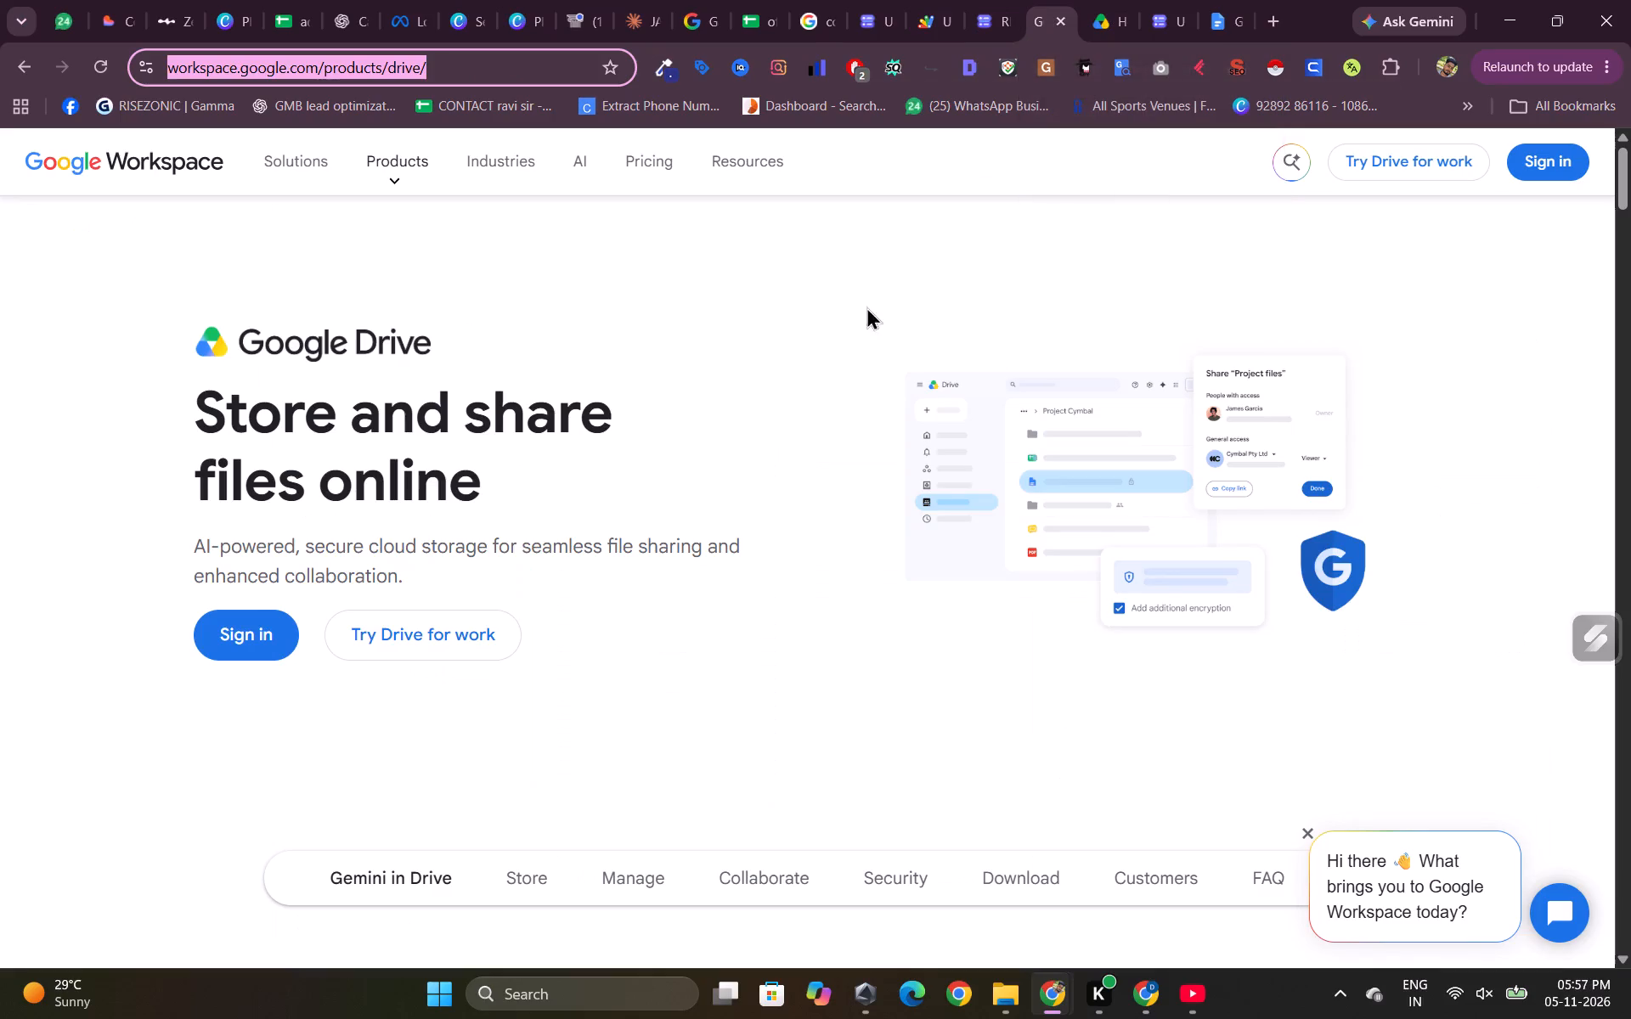
click(640, 316)
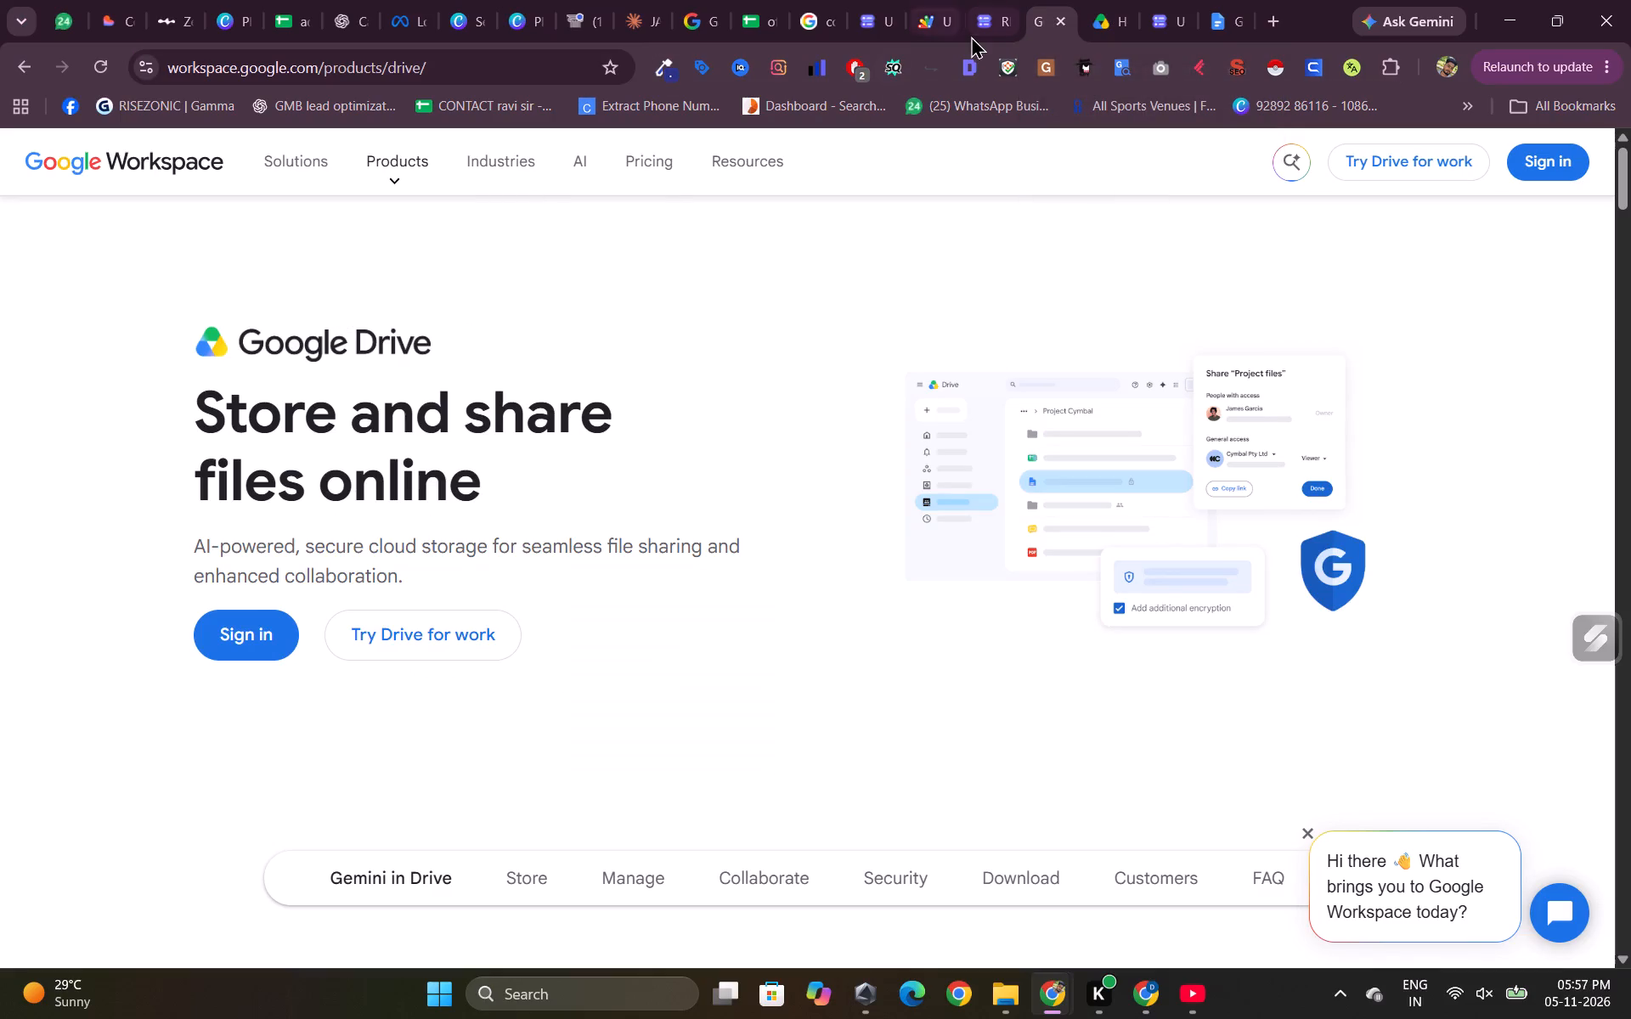
click(985, 40)
click(680, 400)
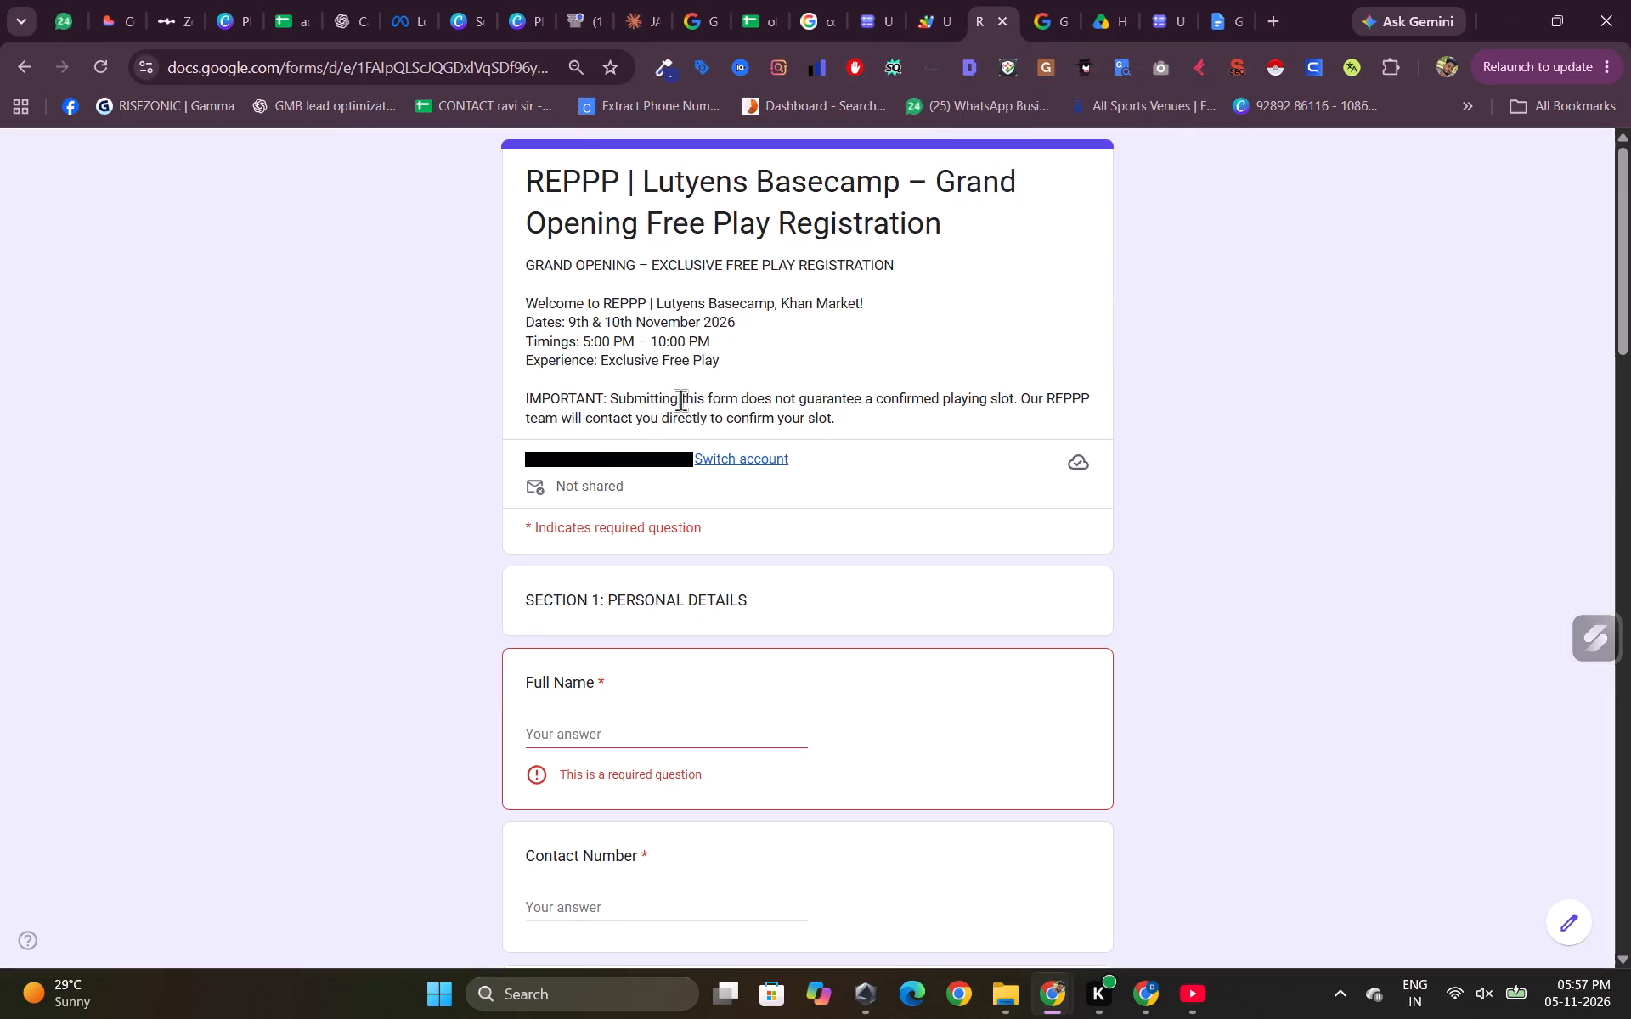
drag(524, 396, 818, 430)
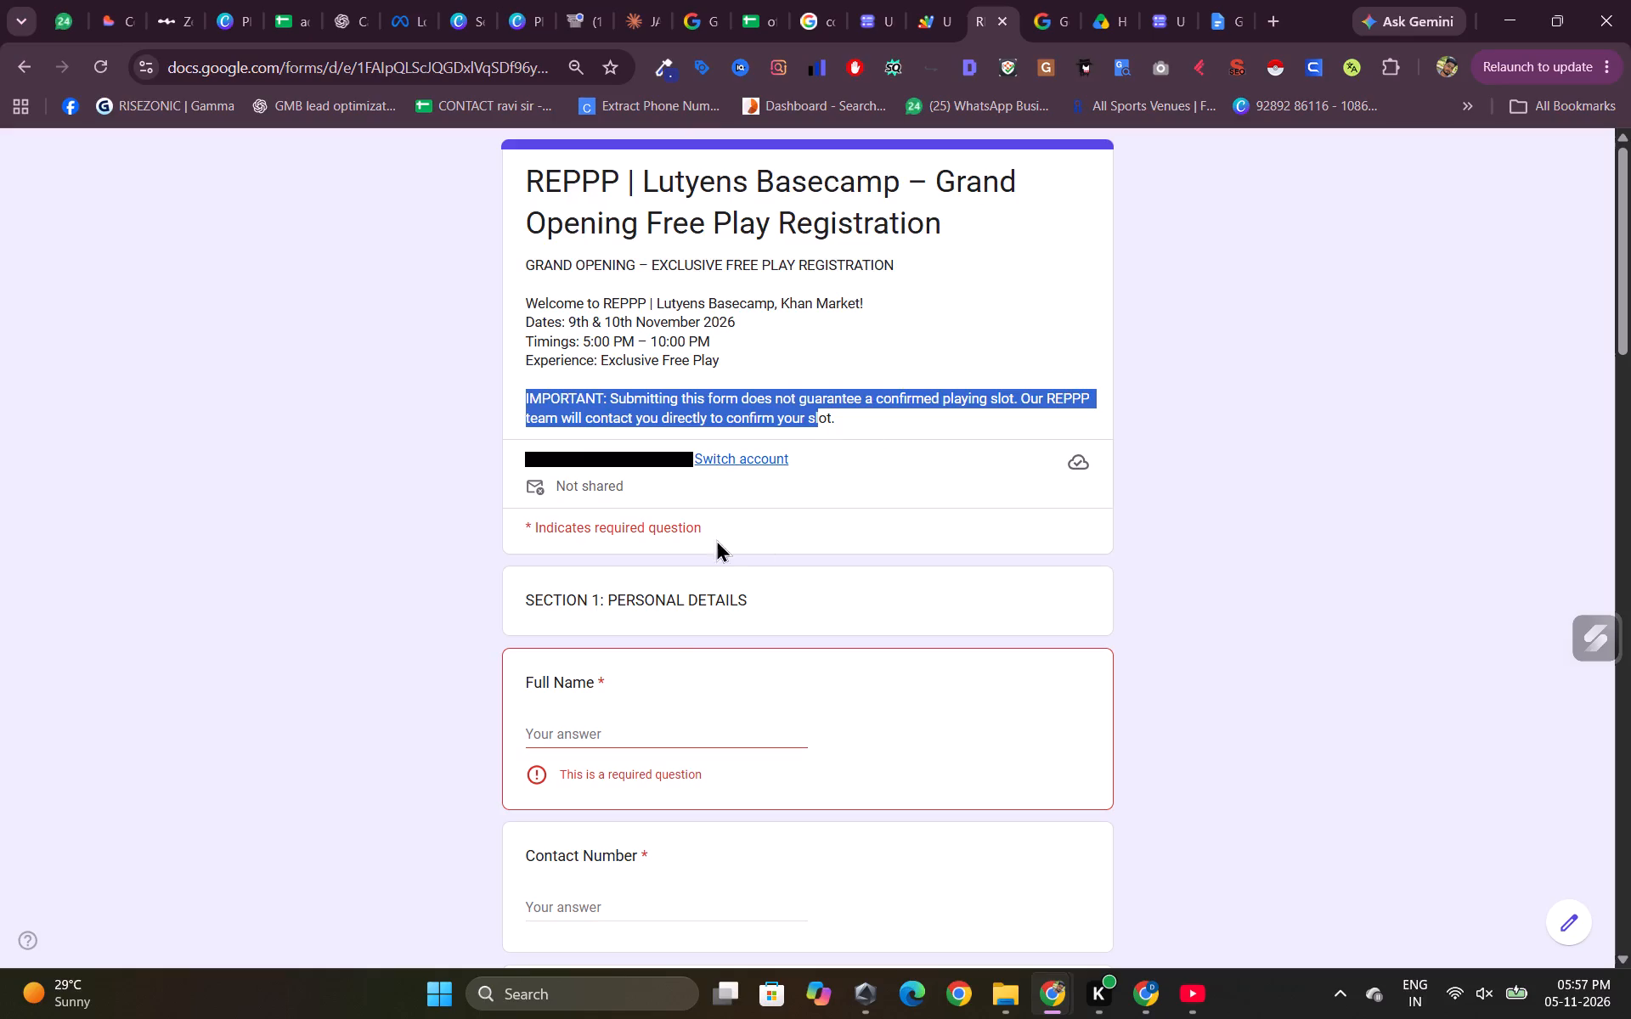
click(590, 485)
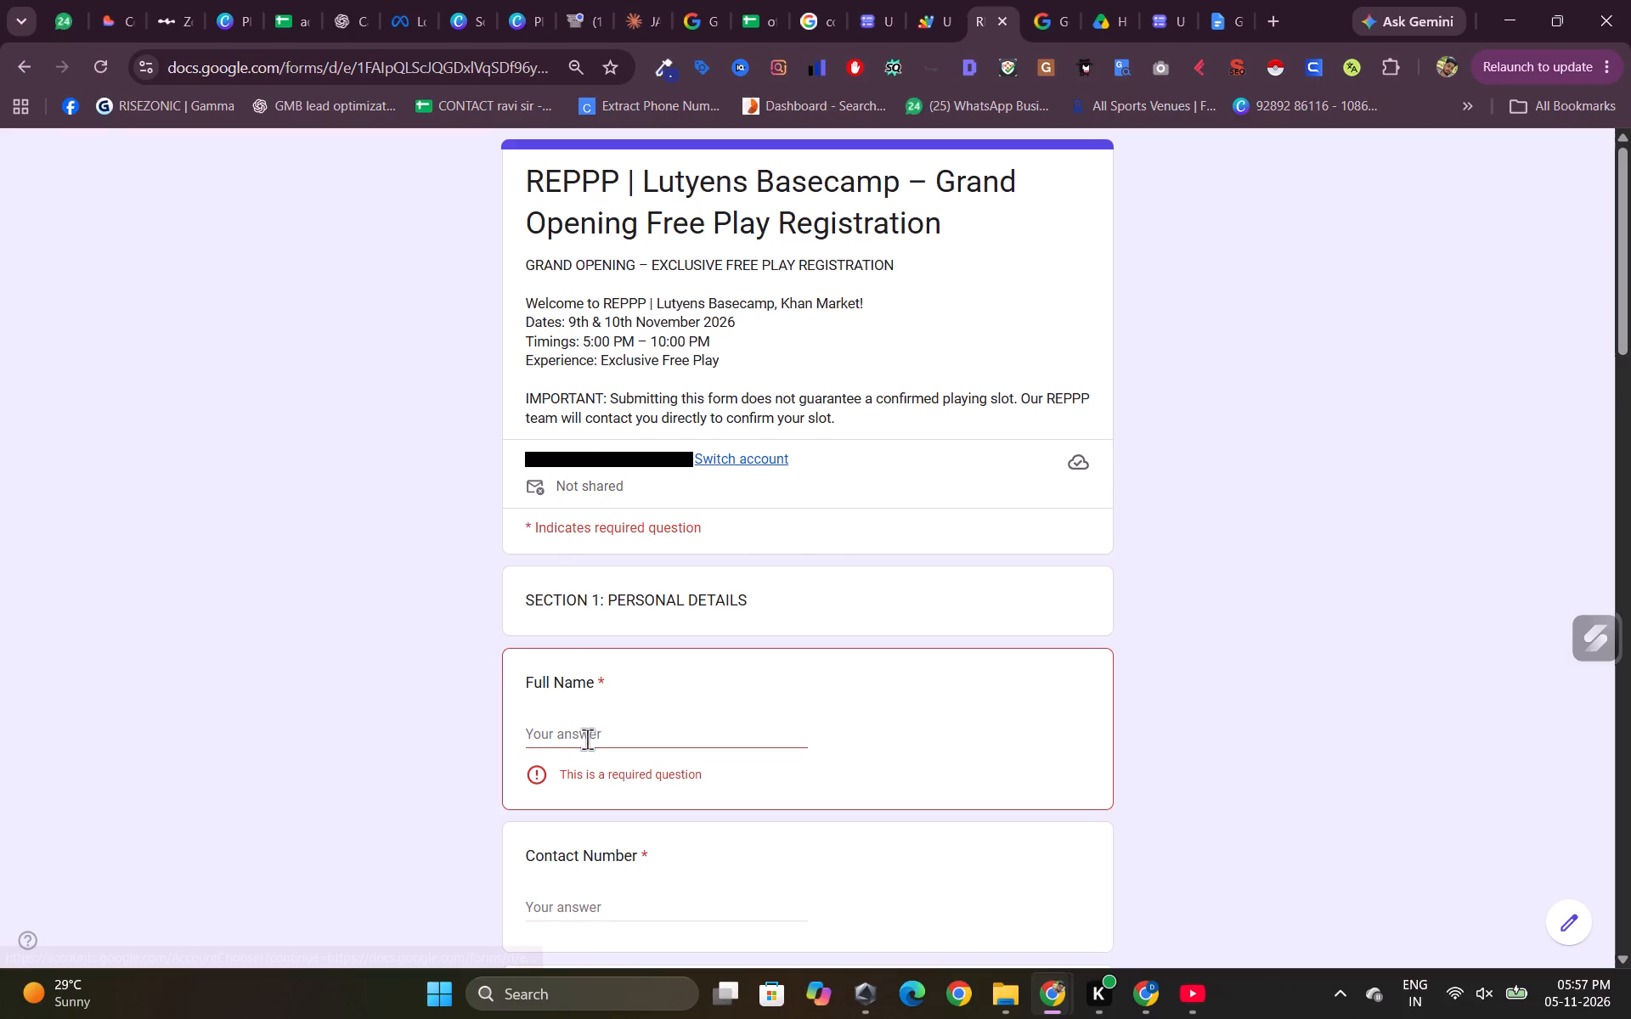
double_click(698, 607)
drag(603, 600, 797, 587)
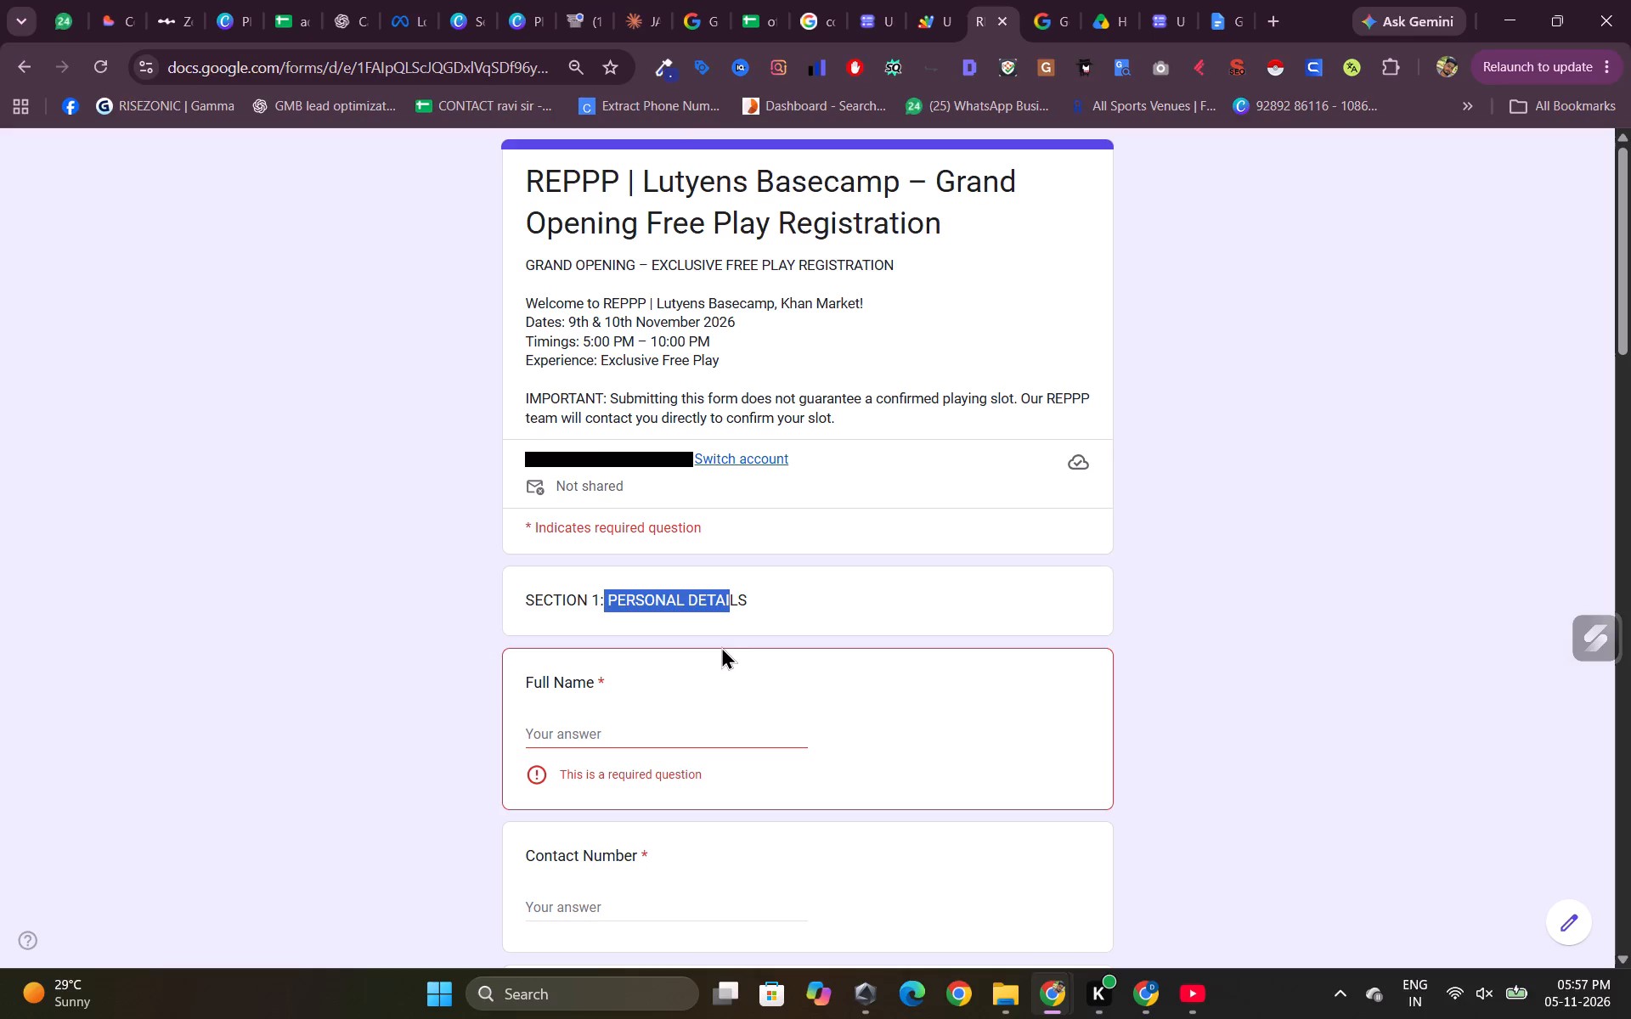
click(721, 646)
Review all the form's questions, from Personal Details through Playing Preferences and Playing Experience to the Final Acknowledgement, and return to its title.
scroll(721, 646, down, 3)
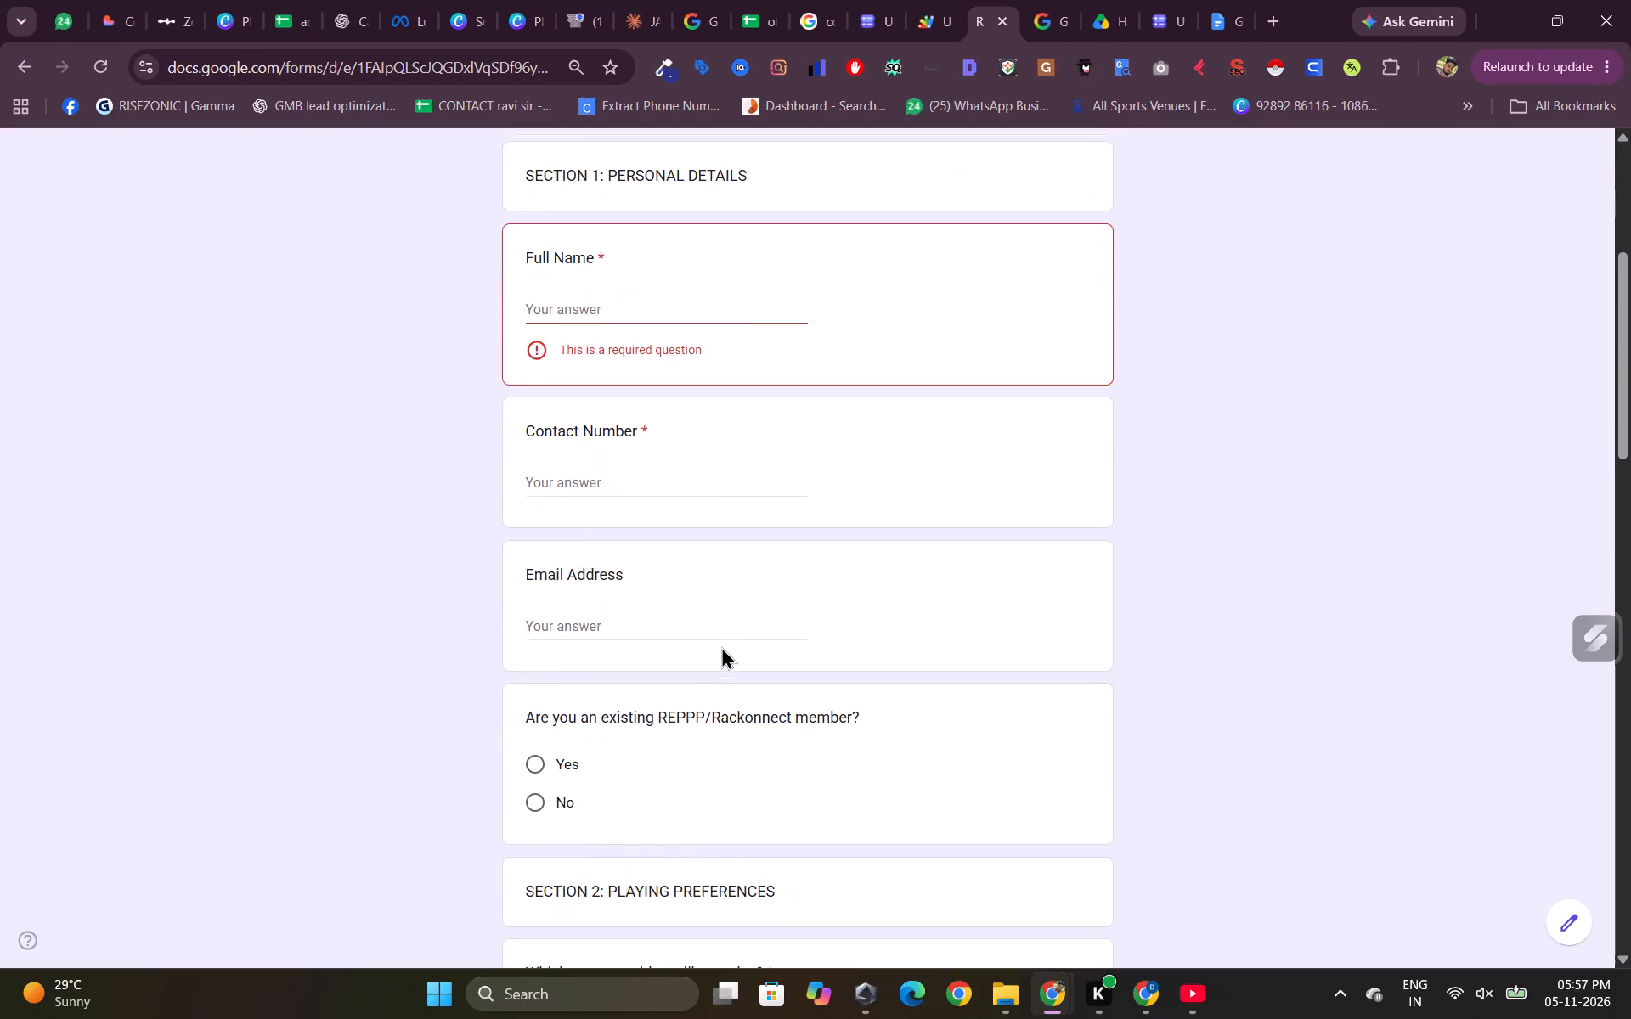
scroll(721, 646, down, 3)
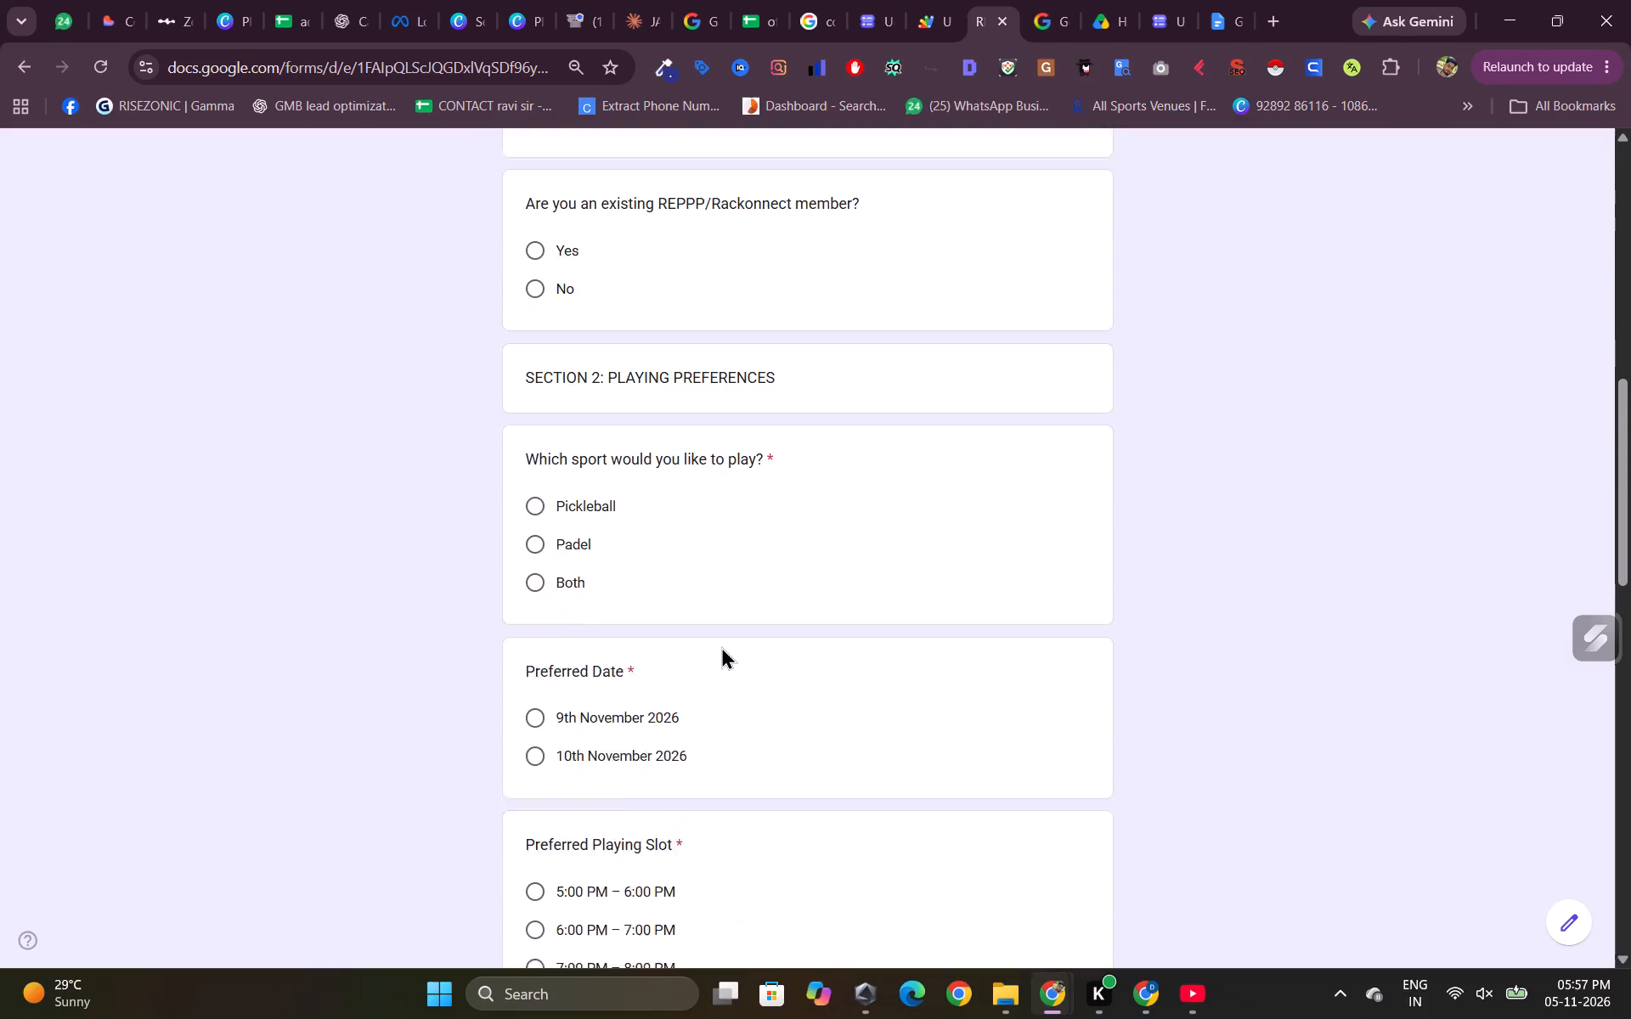
scroll(721, 646, down, 3)
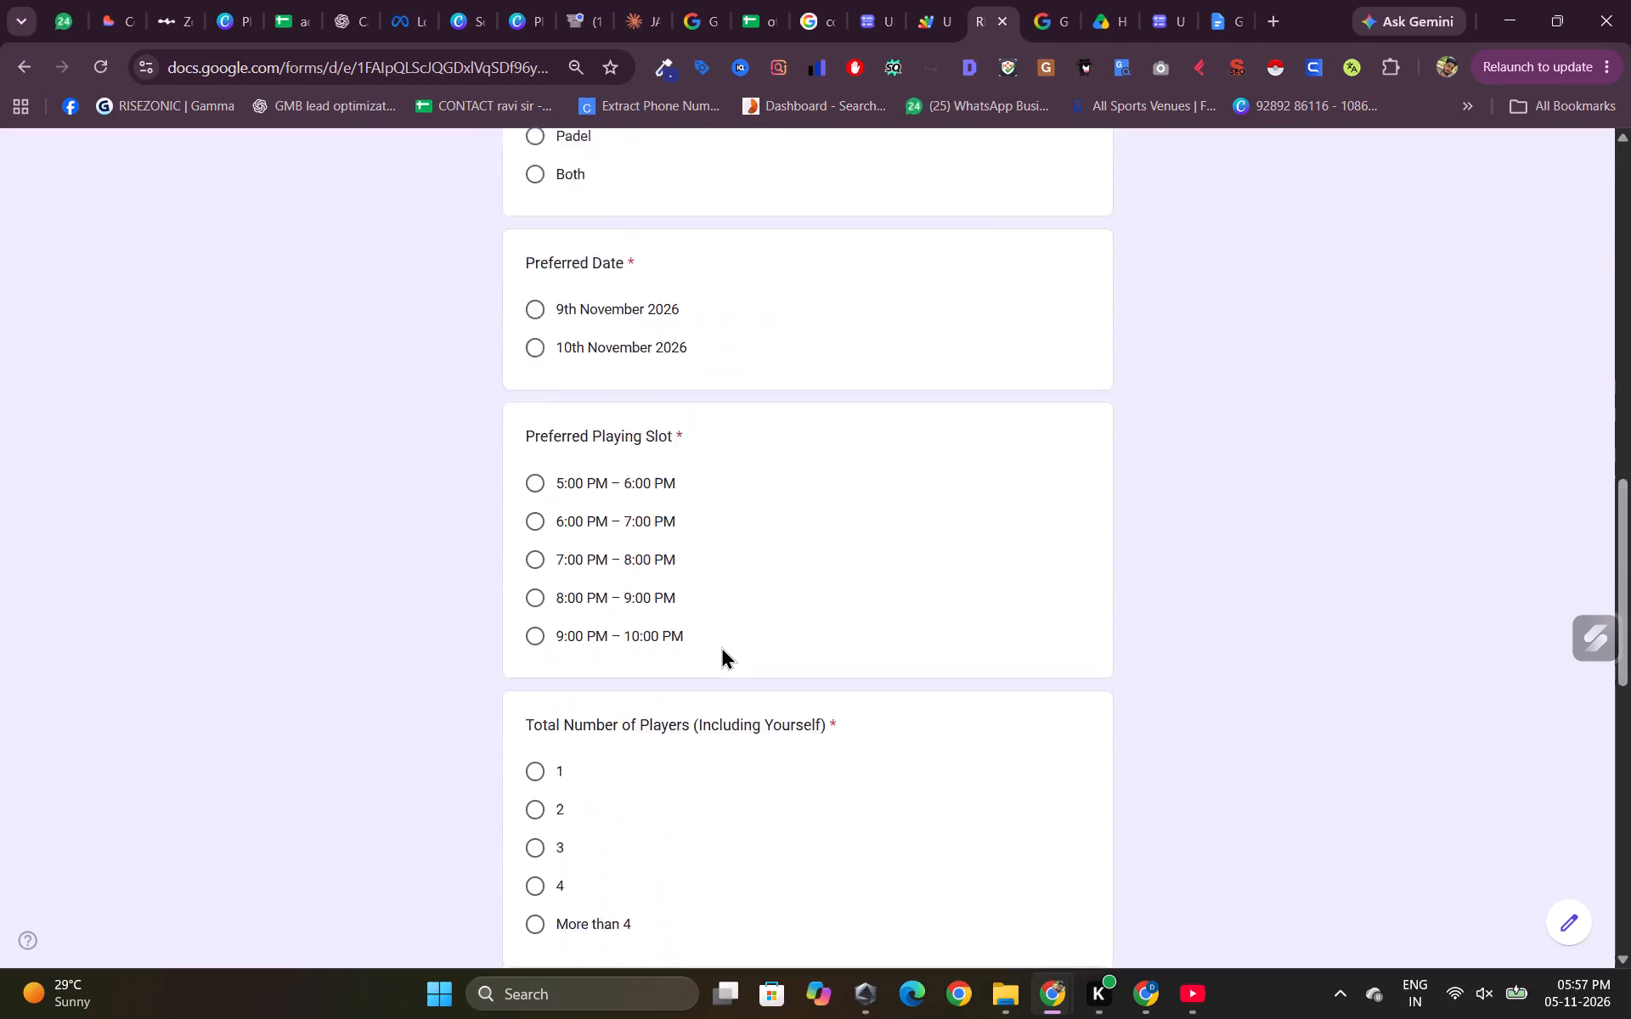
scroll(721, 646, down, 2)
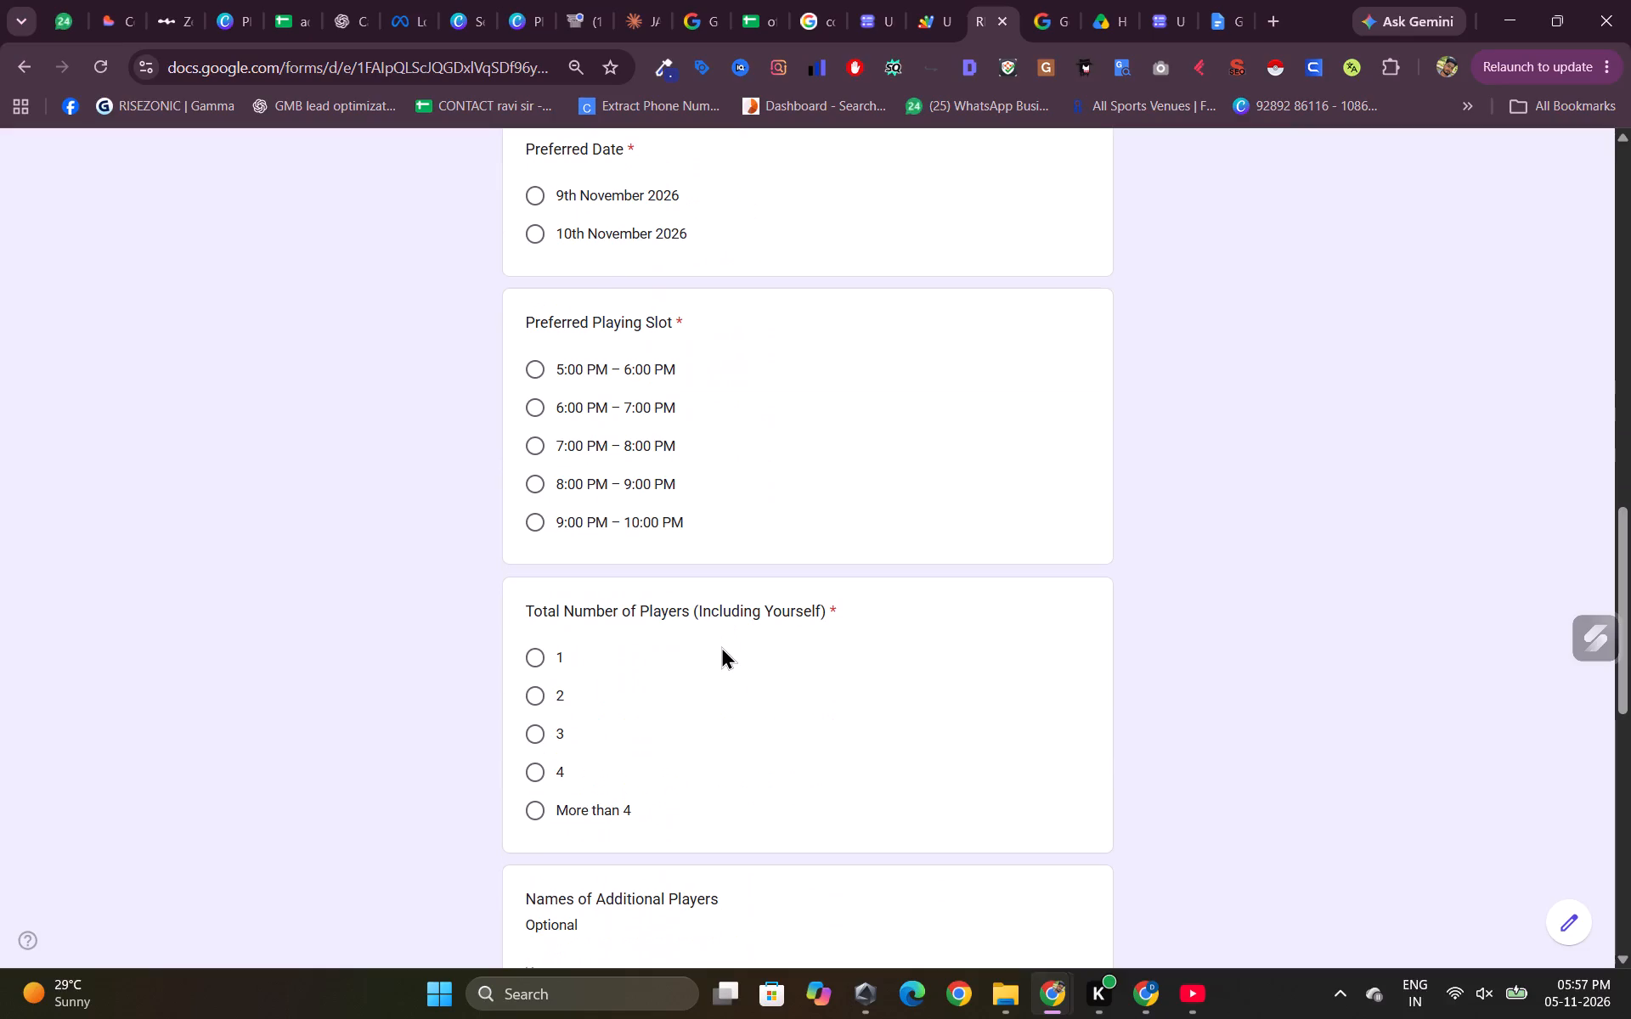
scroll(721, 646, down, 6)
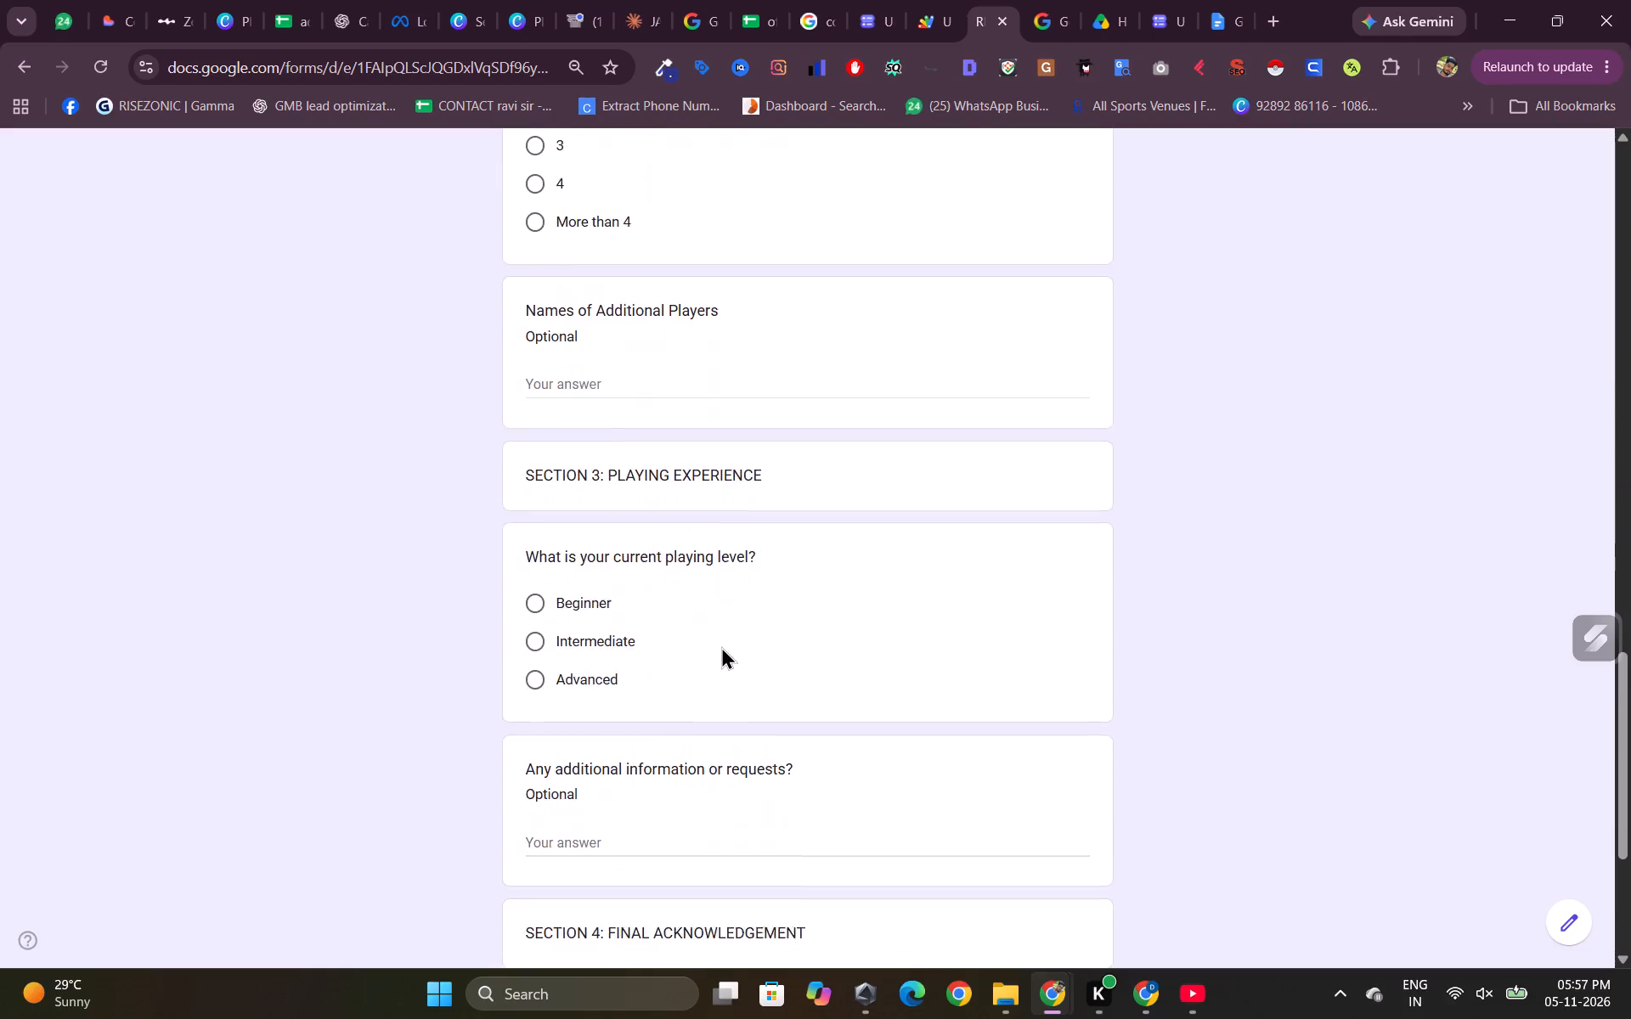
scroll(721, 646, down, 3)
scroll(721, 646, up, 4)
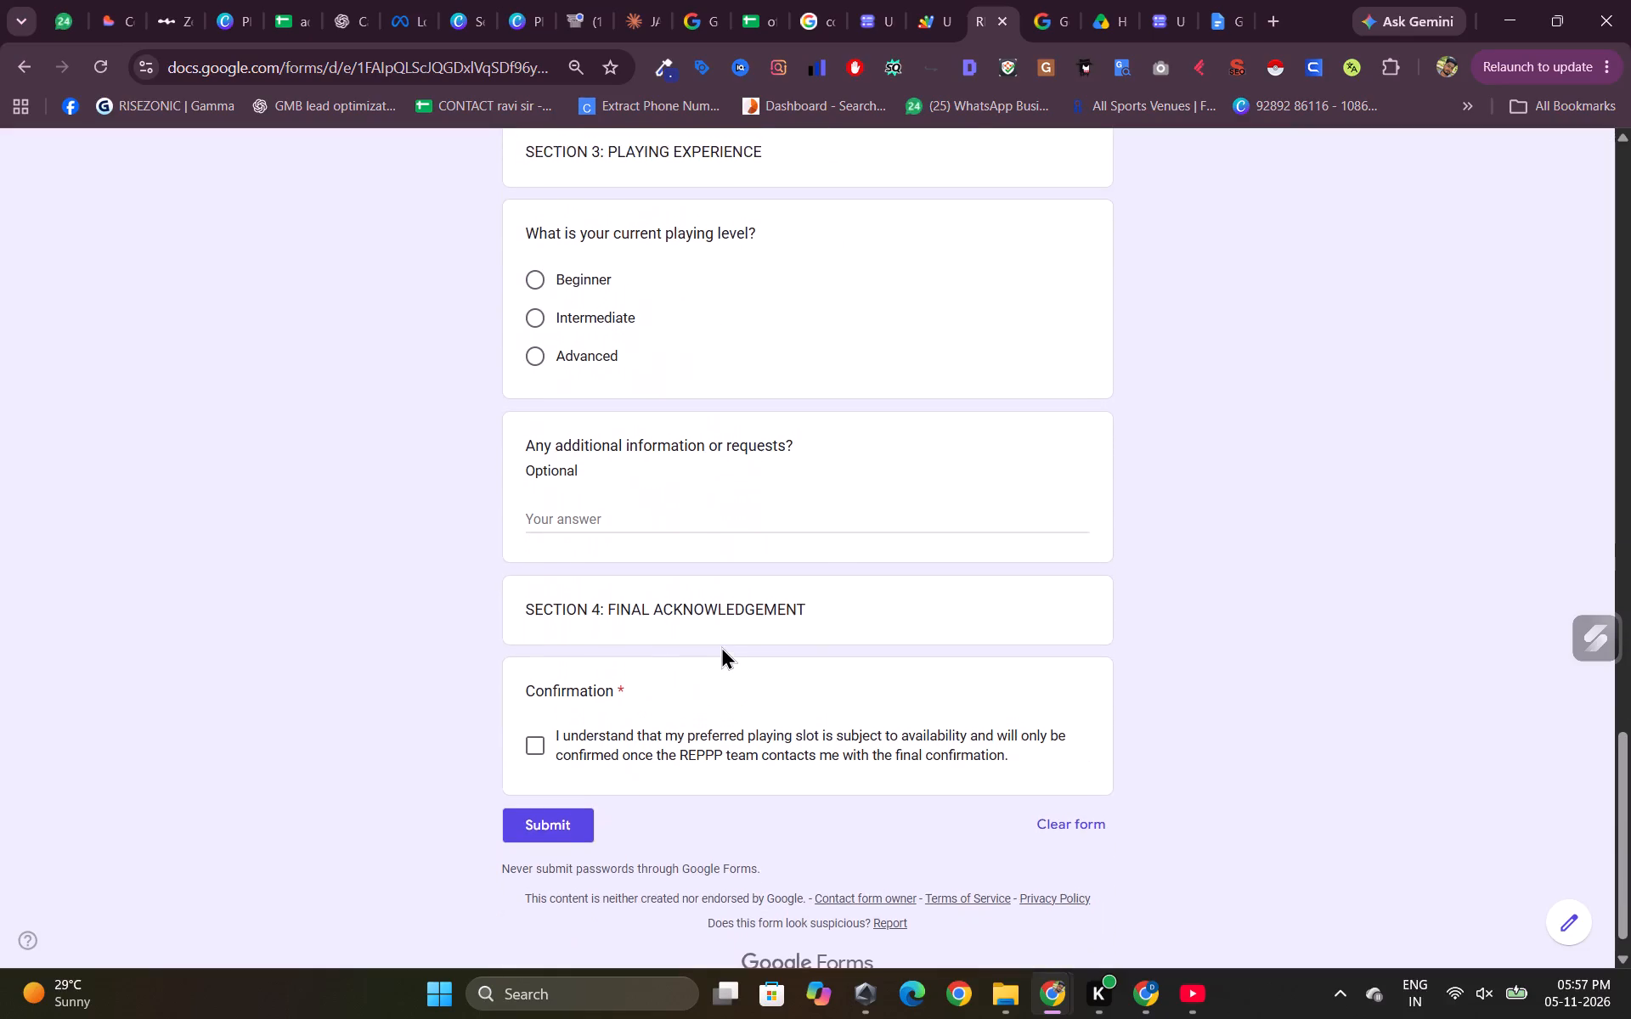
scroll(721, 646, up, 6)
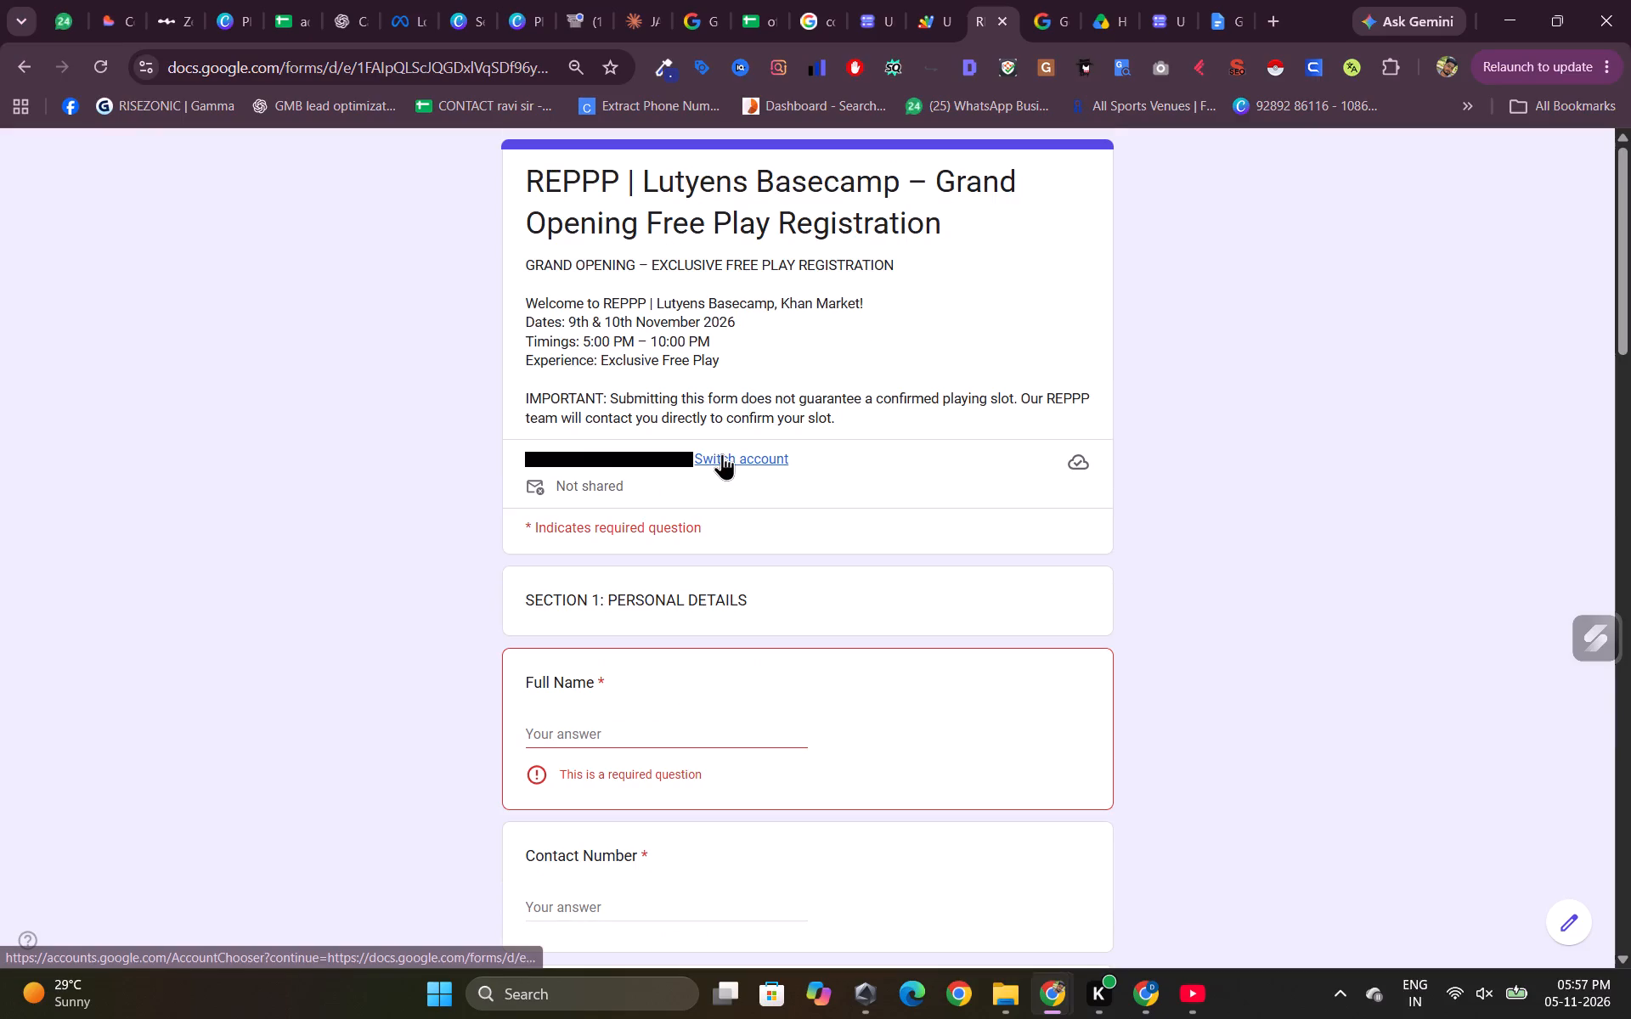
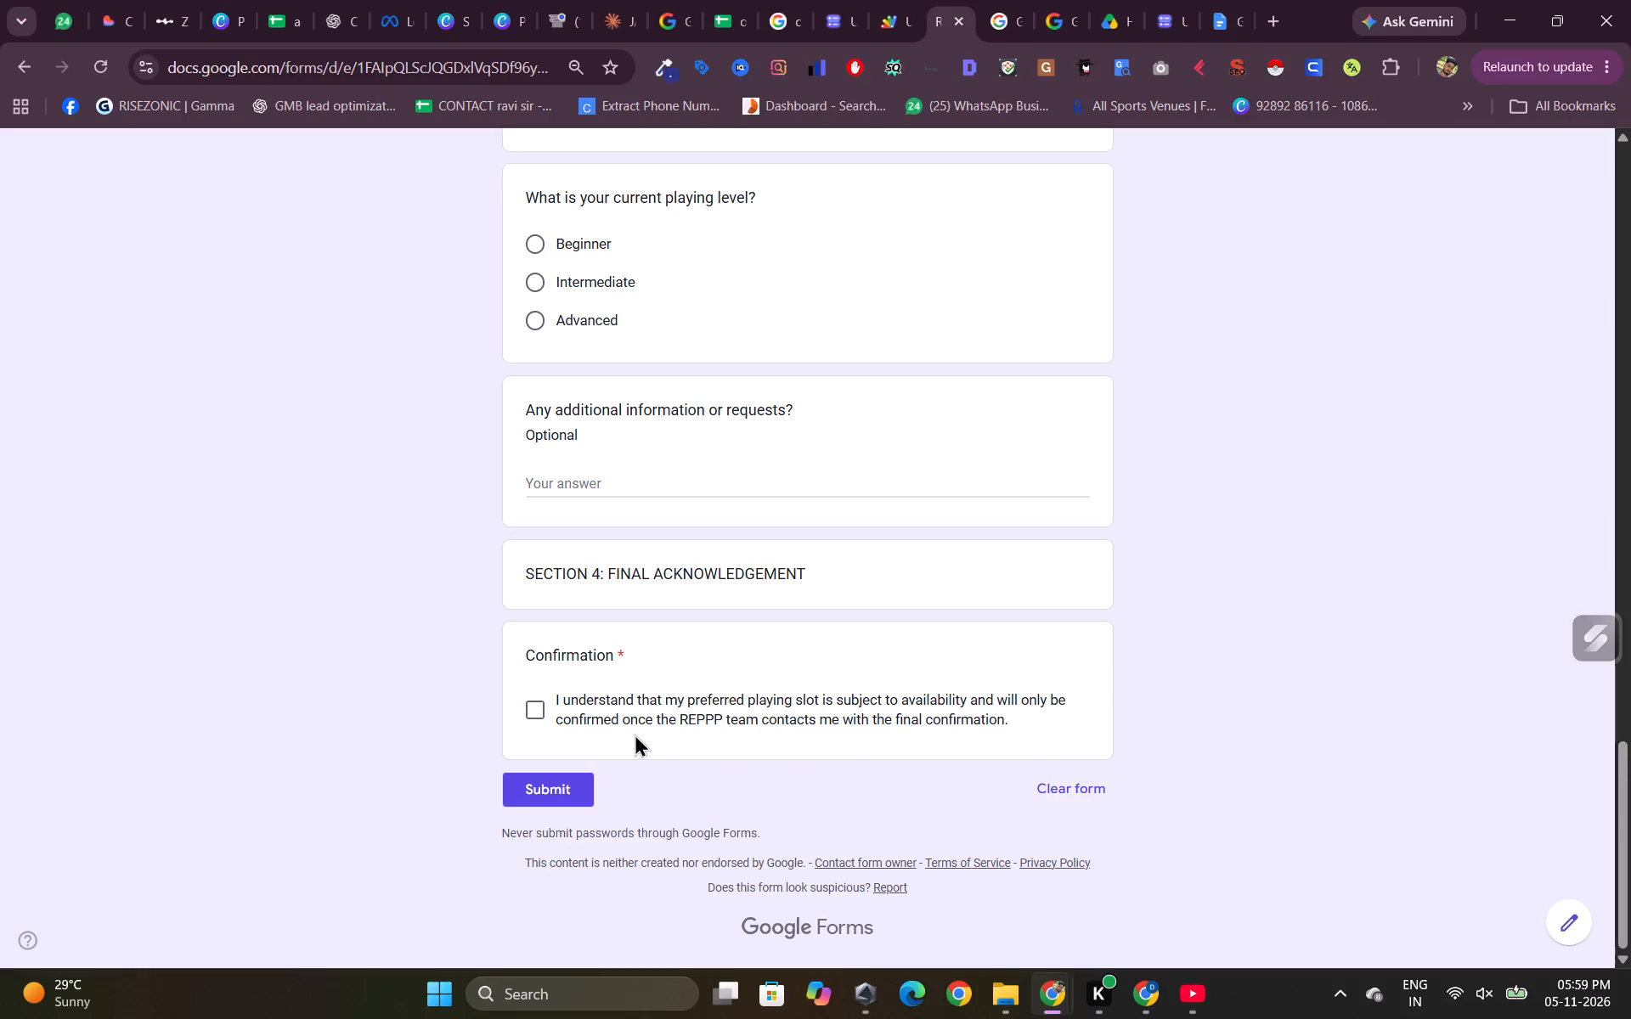
scroll(648, 746, up, 8)
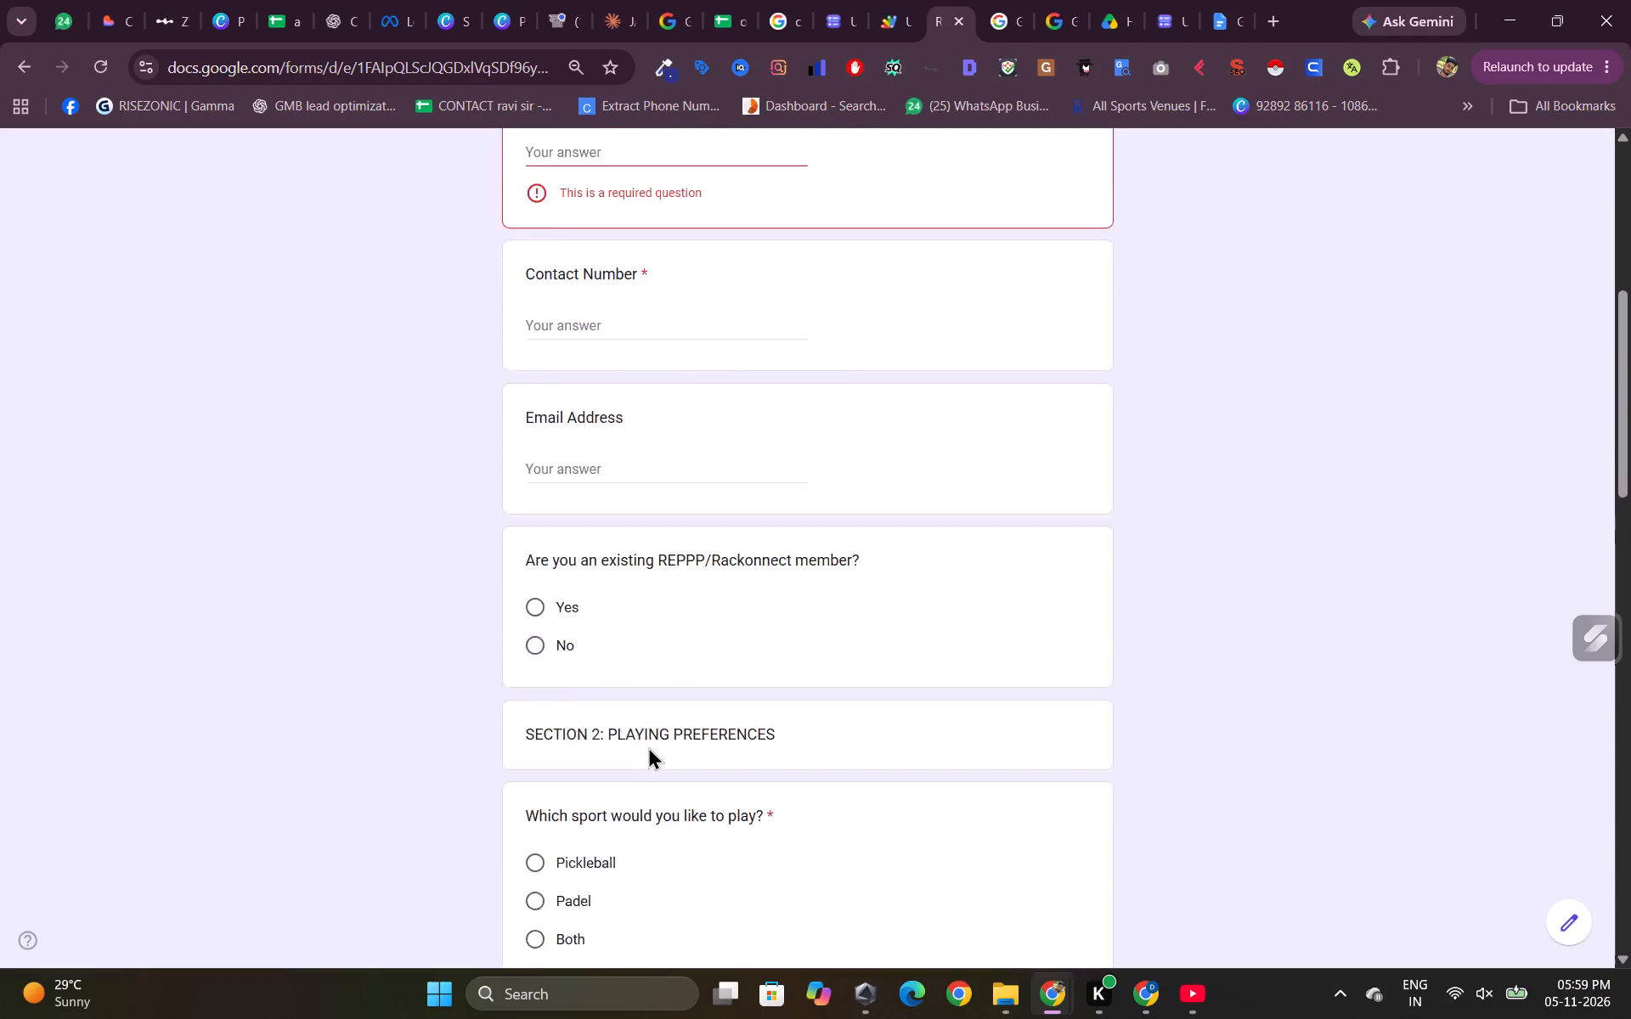
scroll(648, 746, up, 6)
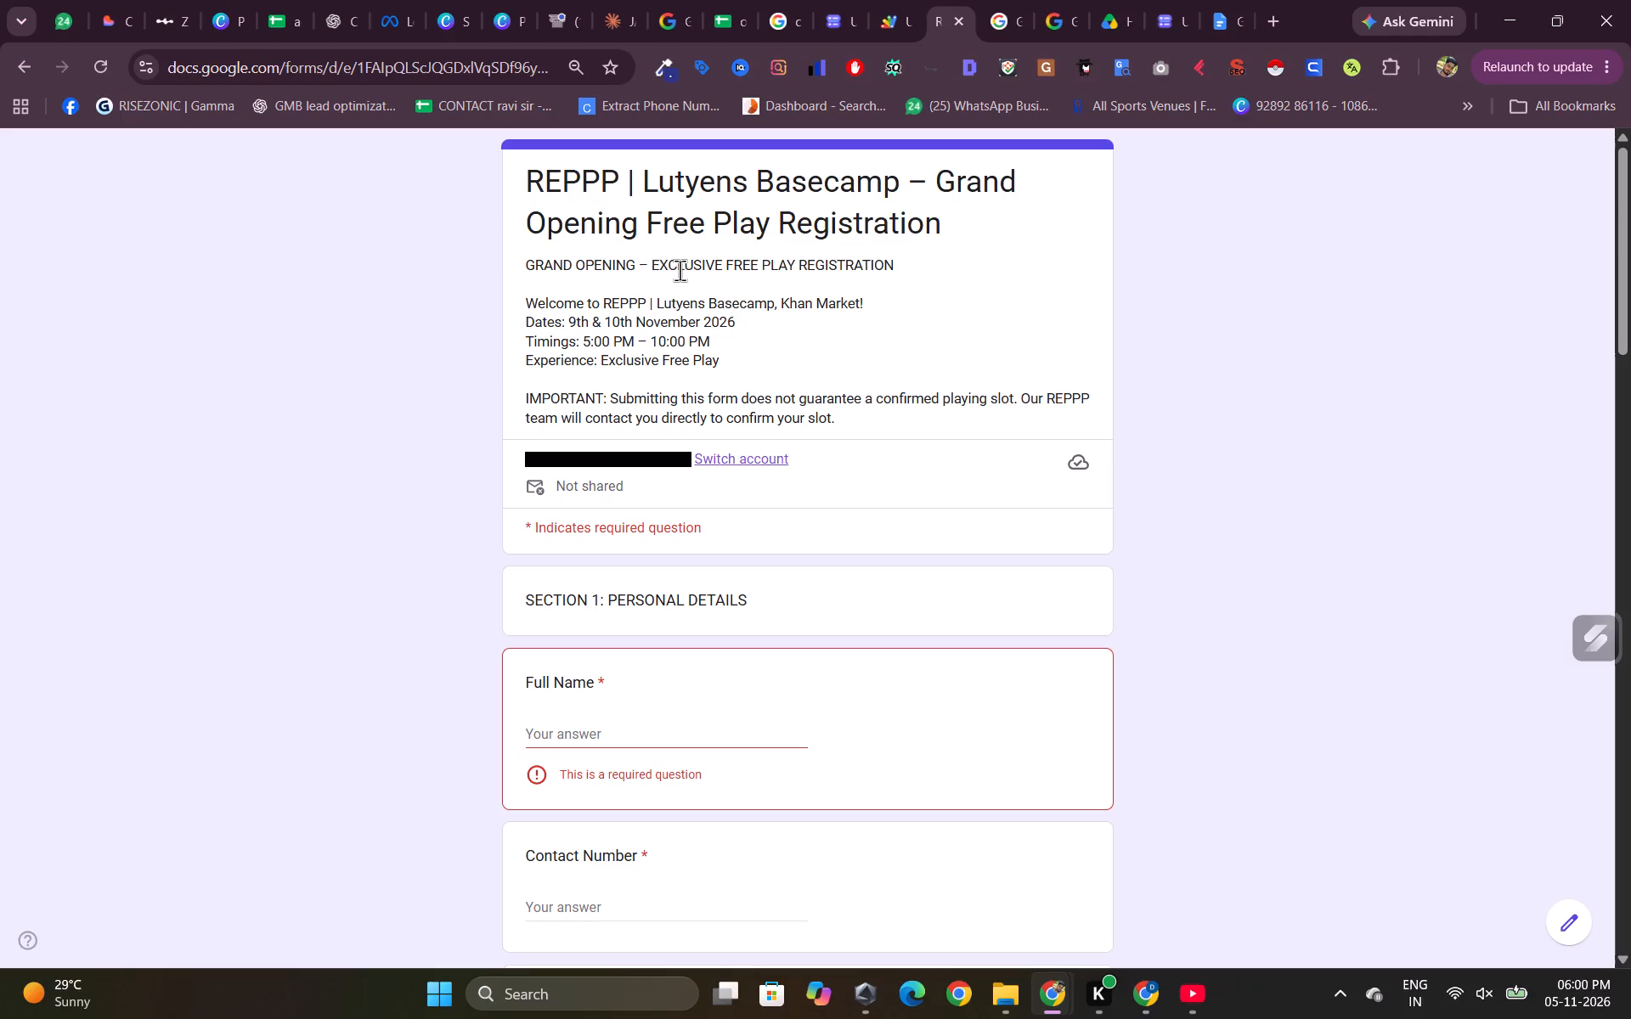
Review the live REPPP registration form's questions from Personal Details through Playing Preferences to Playing Experience.
scroll(652, 459, down, 2)
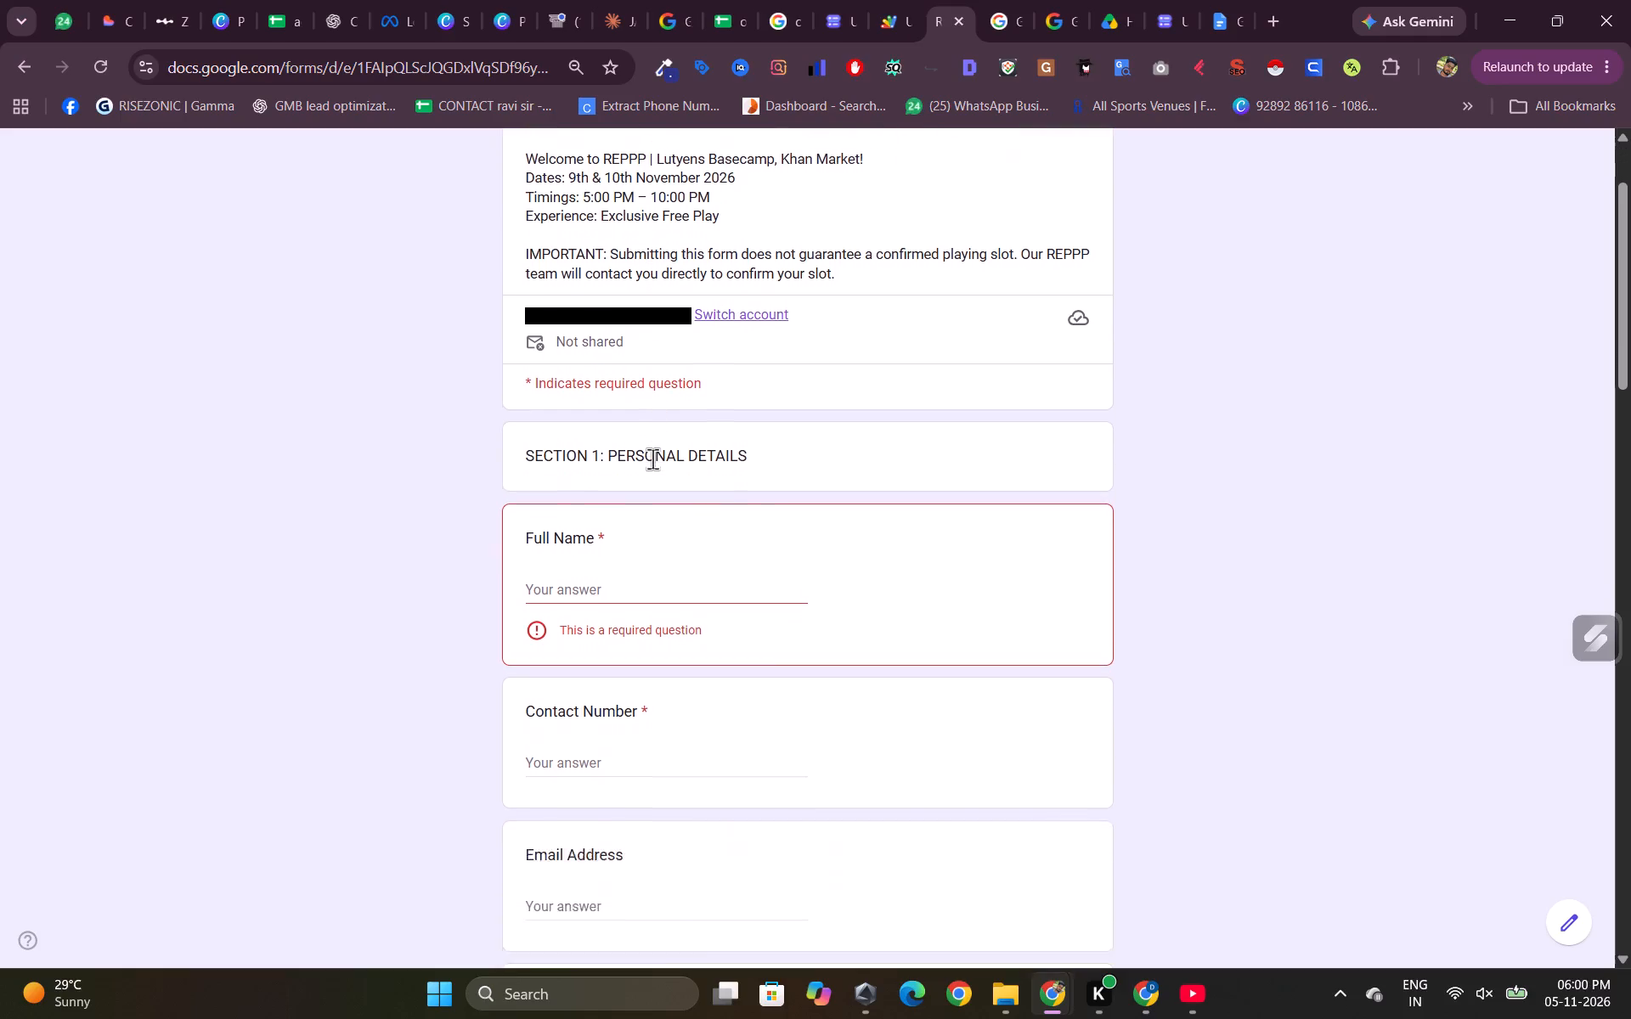
scroll(652, 459, down, 3)
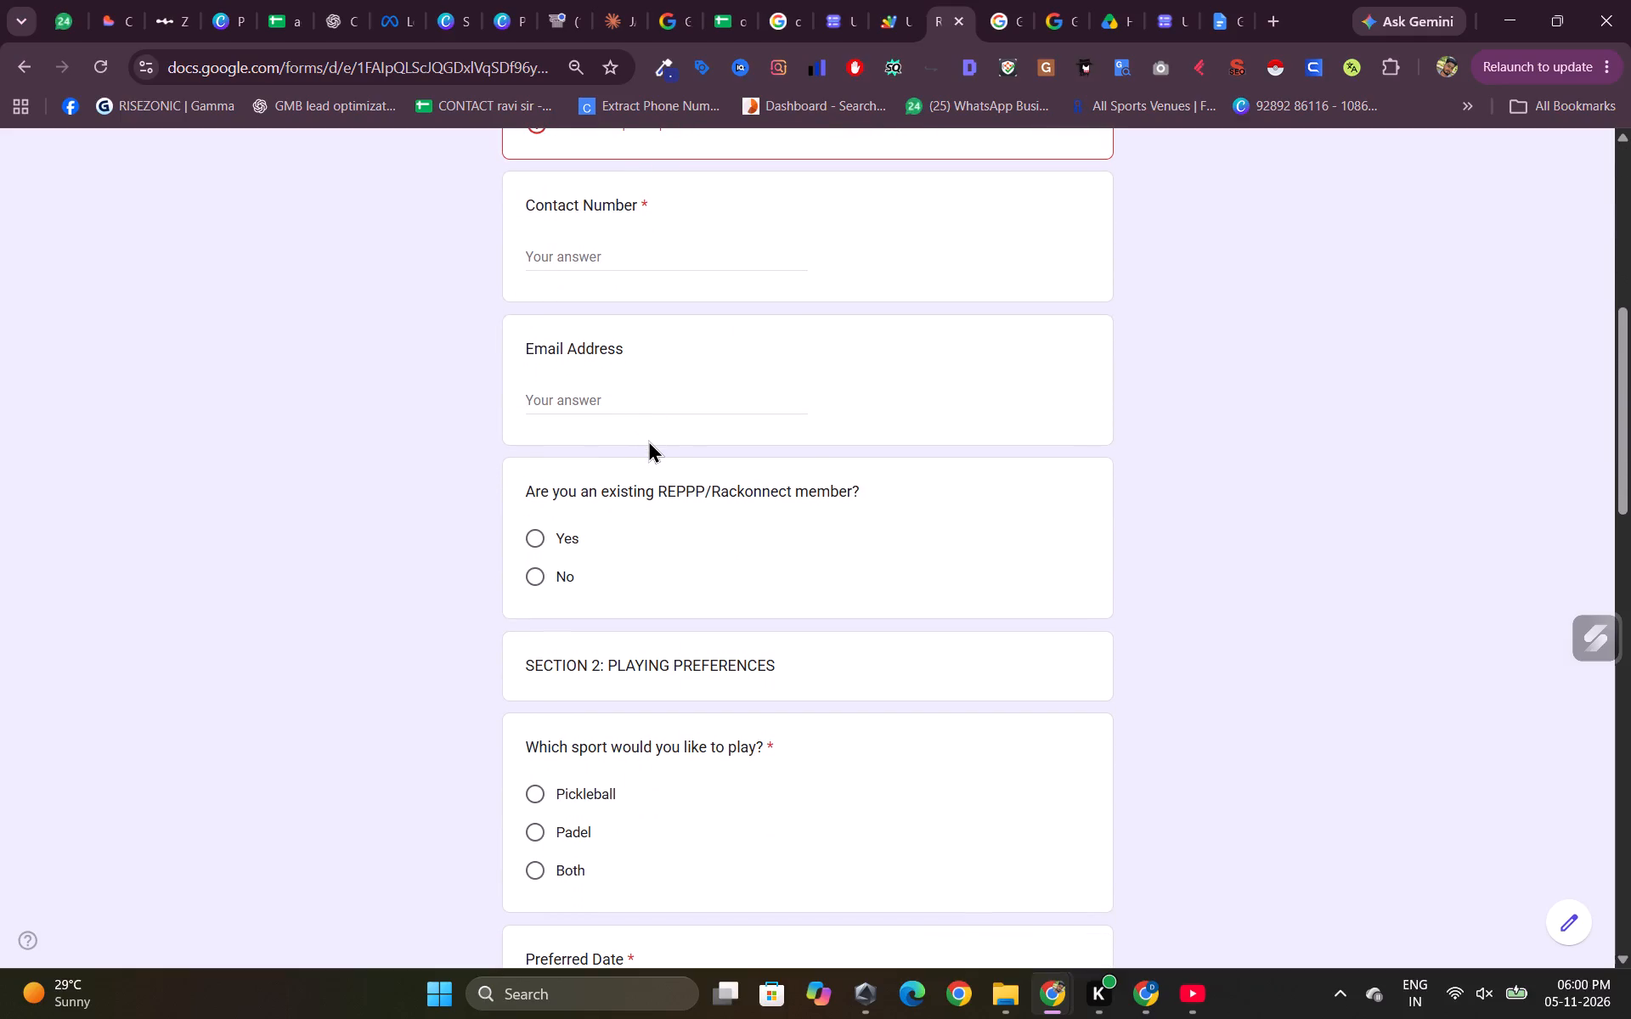
scroll(648, 440, down, 3)
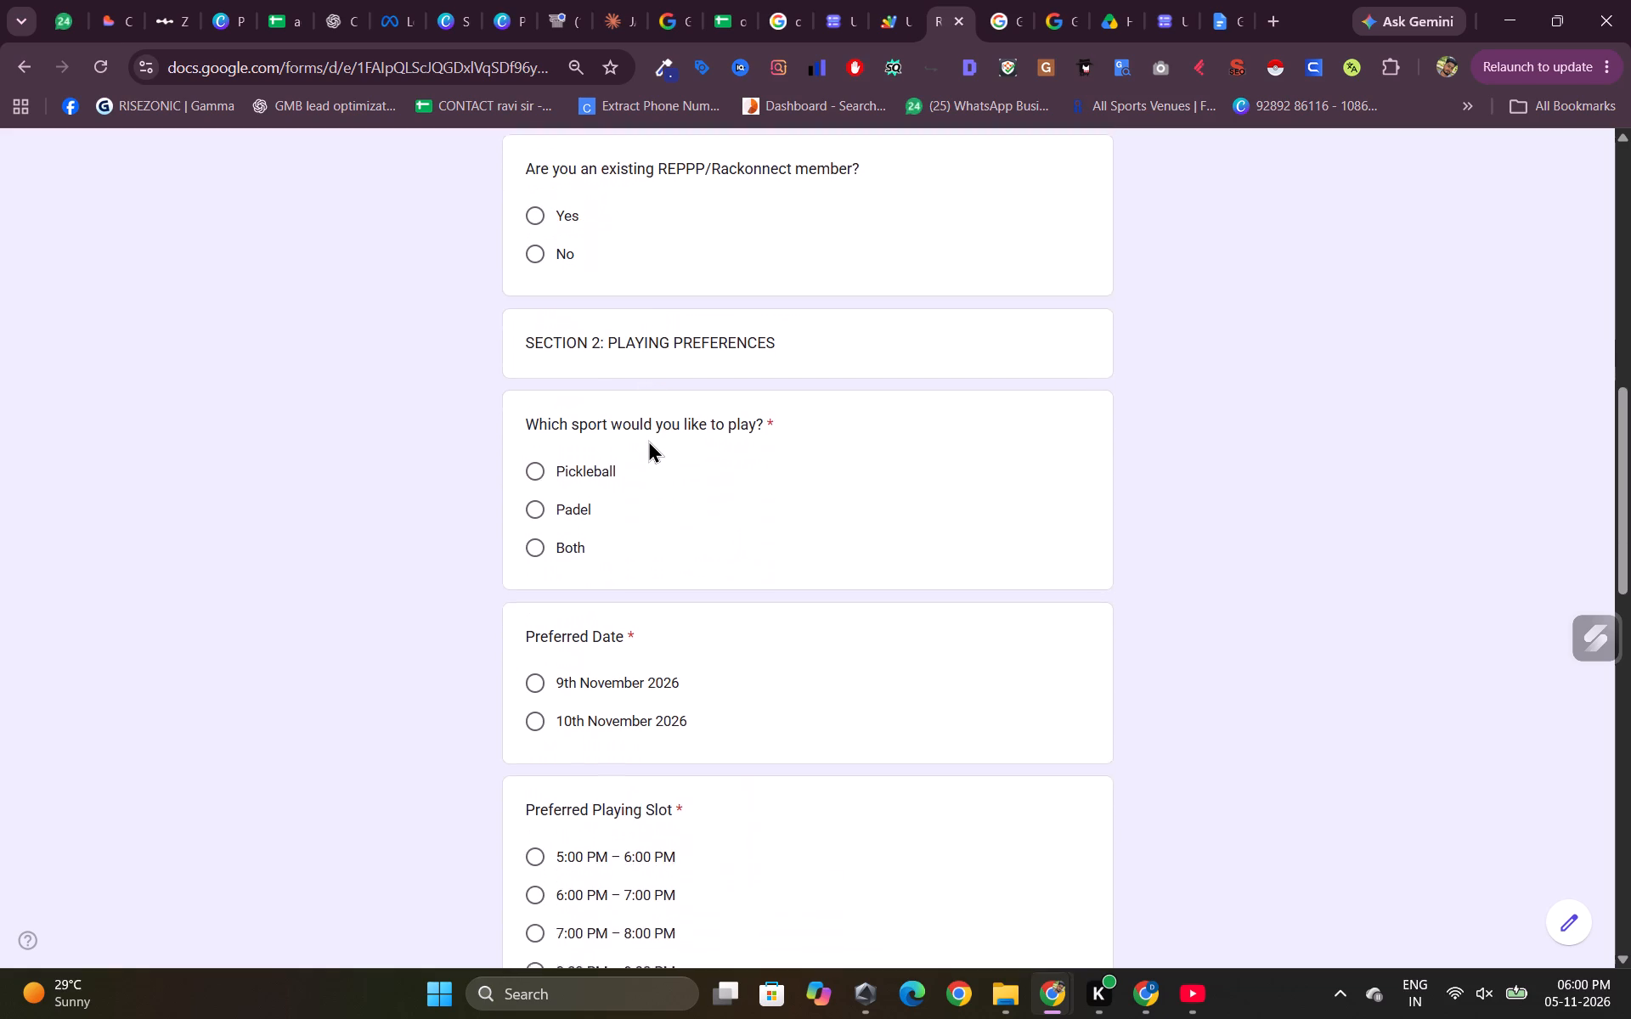
scroll(648, 440, down, 1)
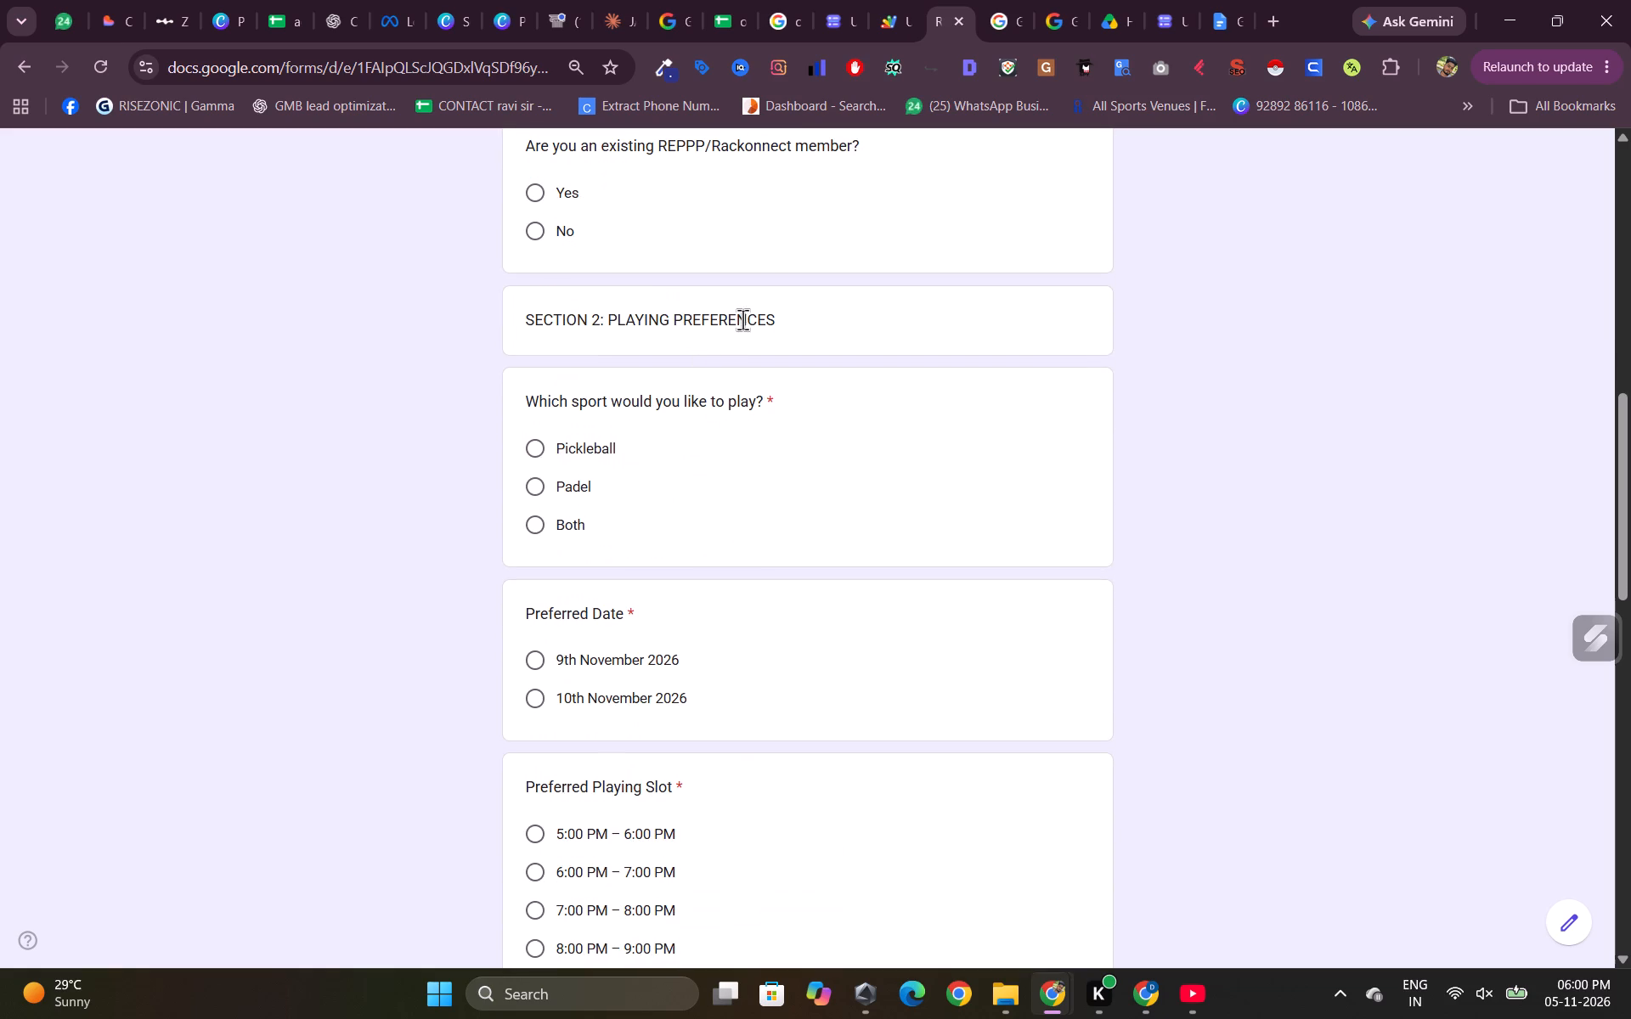
scroll(683, 453, down, 1)
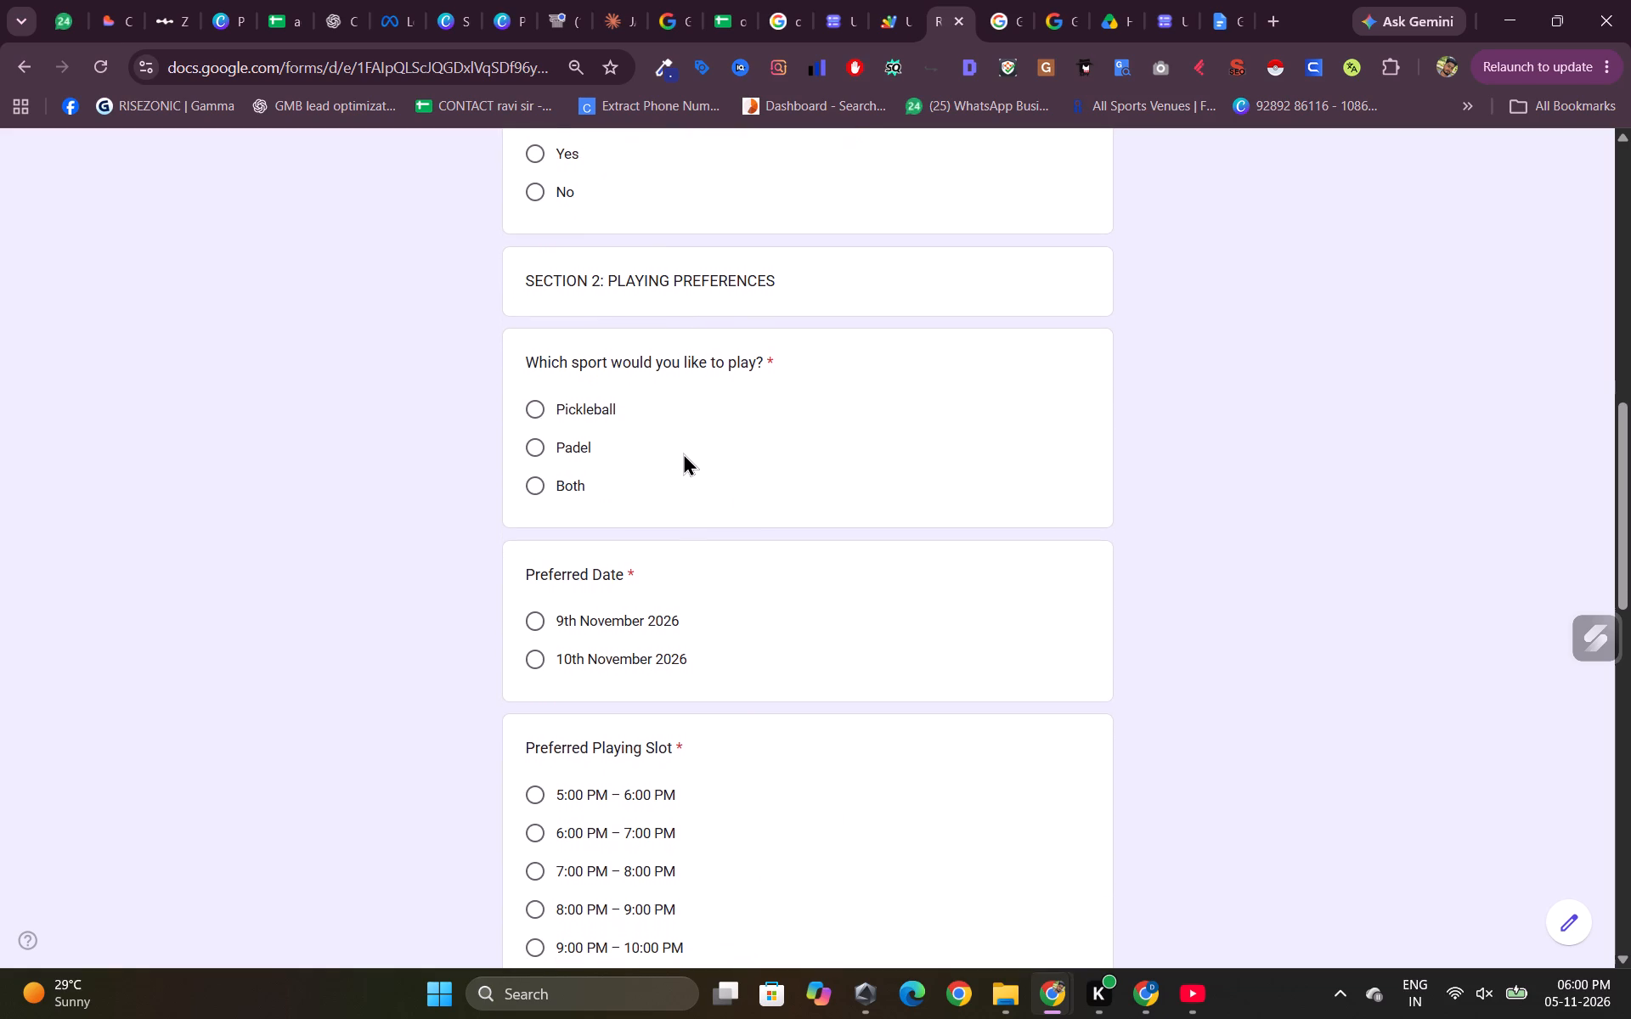
scroll(592, 457, down, 2)
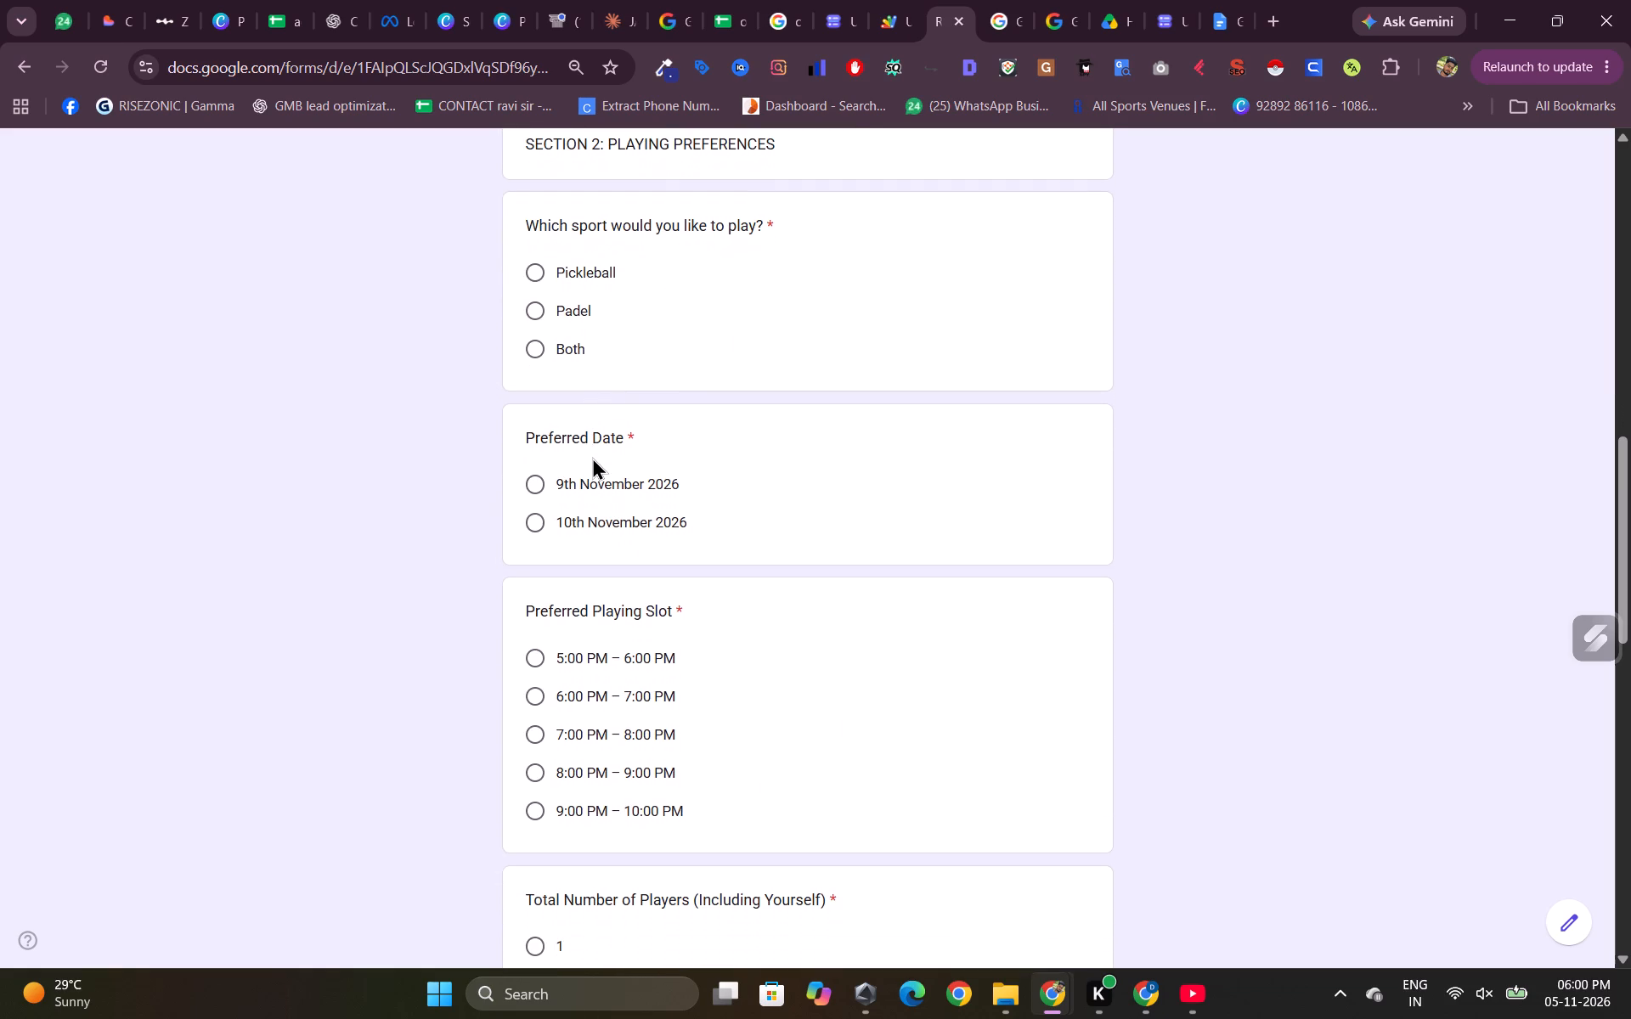
scroll(662, 503, down, 2)
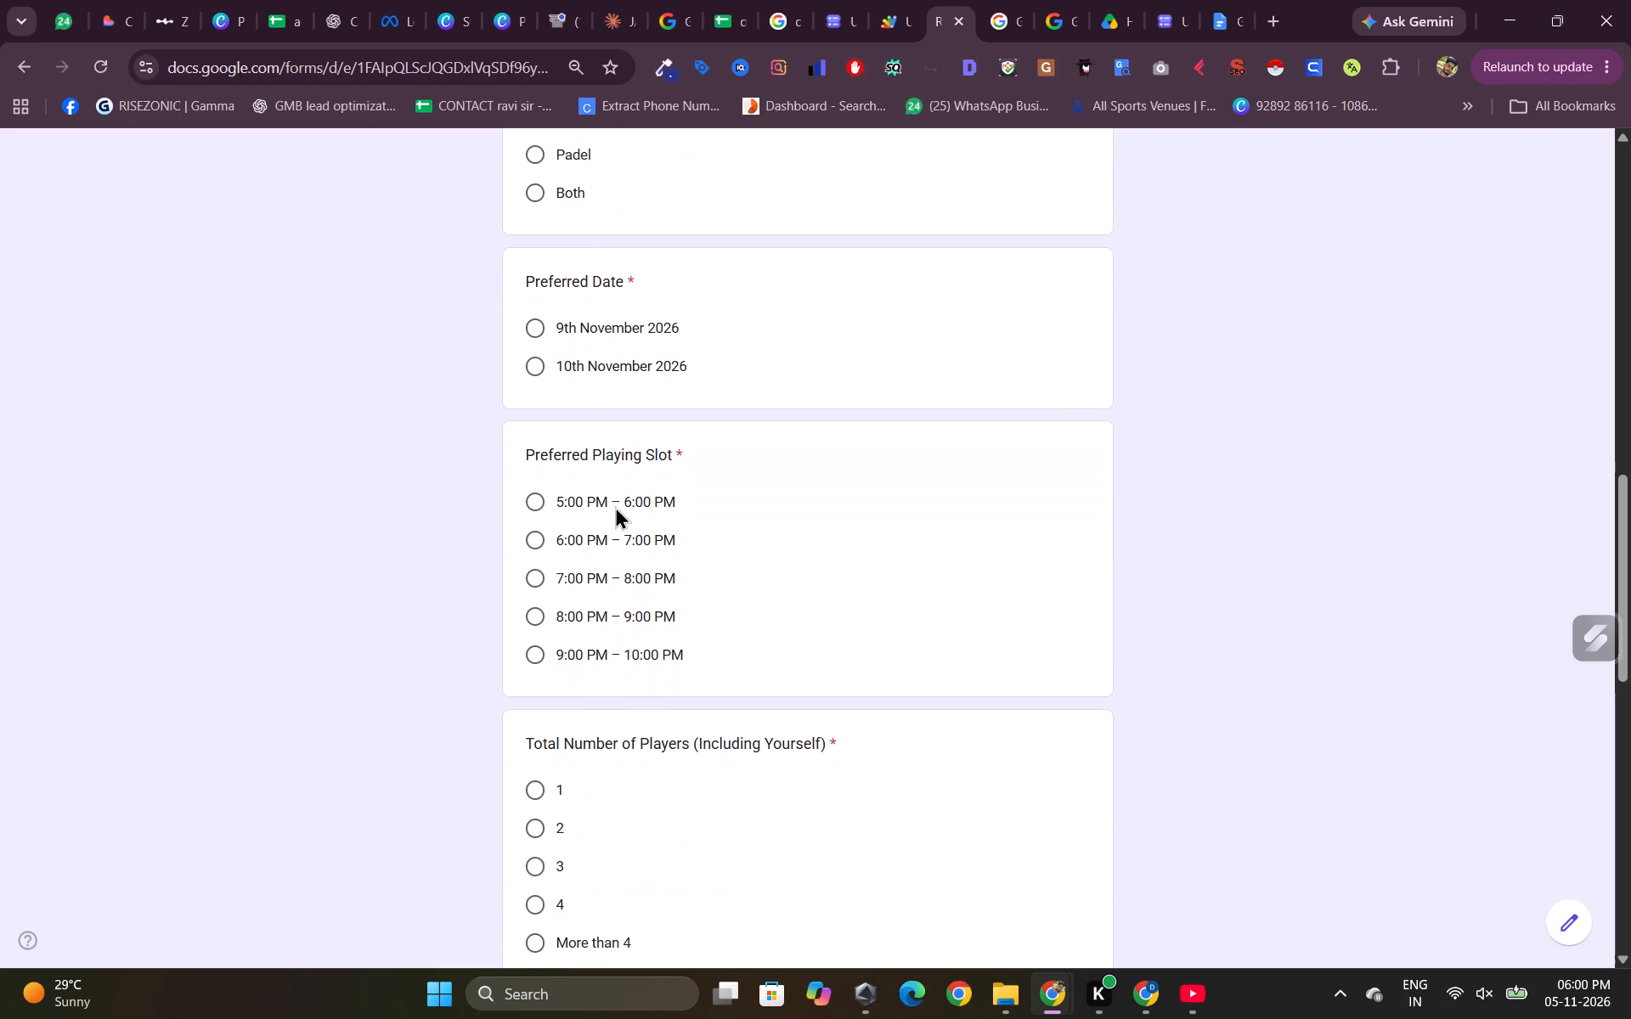
scroll(566, 526, down, 2)
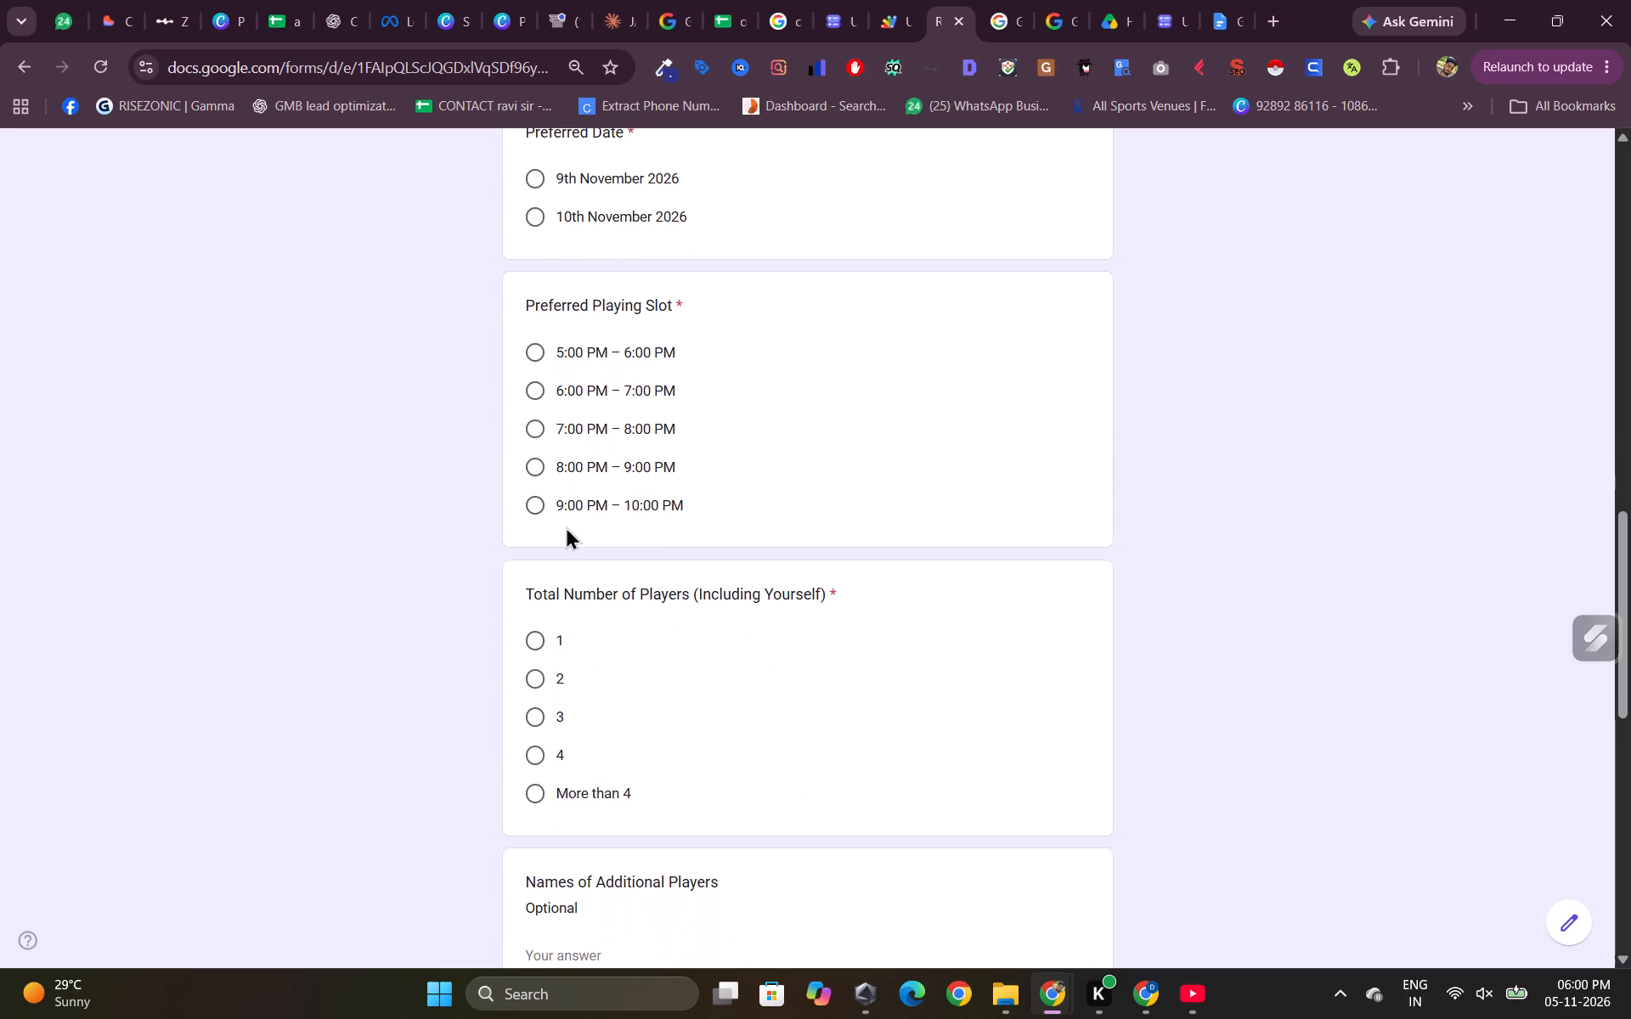
scroll(566, 526, down, 1)
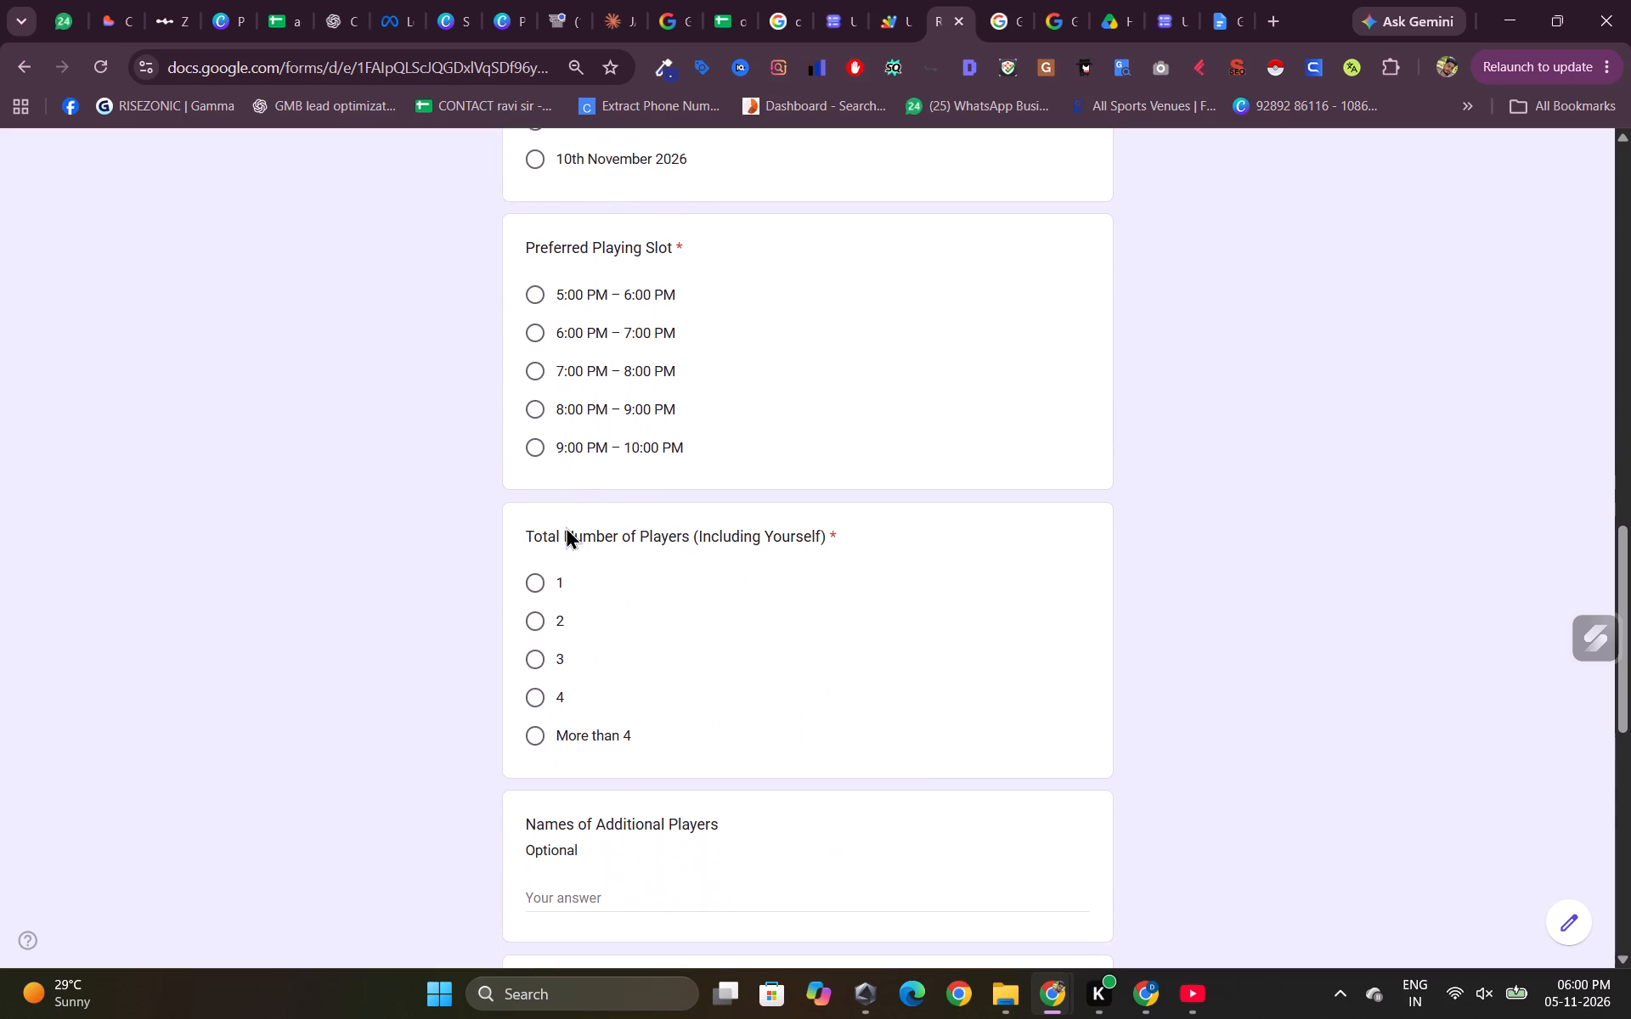
scroll(566, 526, down, 1)
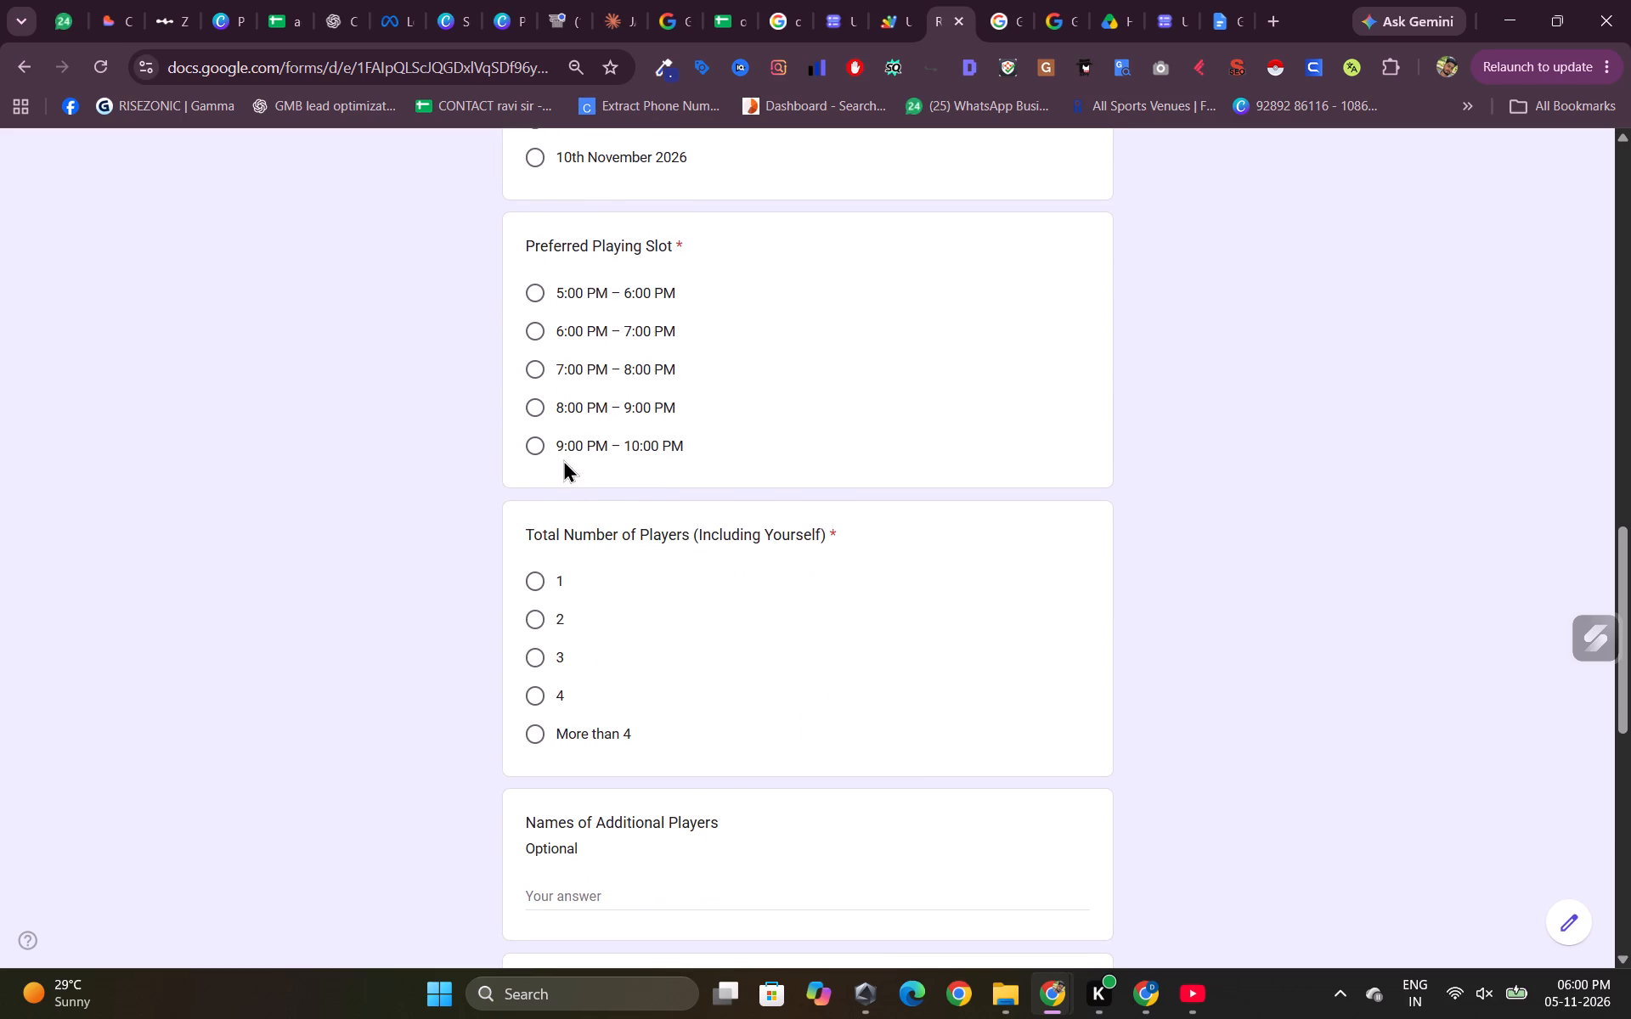
scroll(563, 459, down, 1)
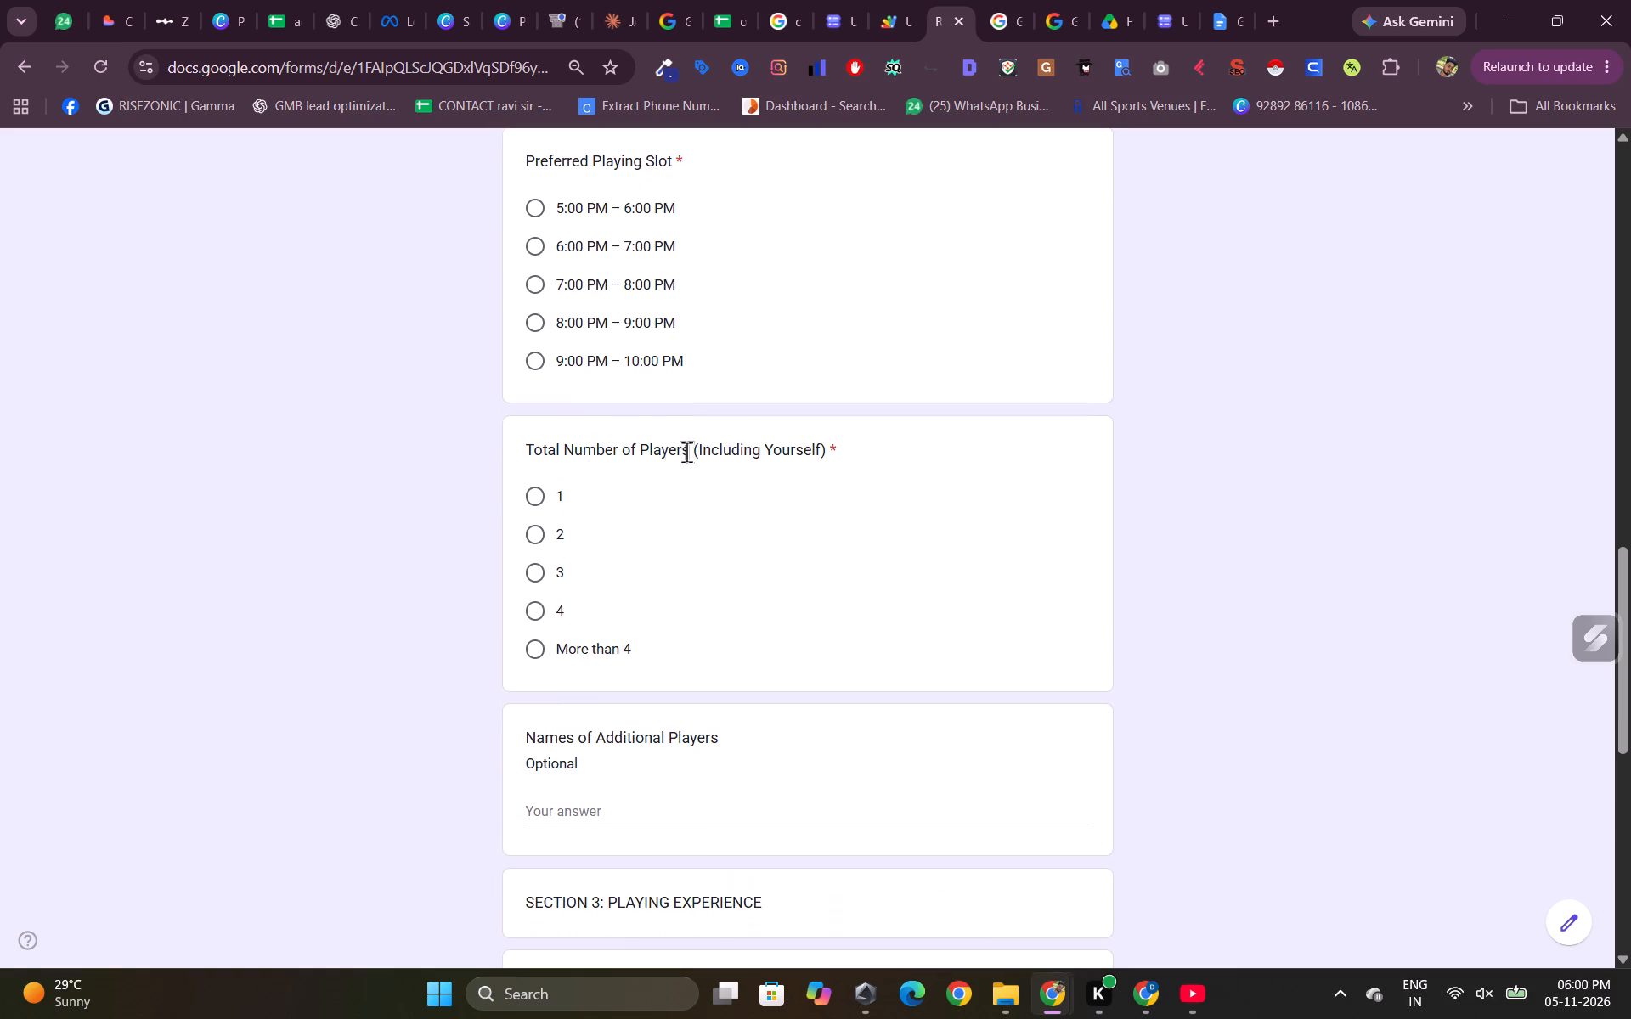
scroll(542, 631, down, 2)
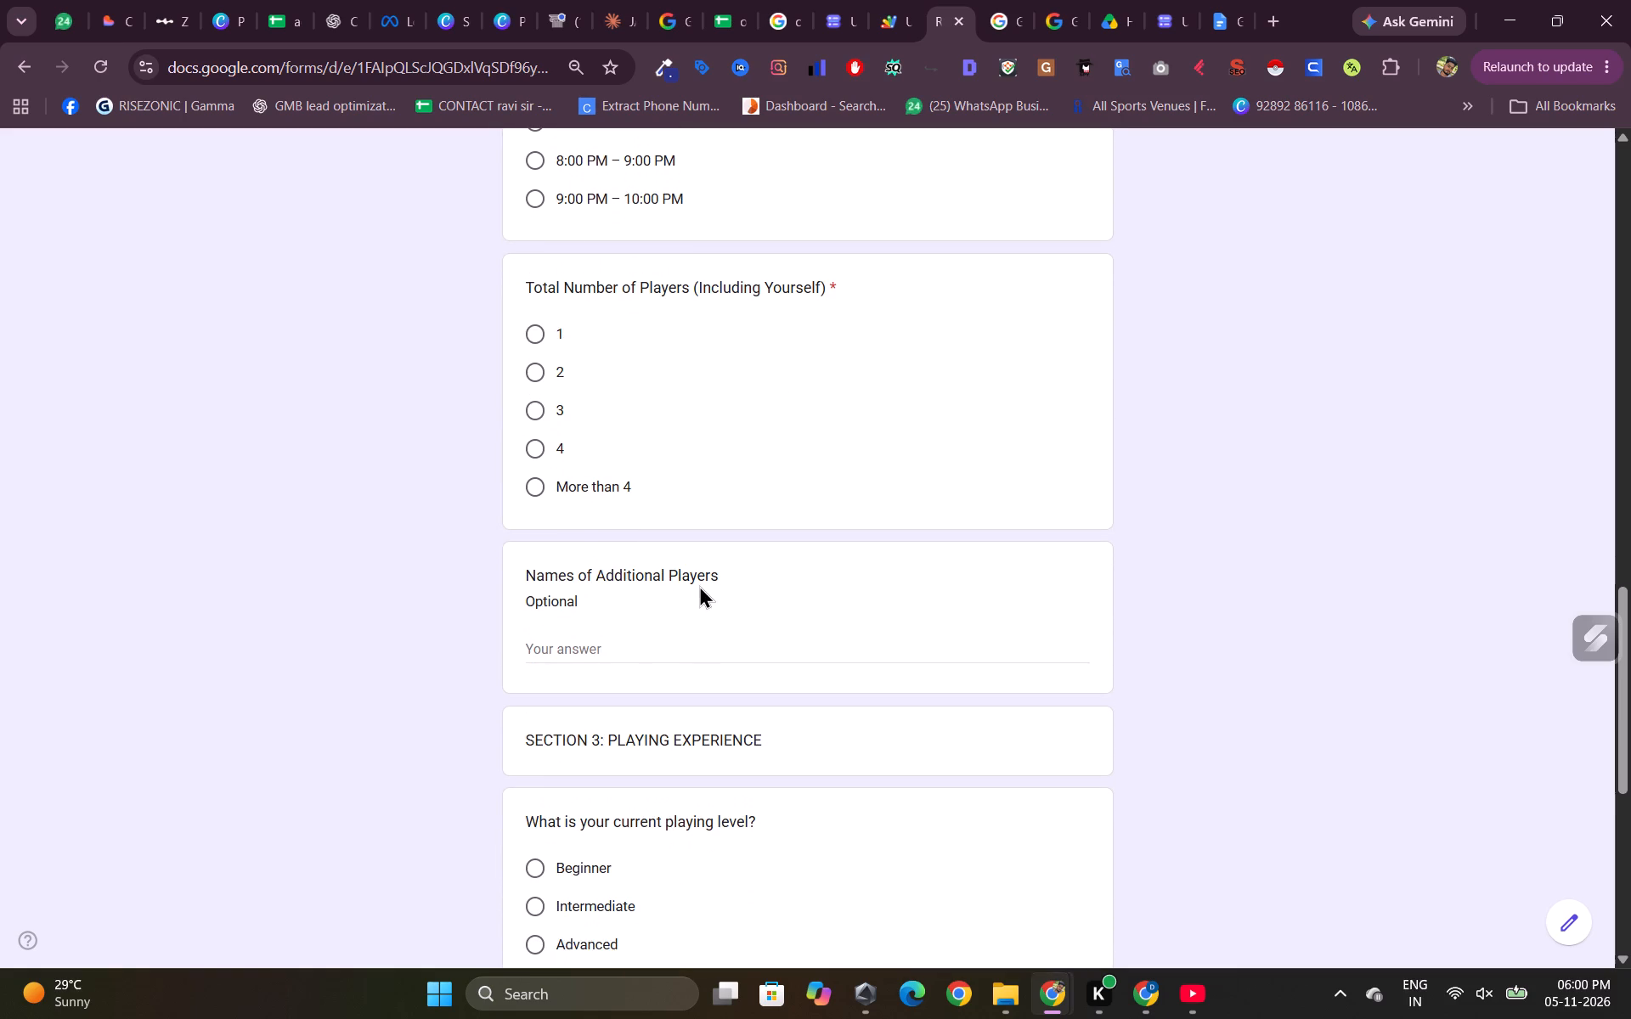
scroll(555, 616, down, 1)
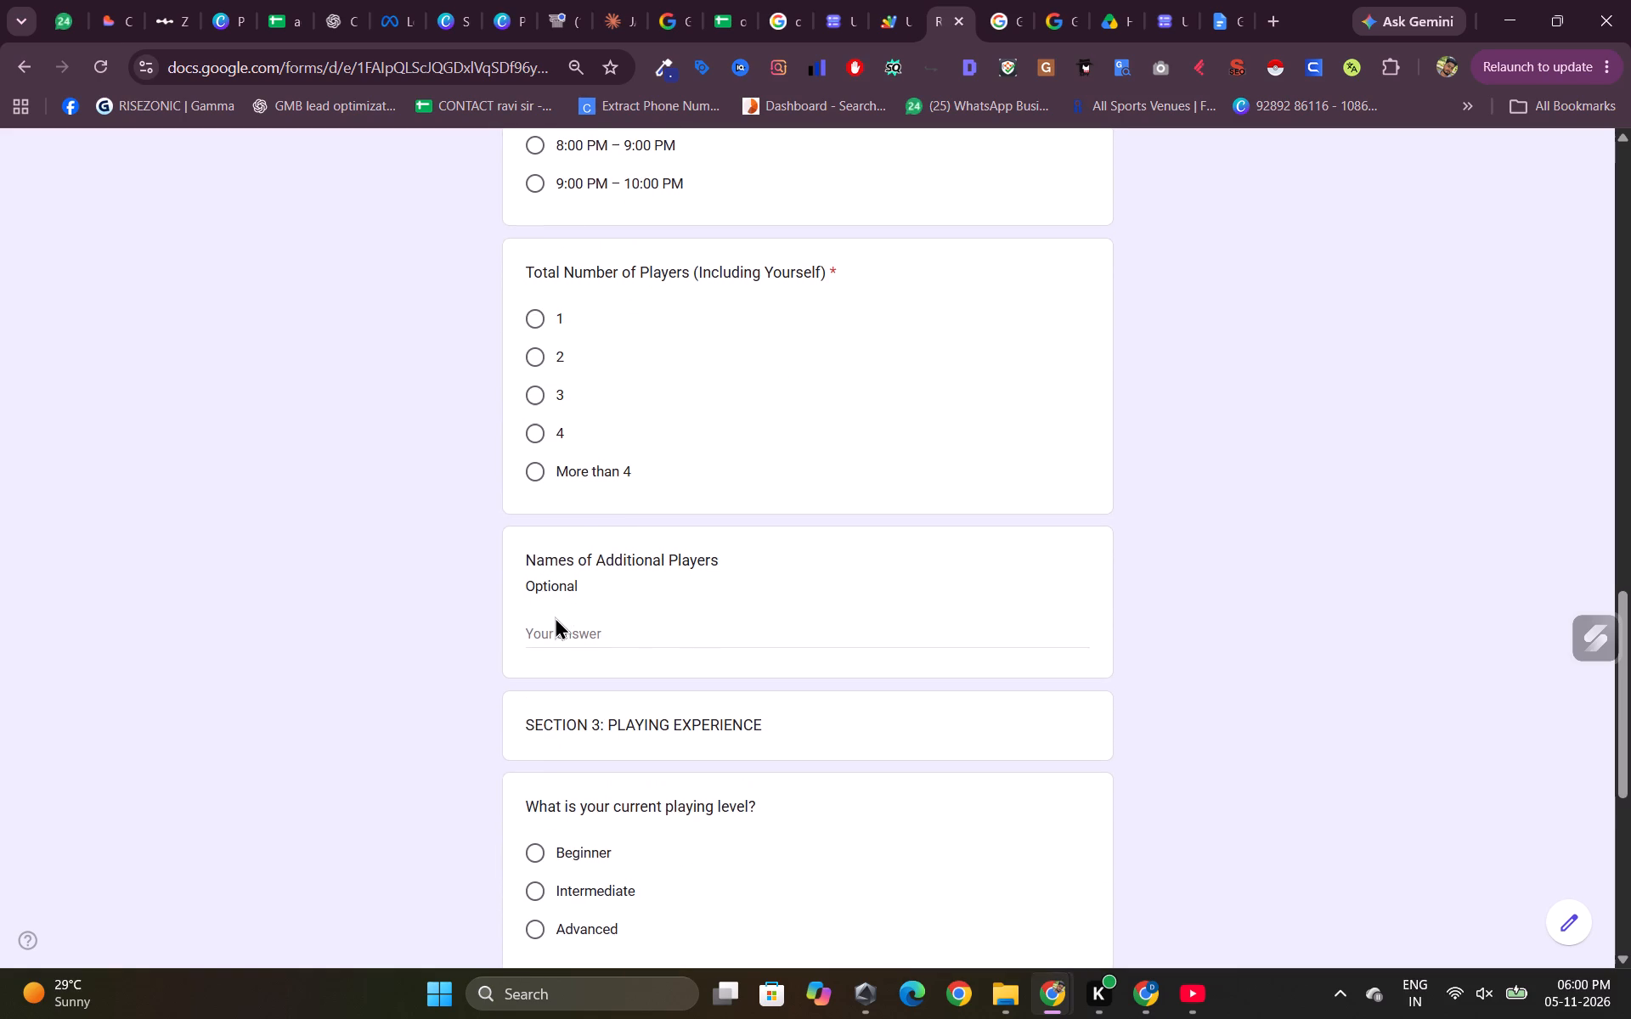
scroll(555, 616, down, 1)
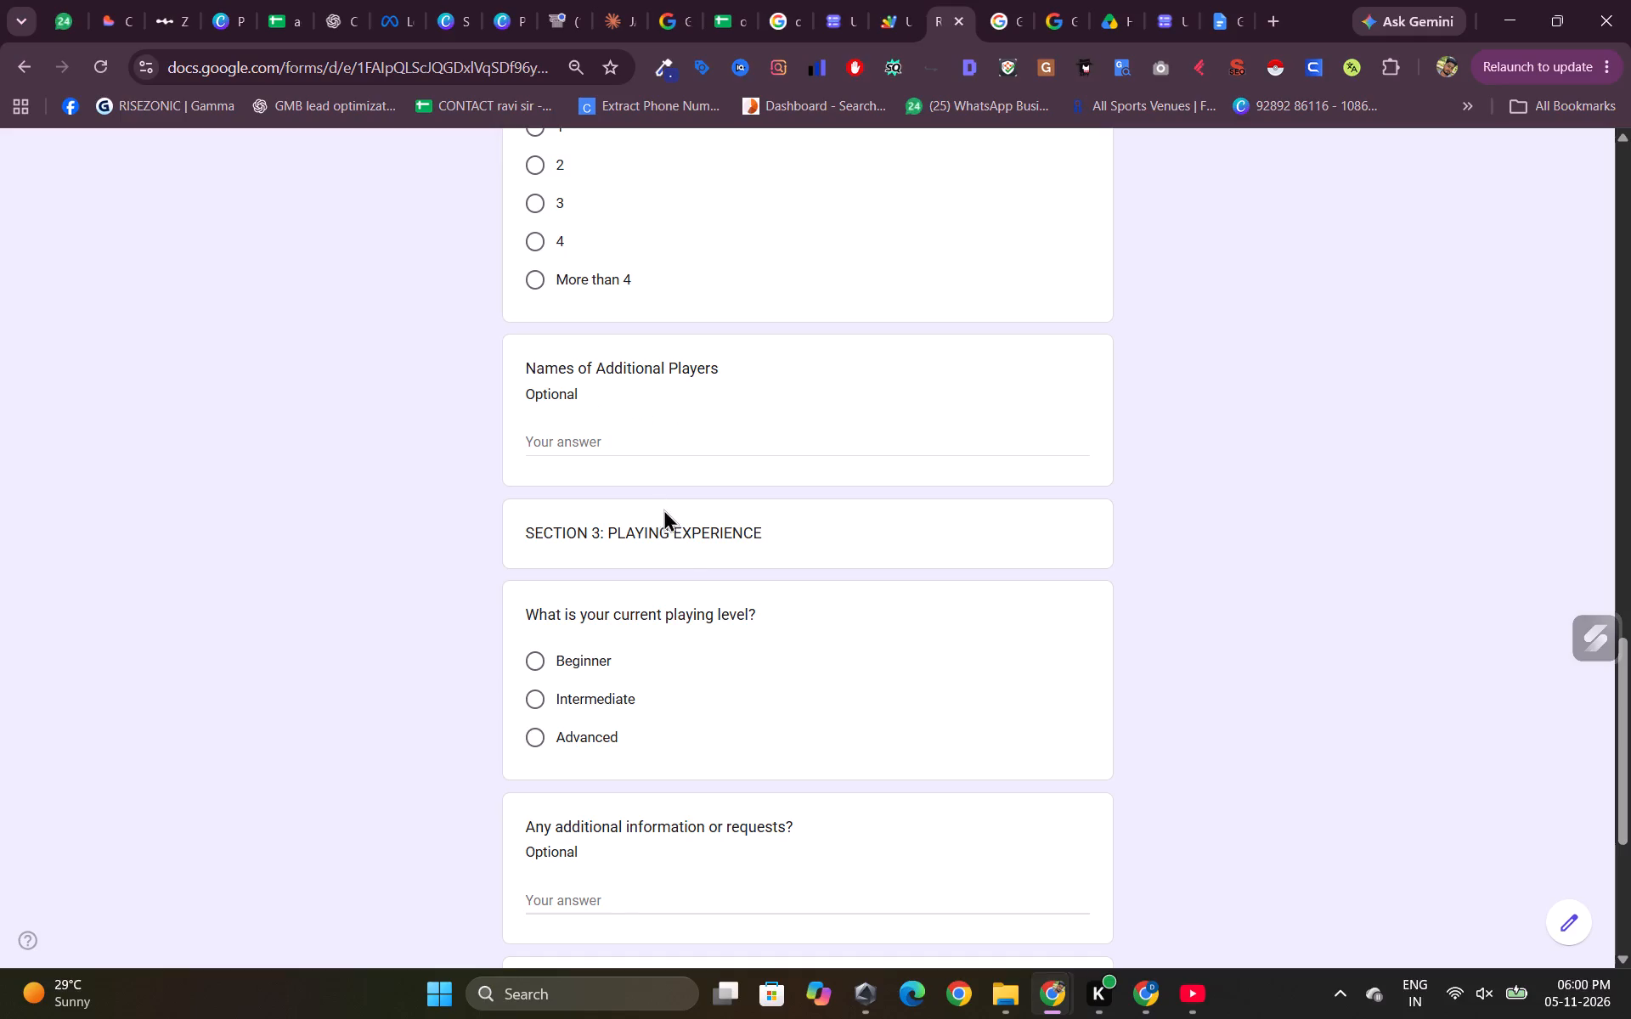
scroll(683, 539, down, 1)
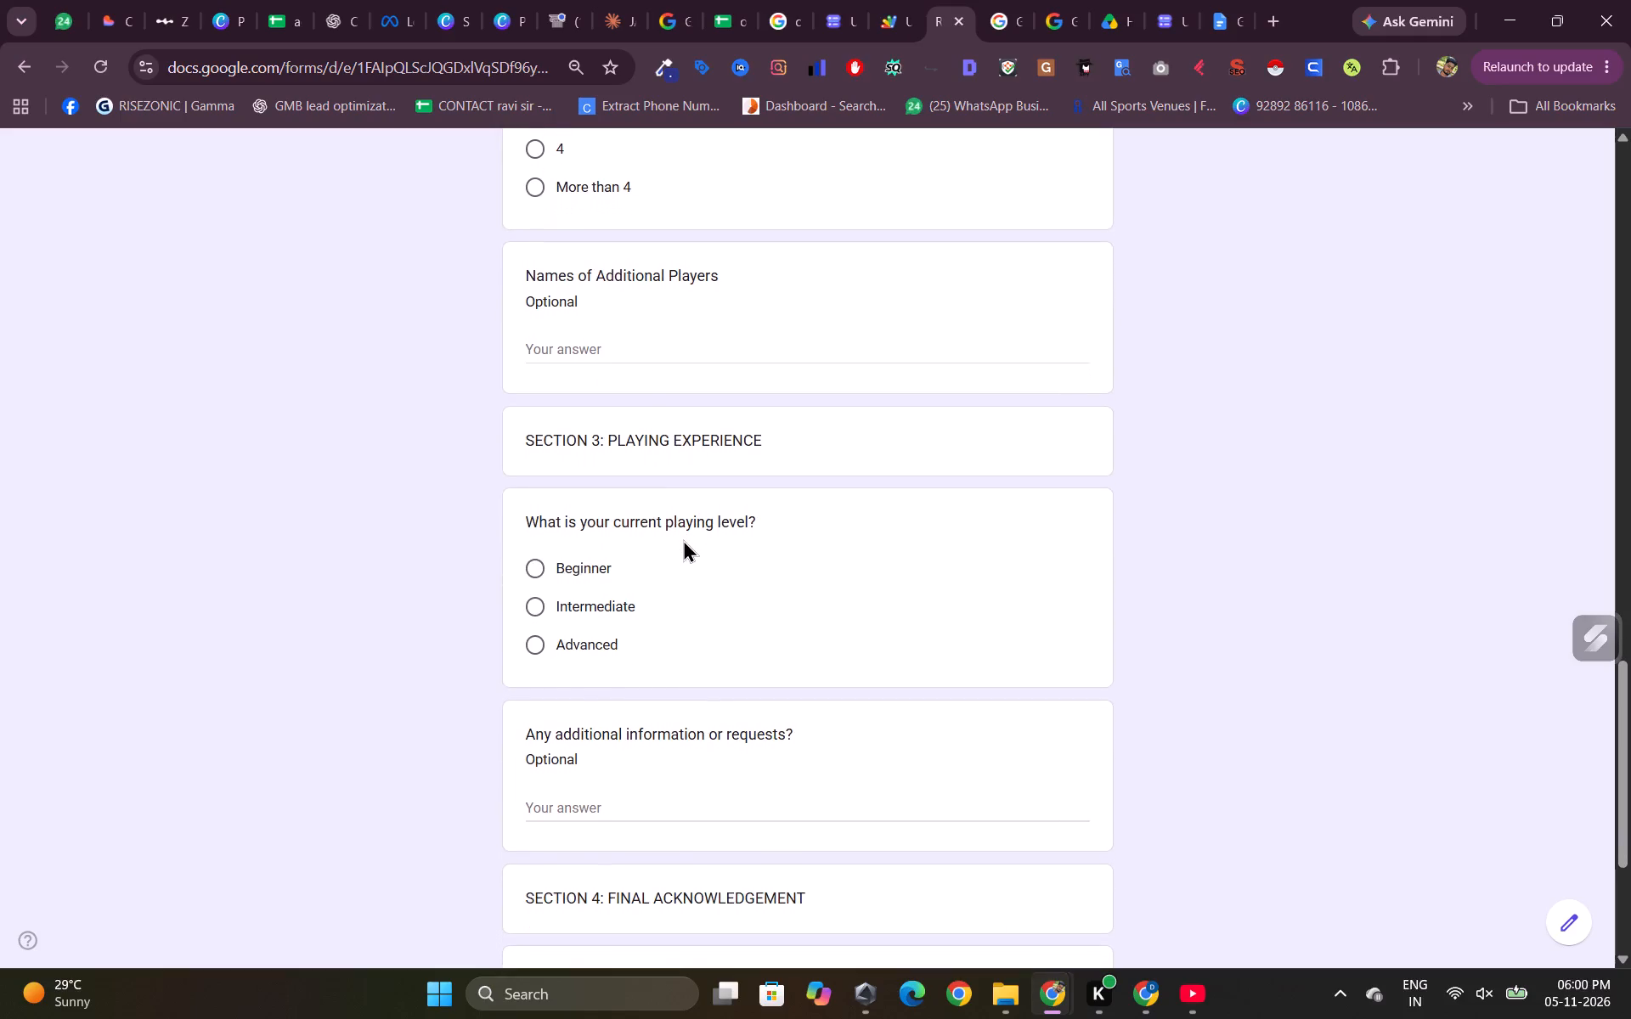
Go through the live form again from its title down to the Final Acknowledgement confirmation, and return to the title.
scroll(683, 539, up, 5)
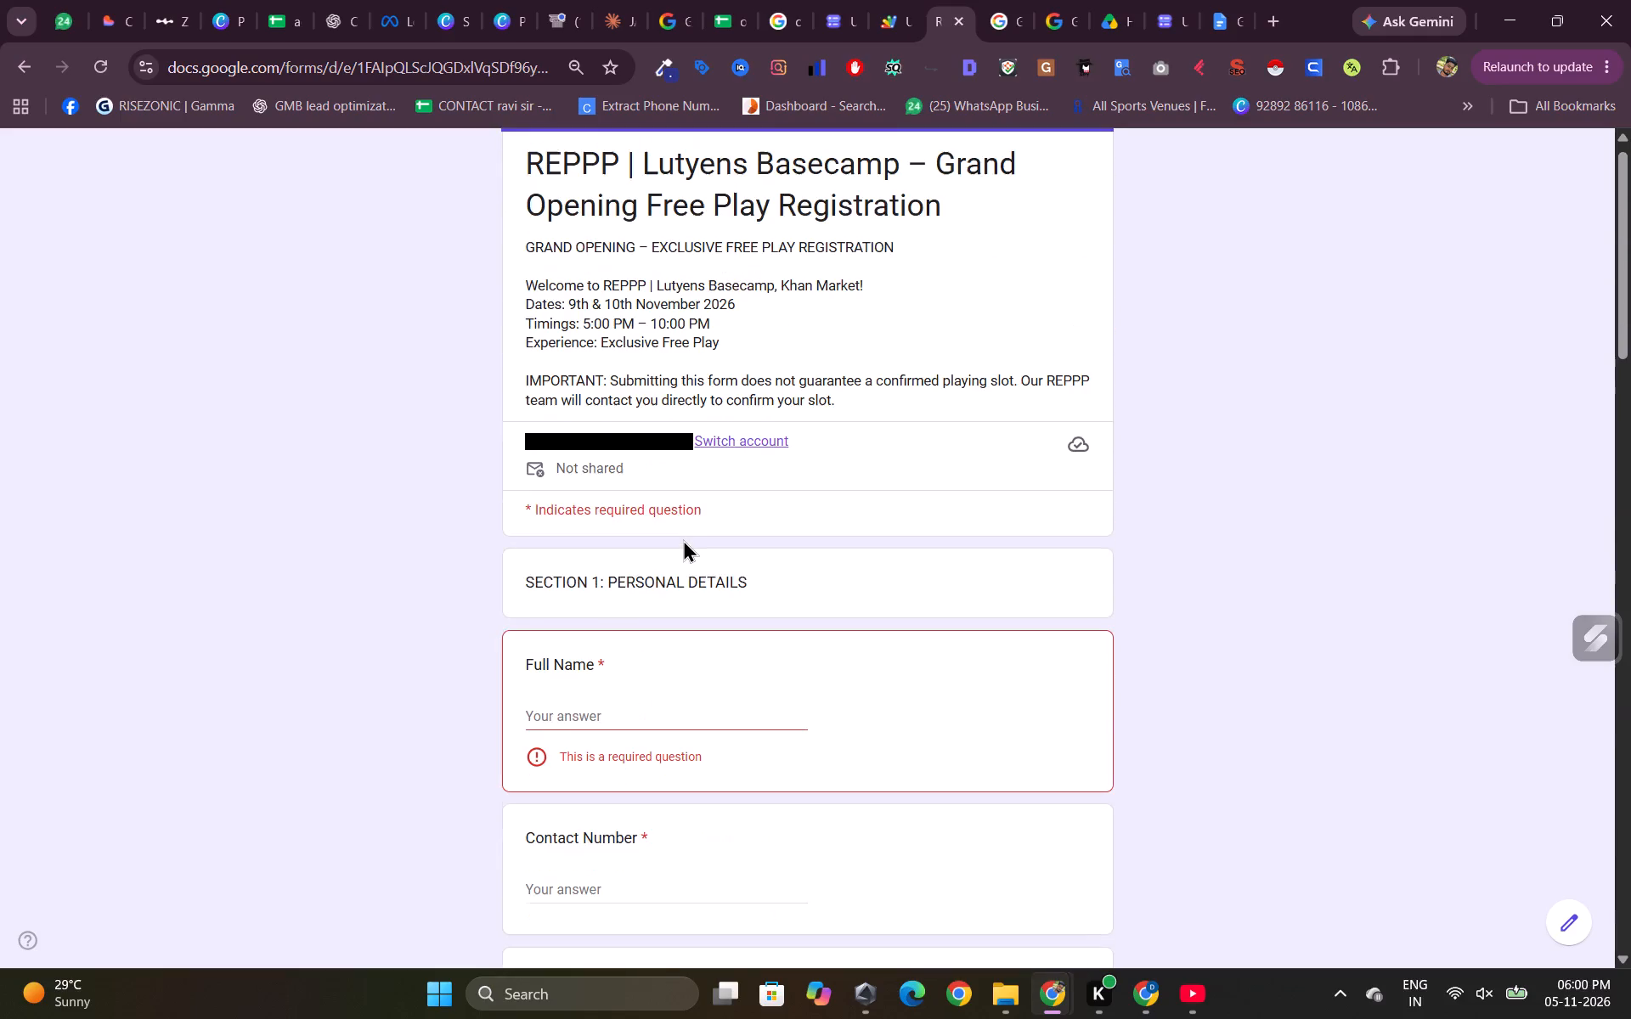
scroll(683, 539, down, 2)
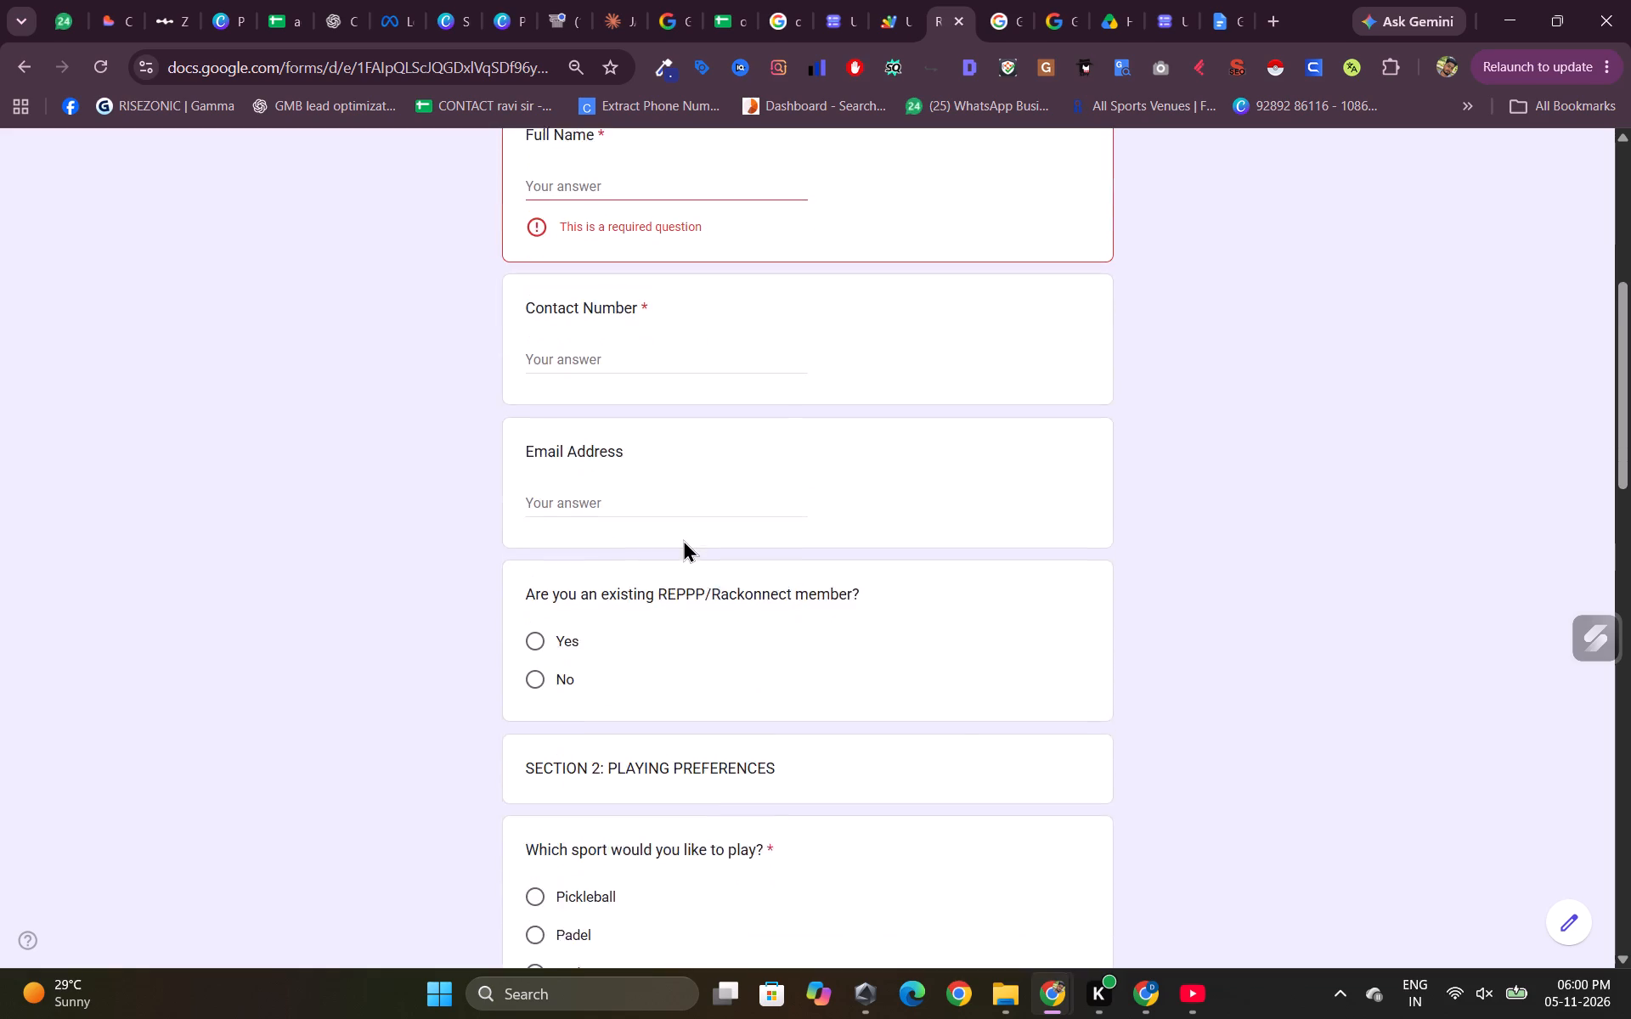
scroll(683, 539, down, 5)
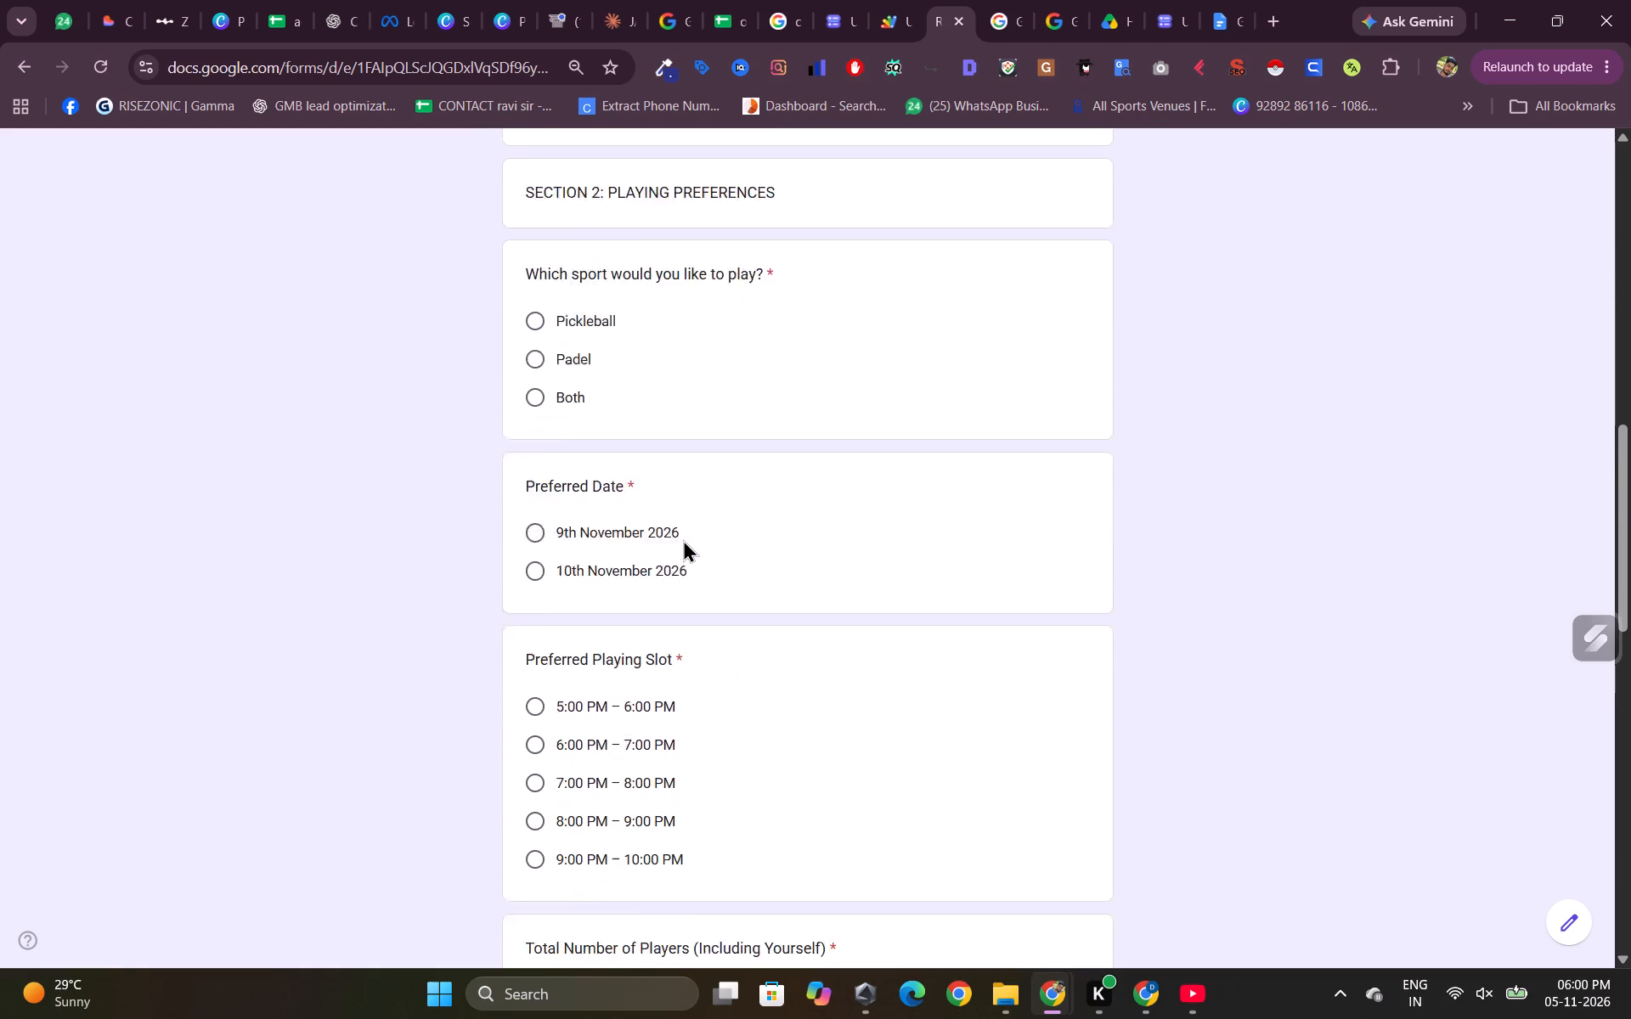
scroll(777, 451, down, 1)
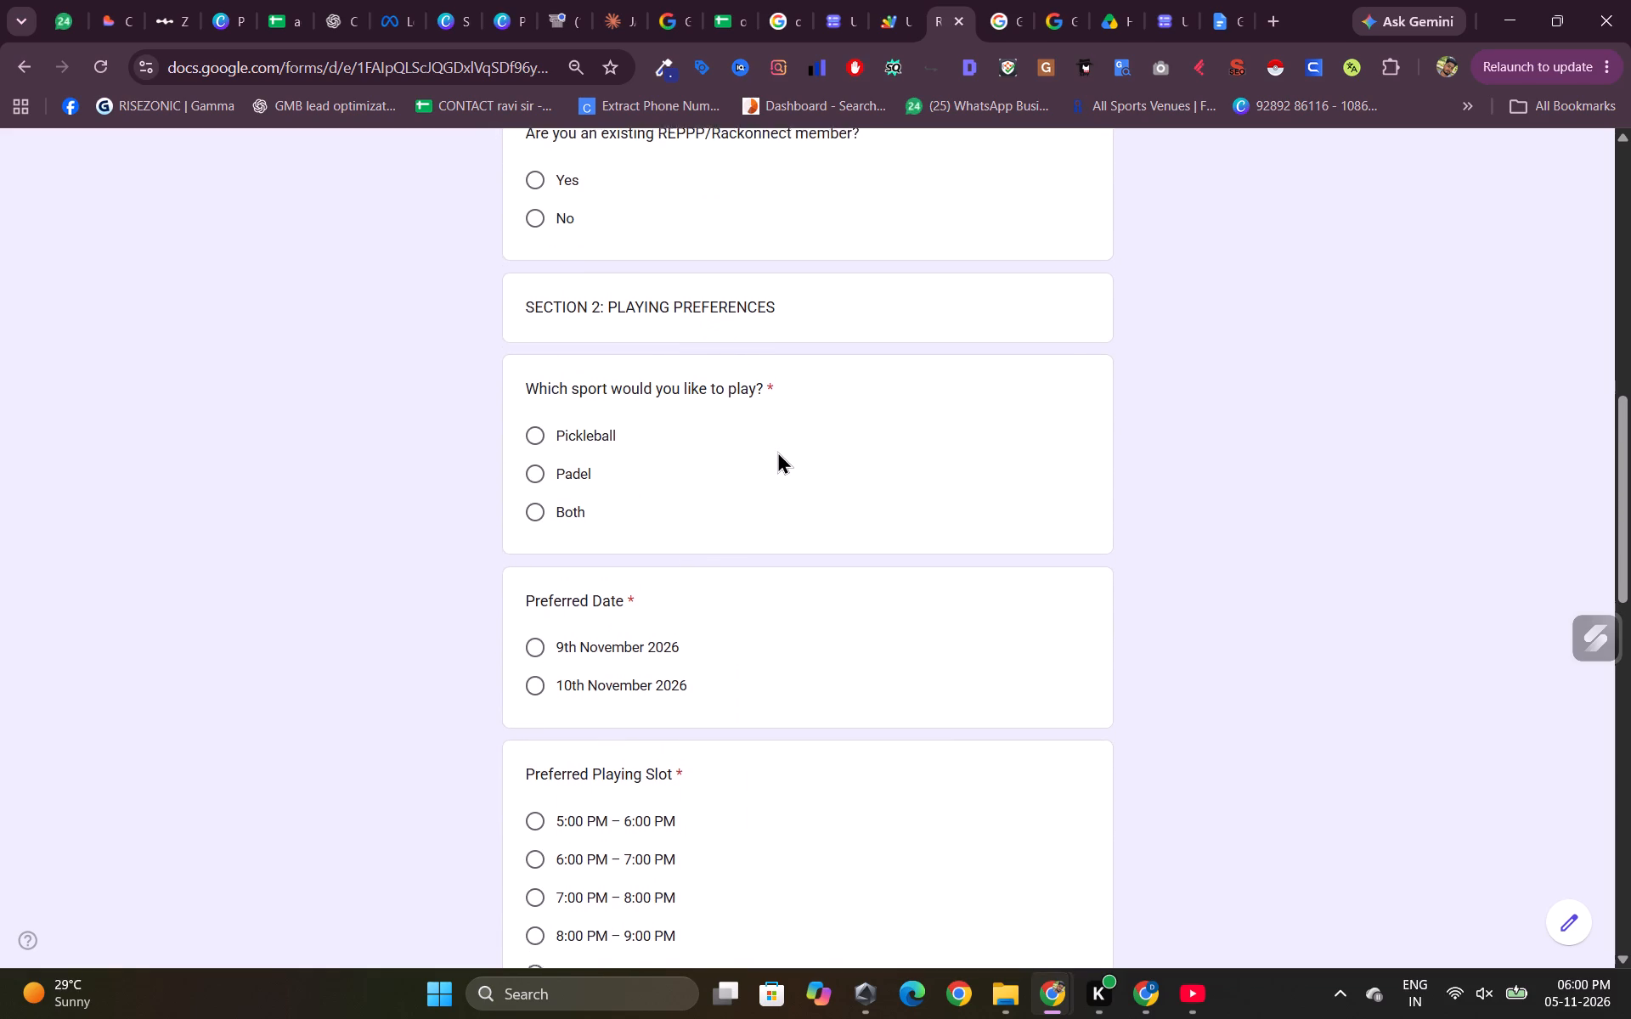
scroll(777, 451, down, 6)
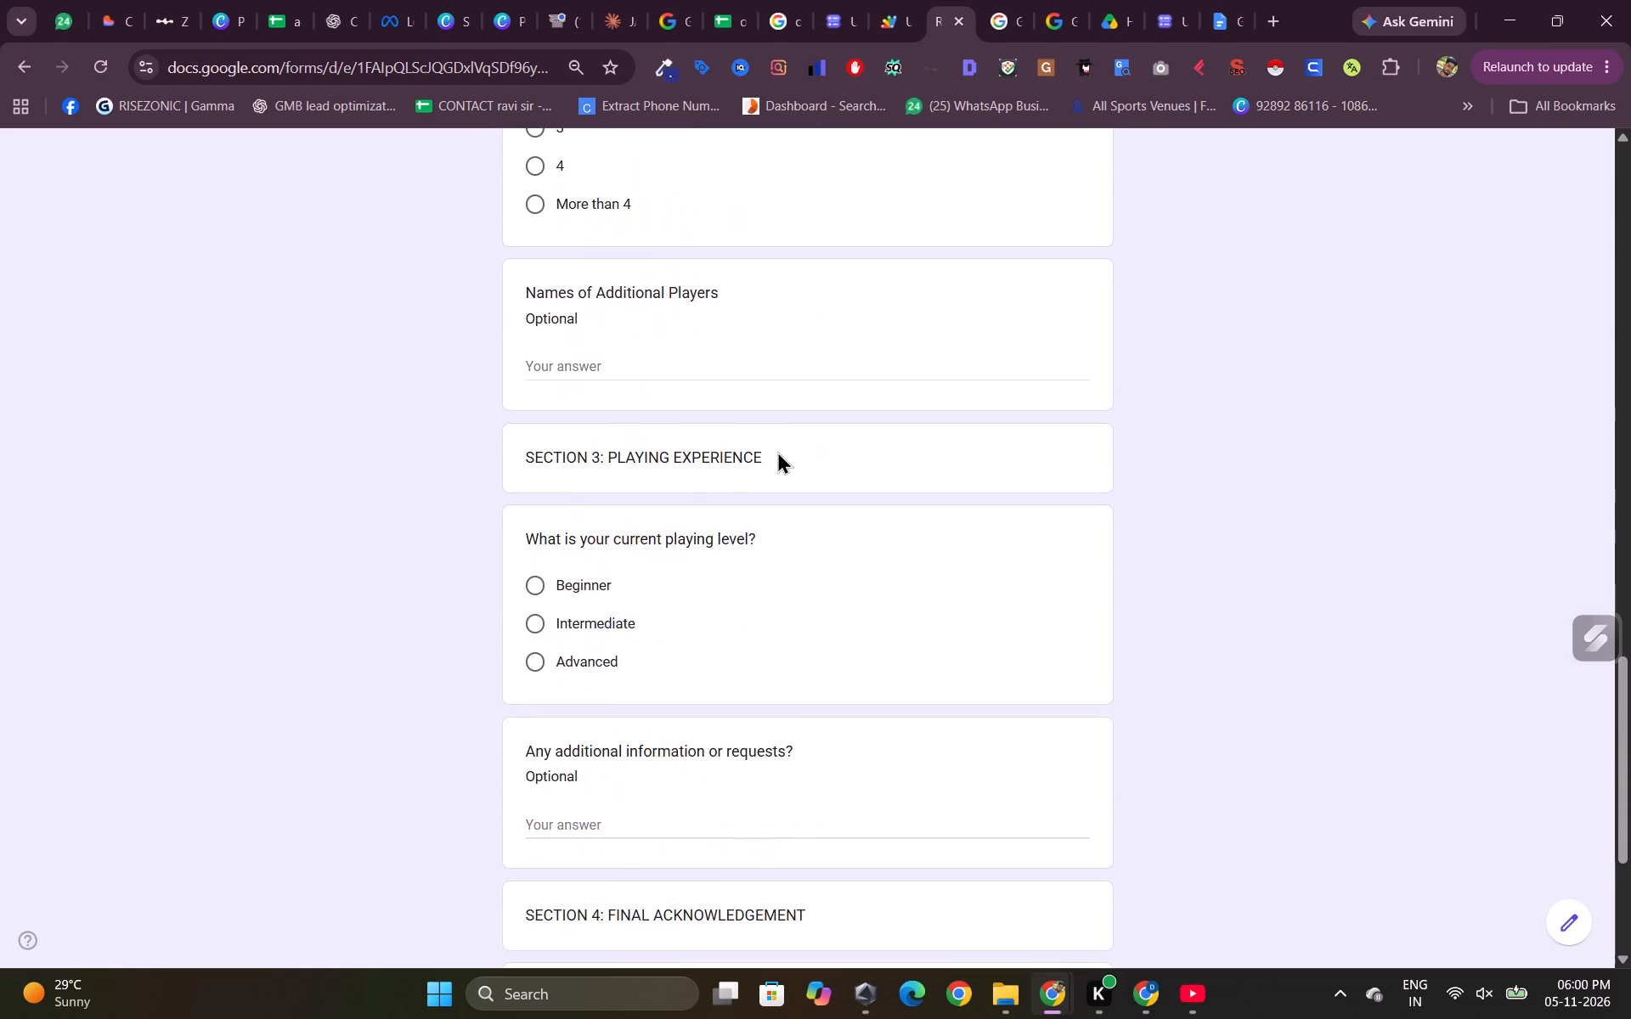
scroll(712, 486, down, 3)
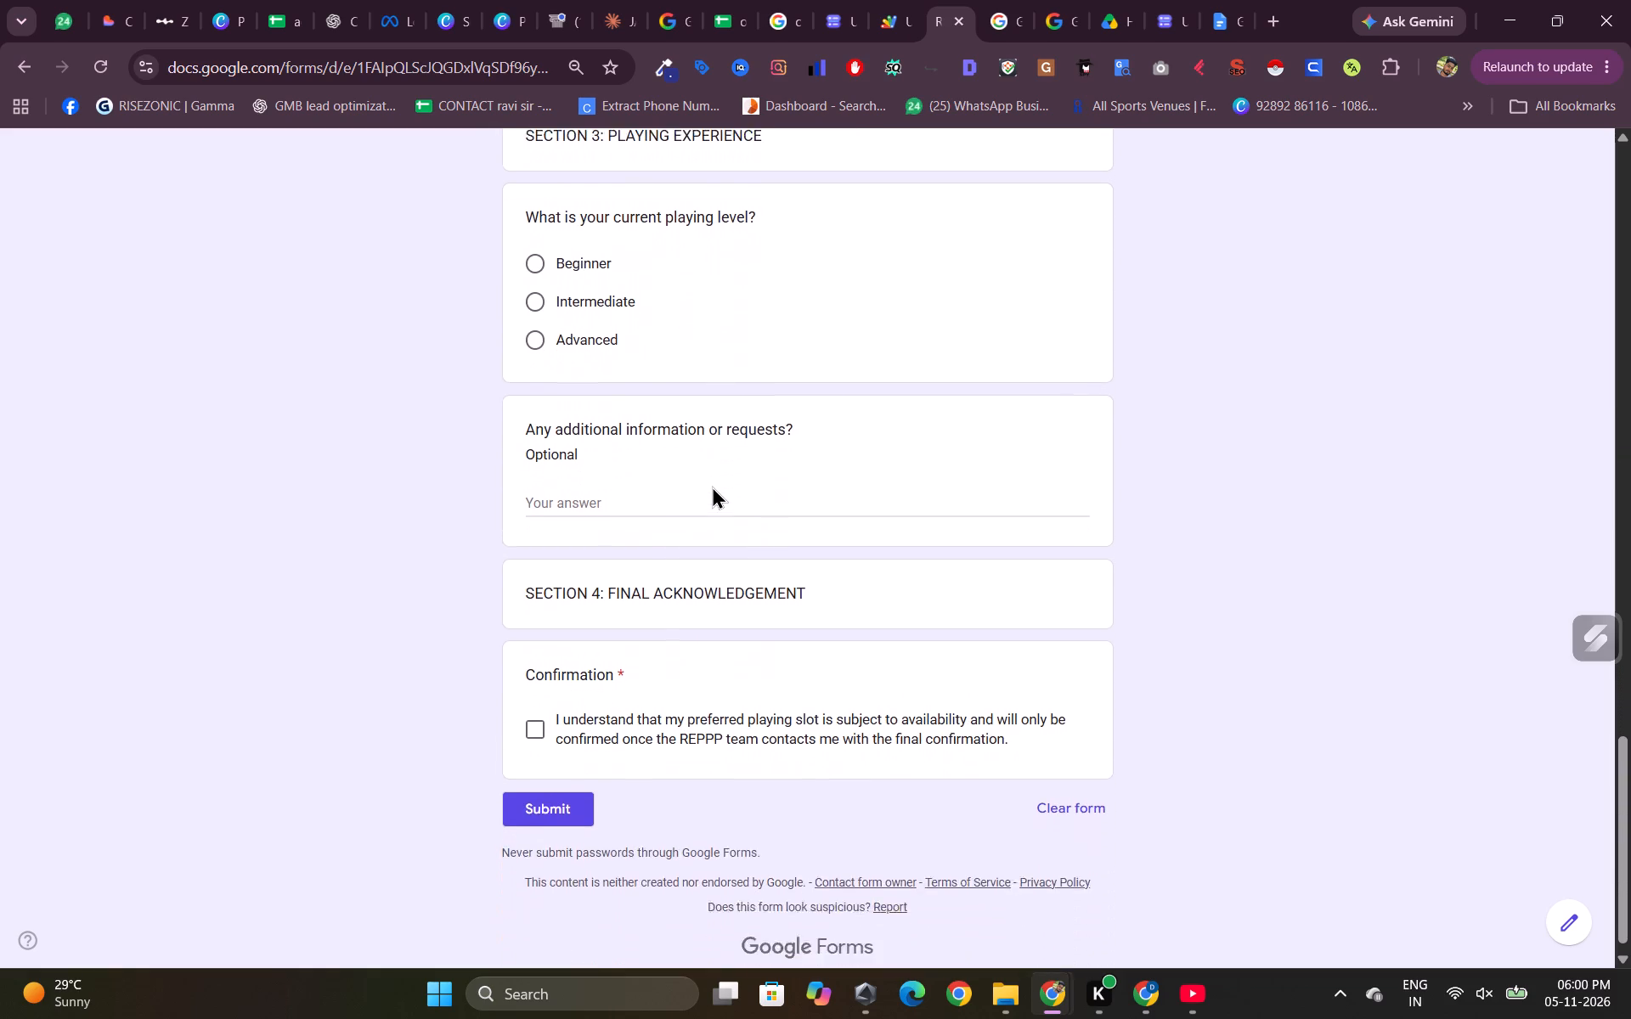
scroll(712, 486, down, 1)
scroll(625, 566, down, 1)
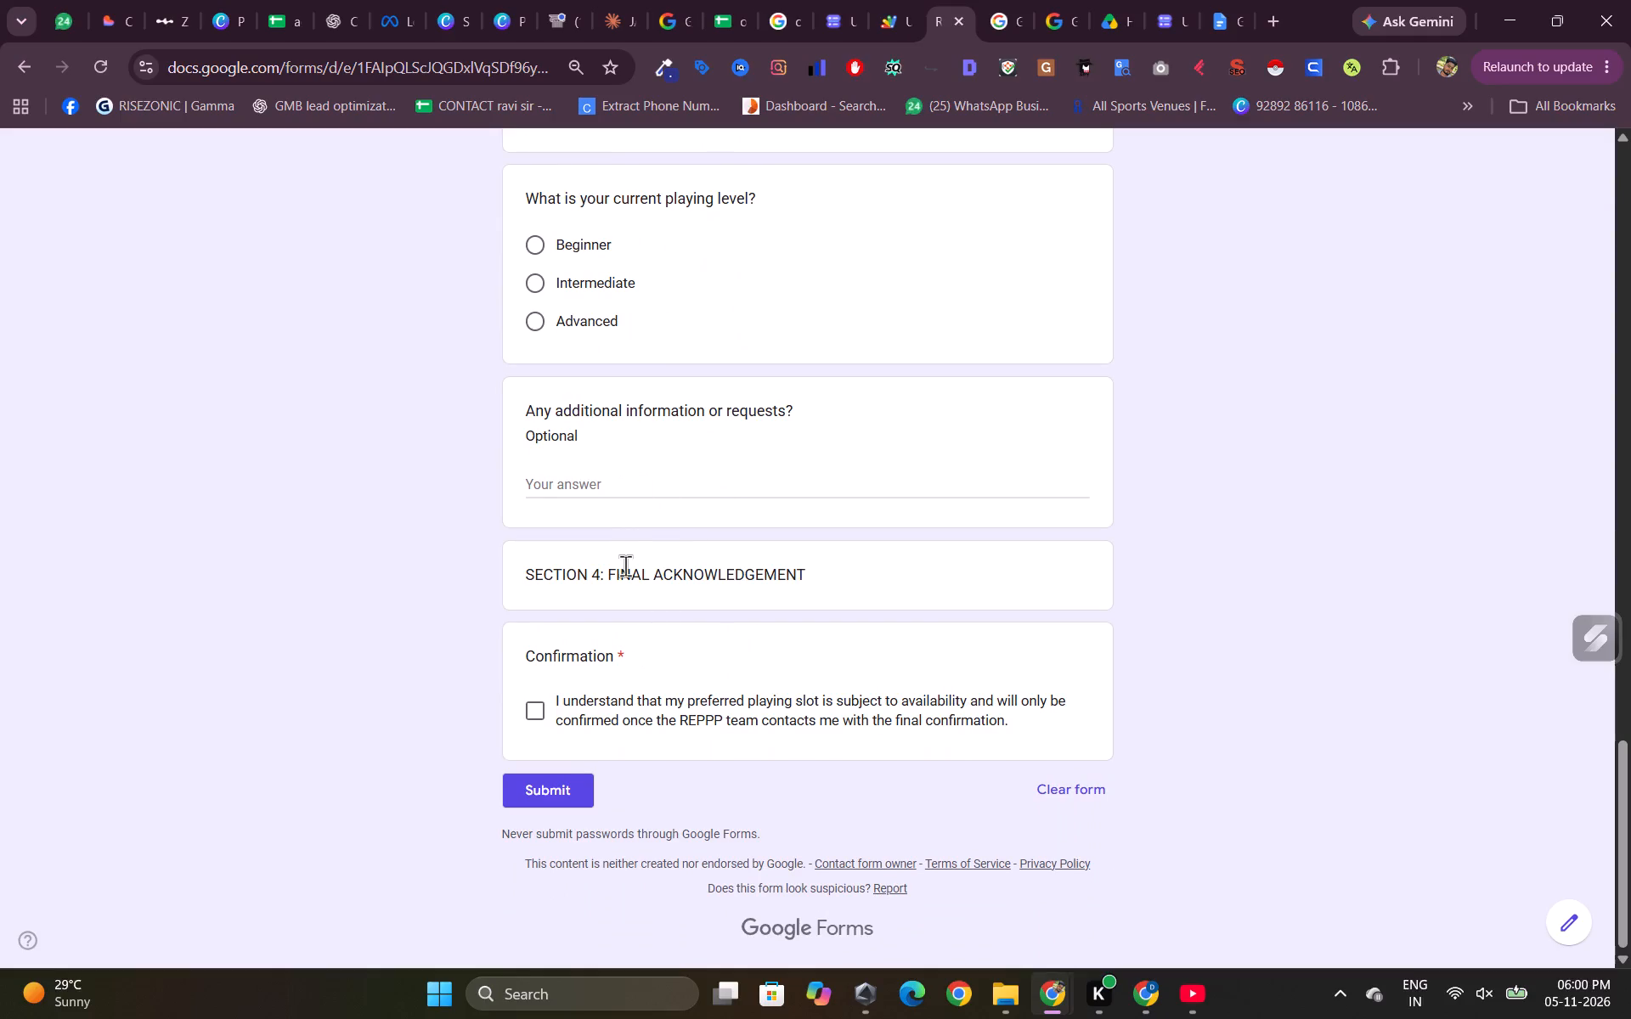
scroll(681, 661, up, 2)
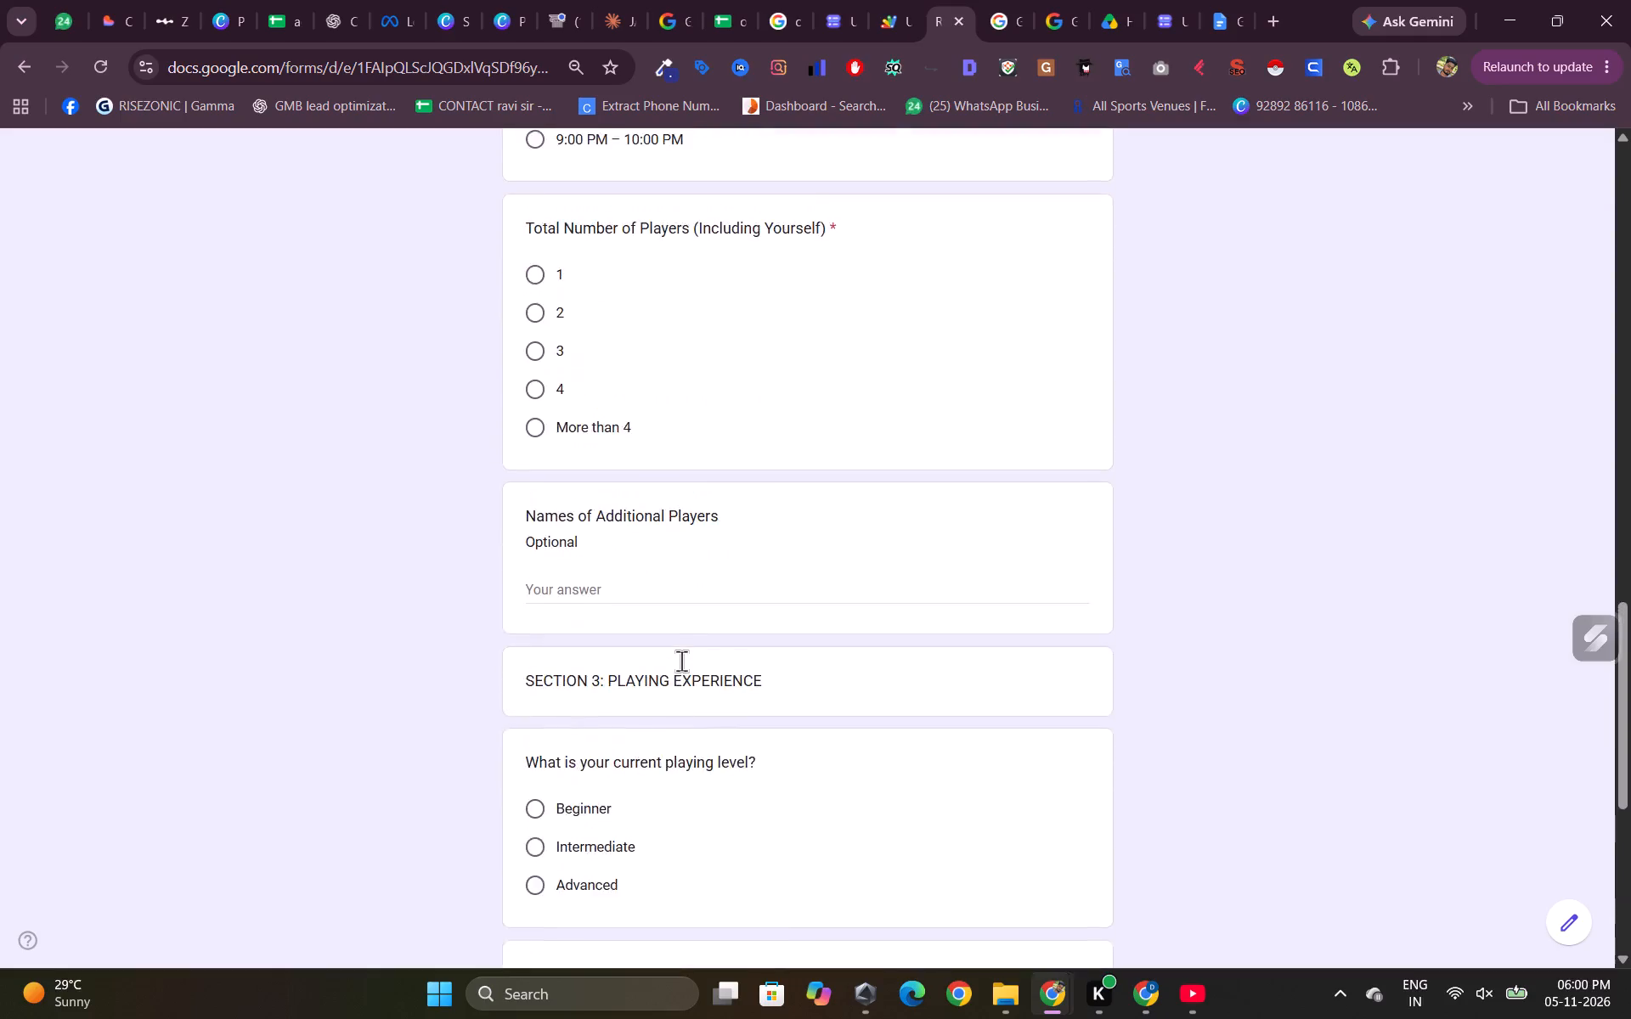
scroll(681, 661, up, 2)
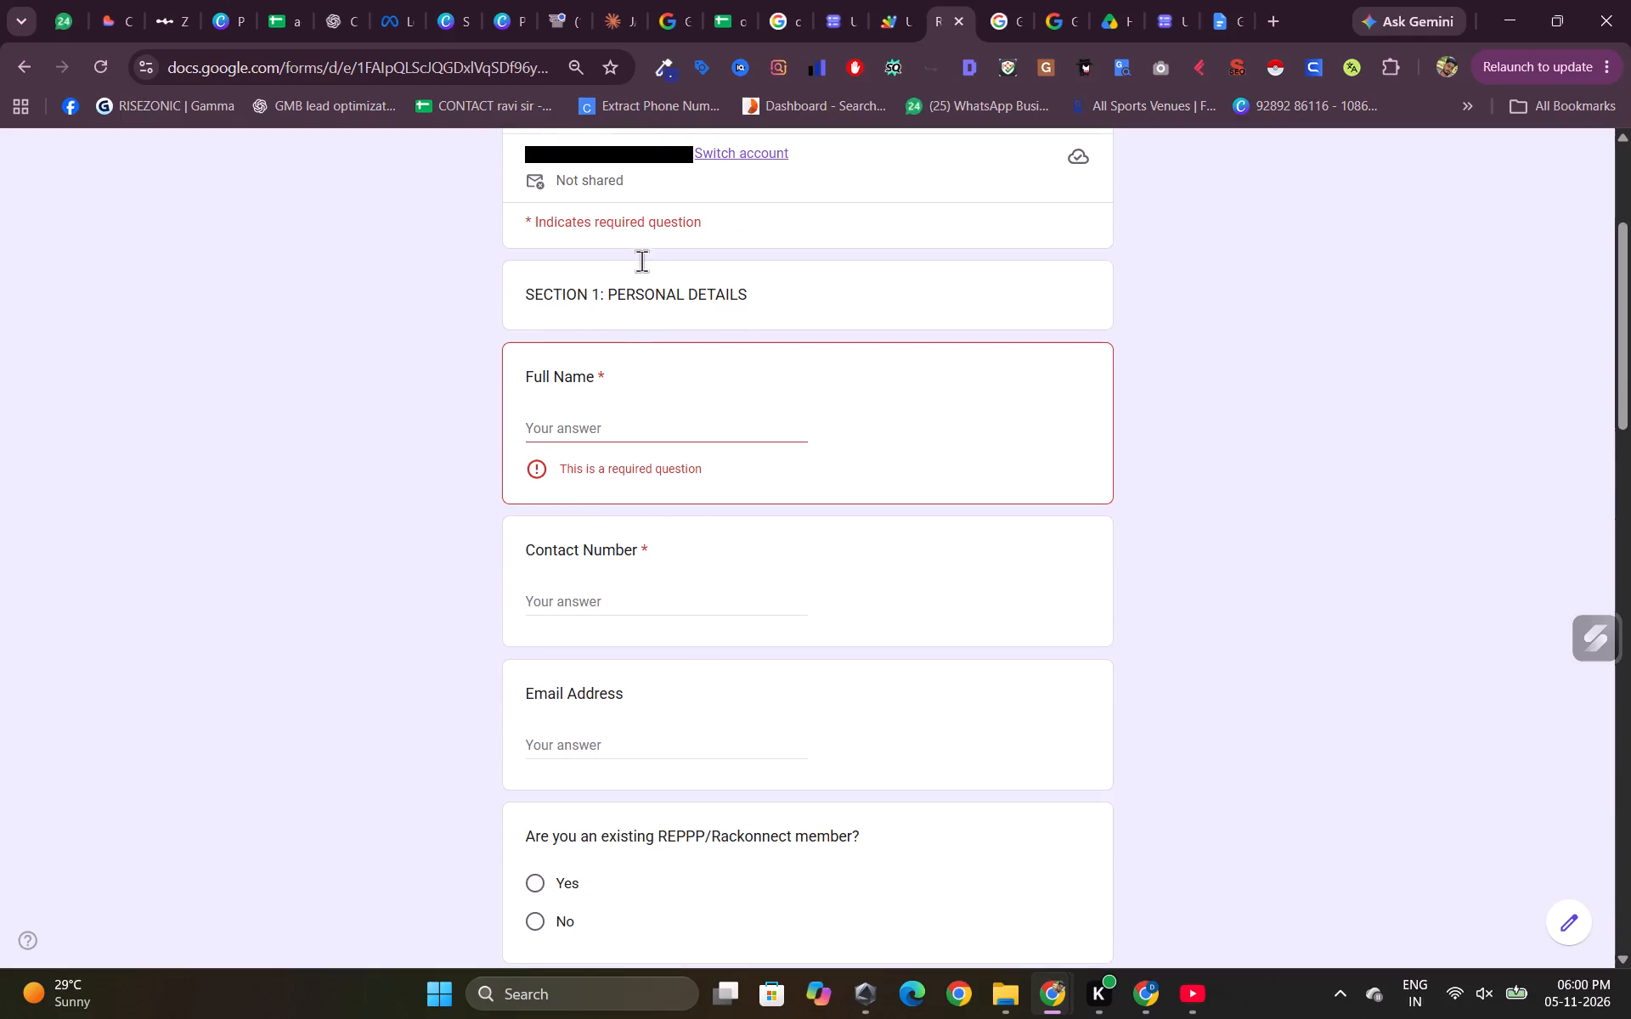
click(642, 272)
click(690, 421)
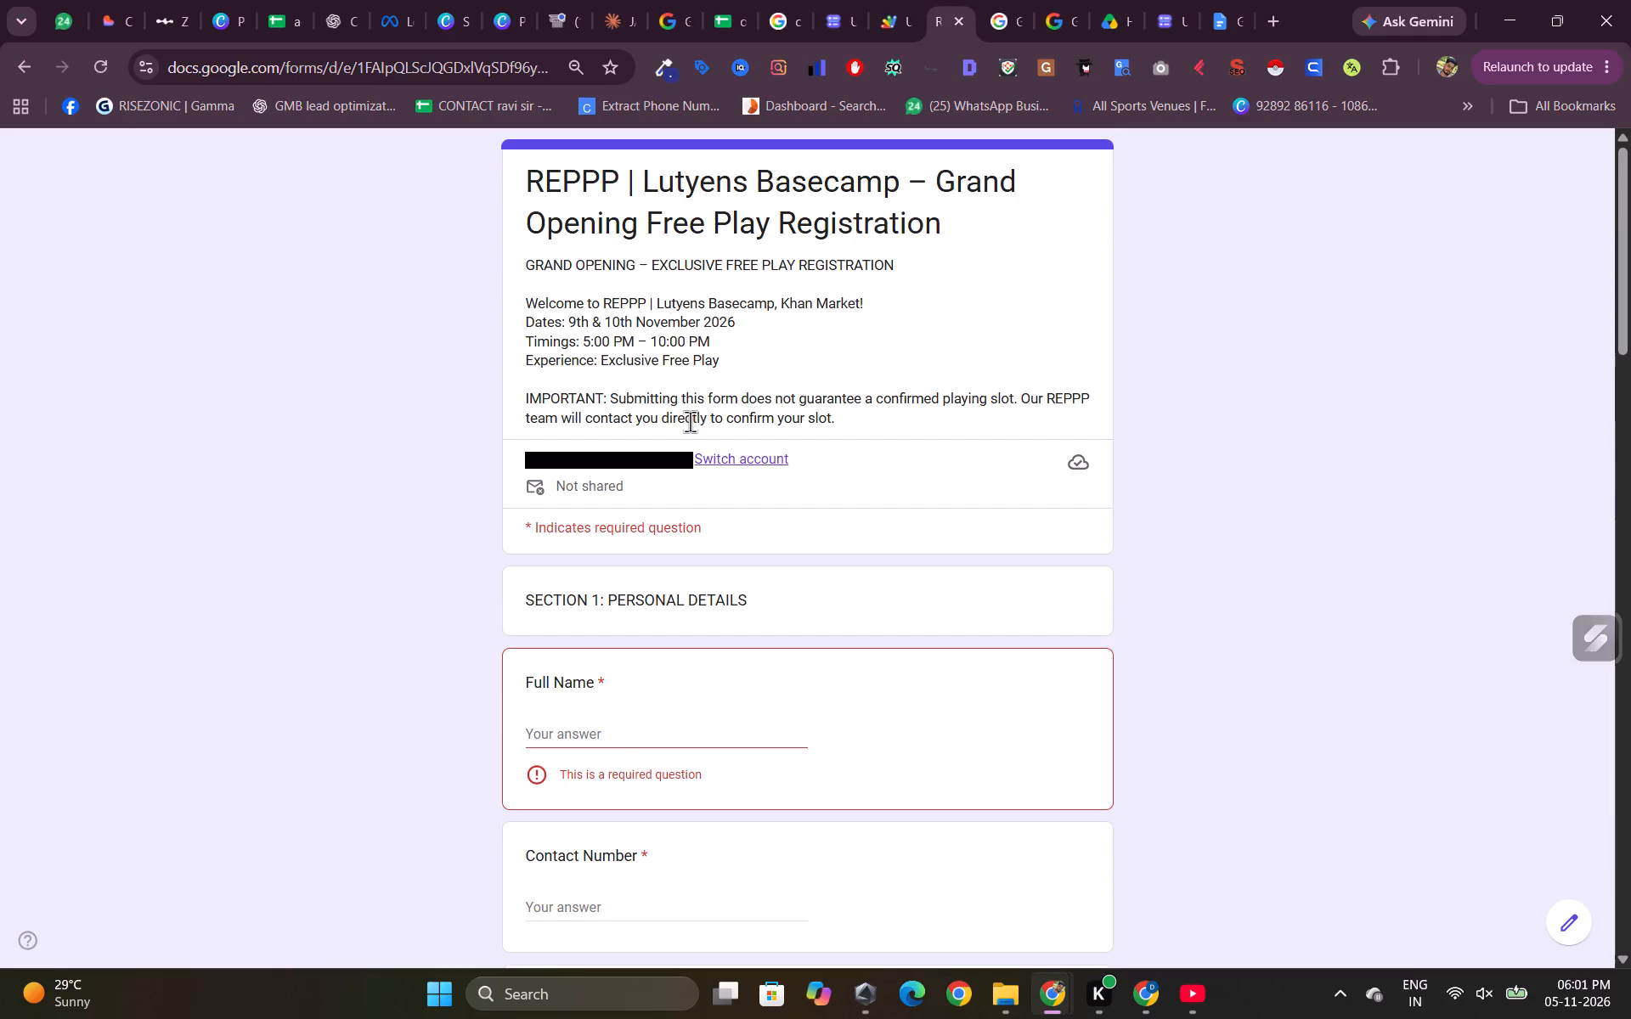
Skim the live registration form once more from its title down to the required Confirmation checkbox.
scroll(690, 421, down, 5)
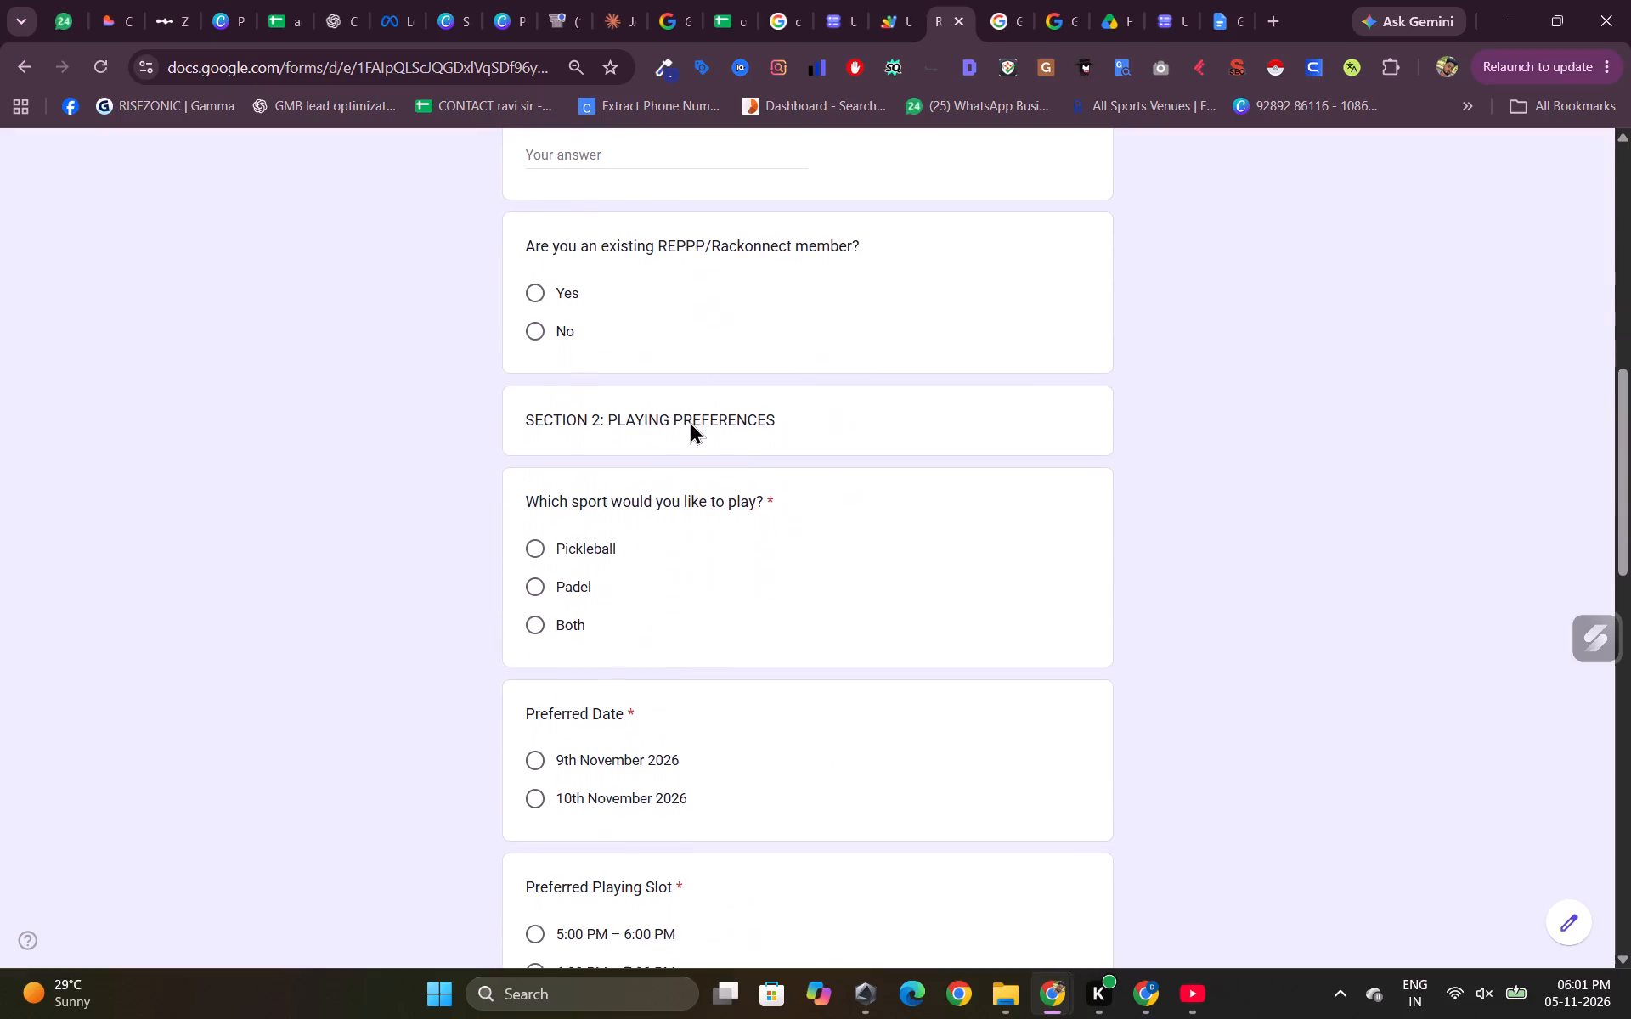
scroll(690, 421, down, 6)
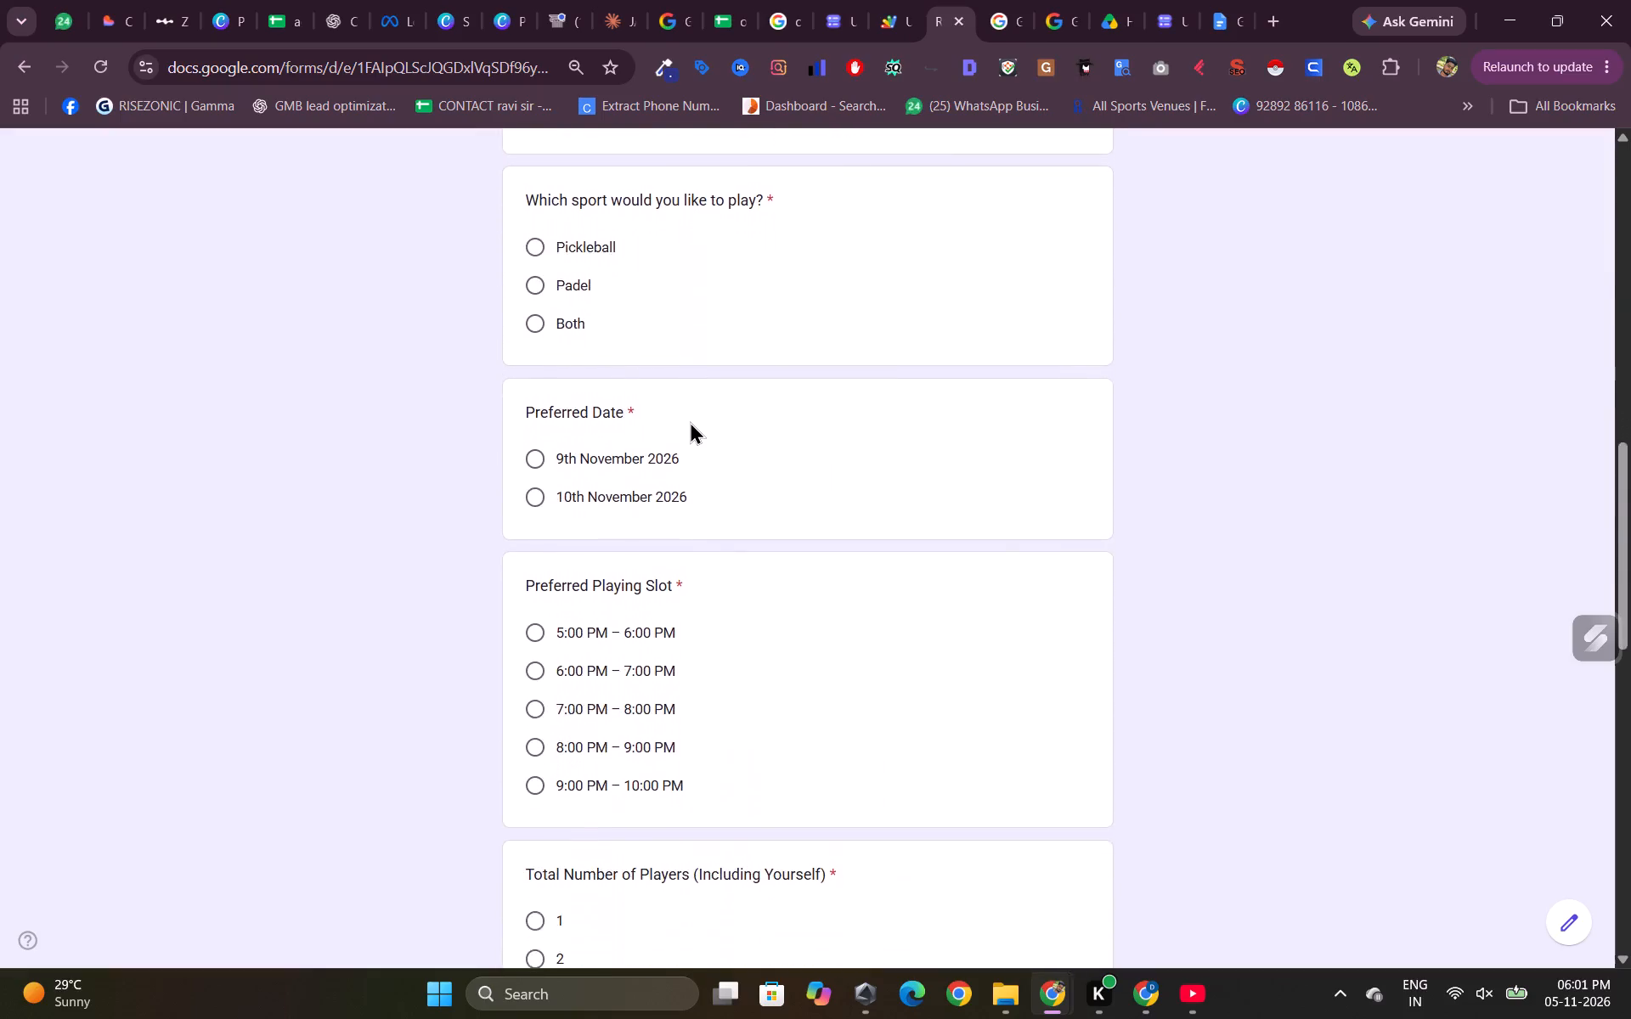
scroll(690, 421, down, 6)
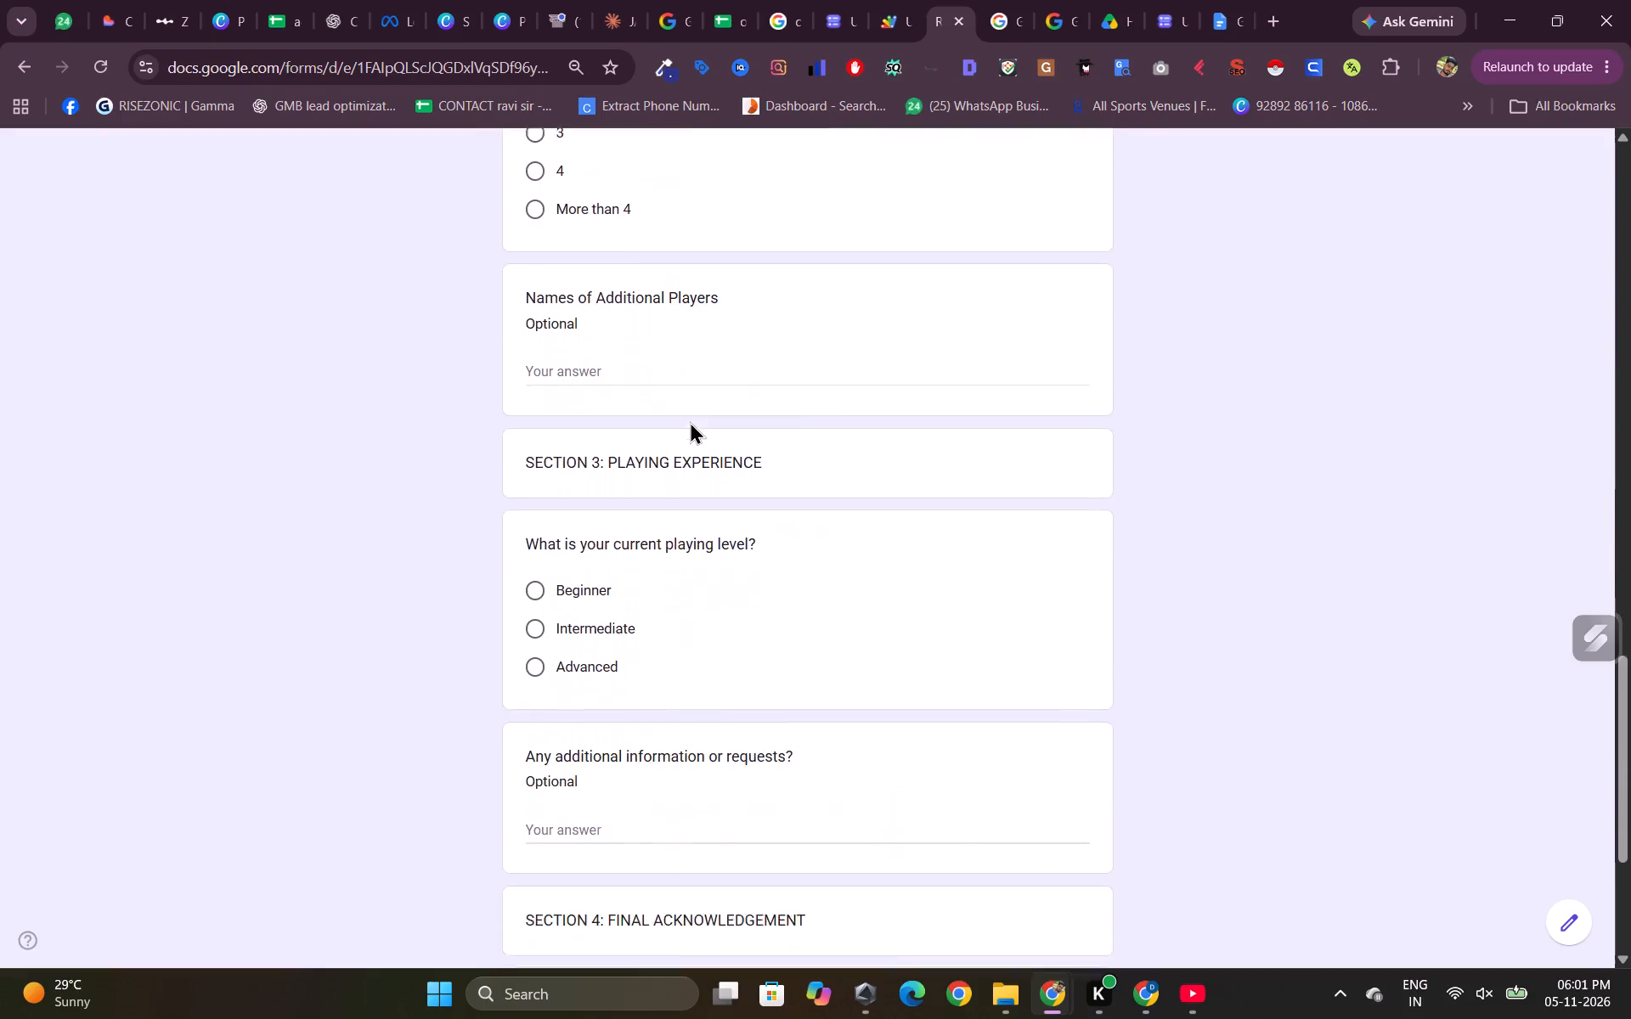
scroll(690, 421, down, 3)
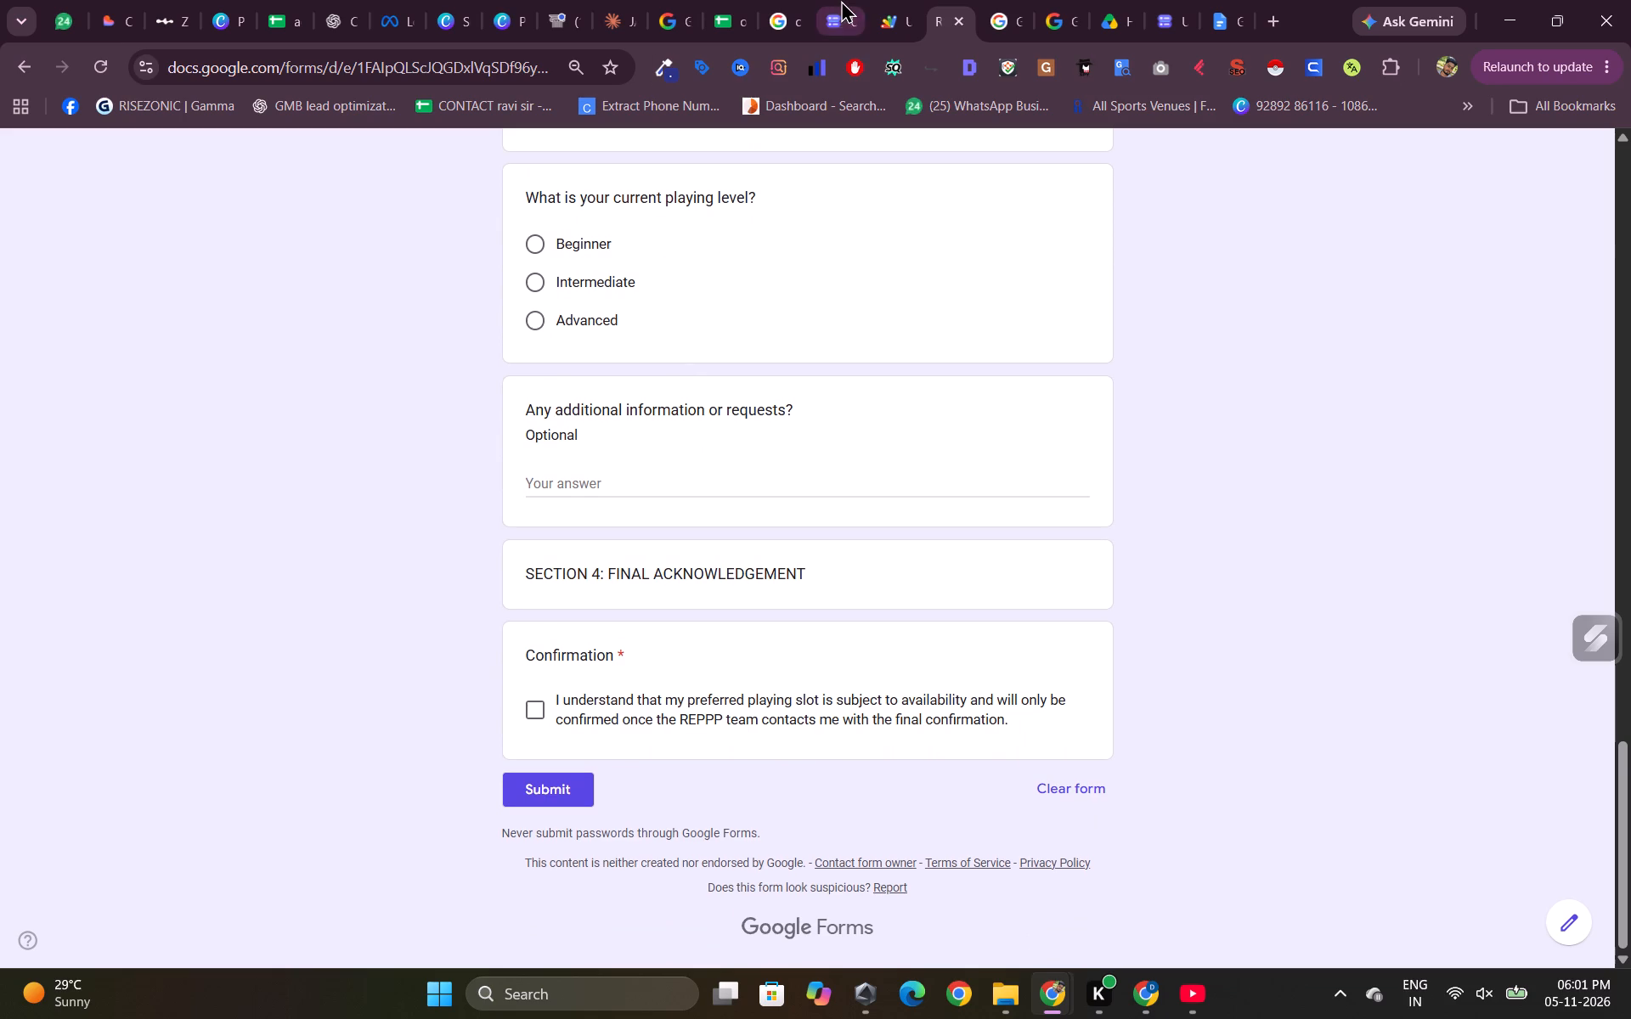
Look over the createReppFormWithSheet code in the Apps Script project from its first line to its last.
click(900, 0)
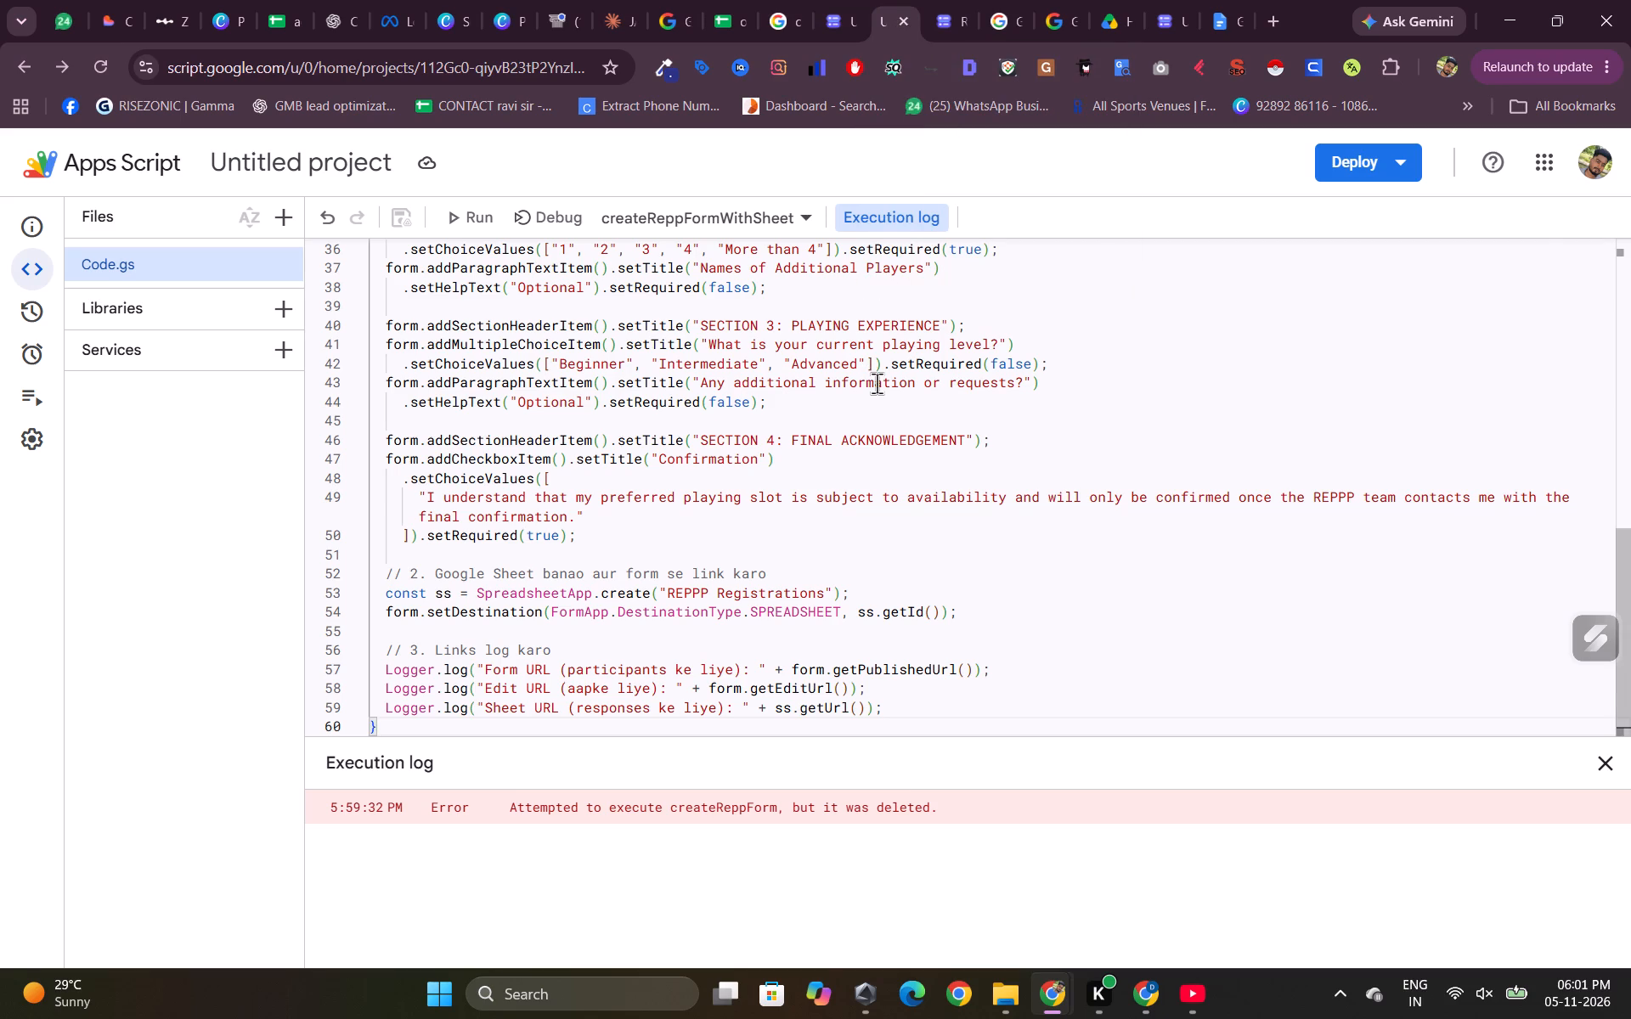
scroll(877, 383, up, 10)
scroll(877, 383, down, 1)
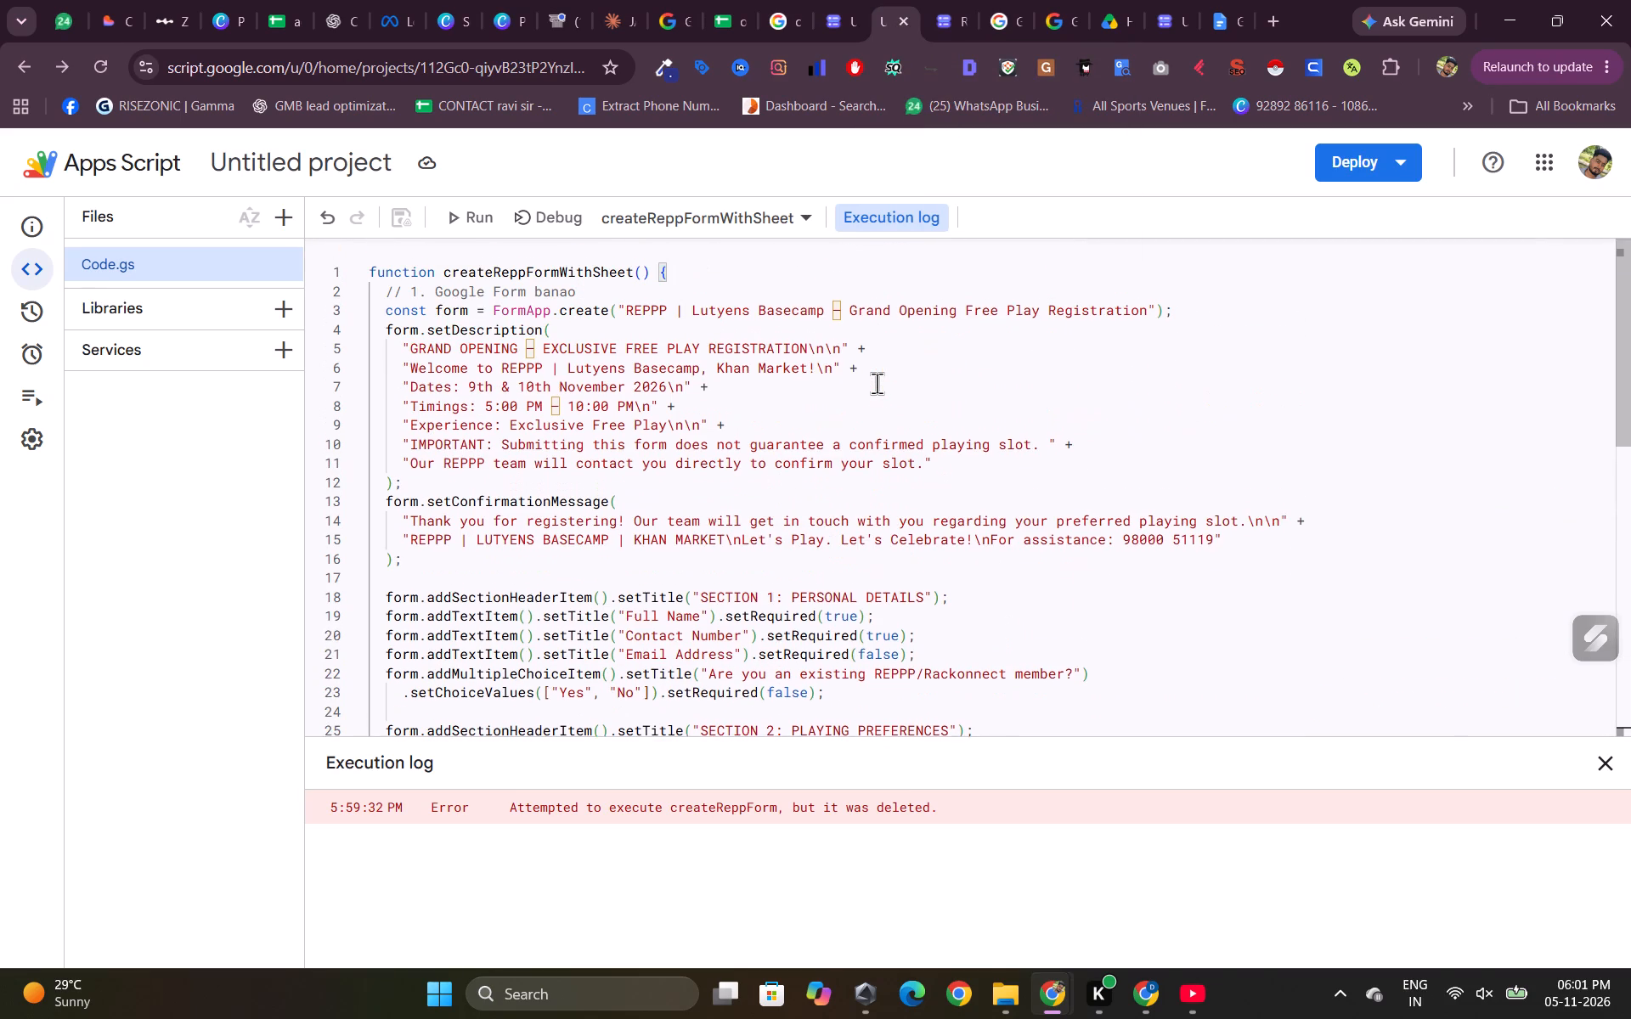
scroll(877, 383, down, 10)
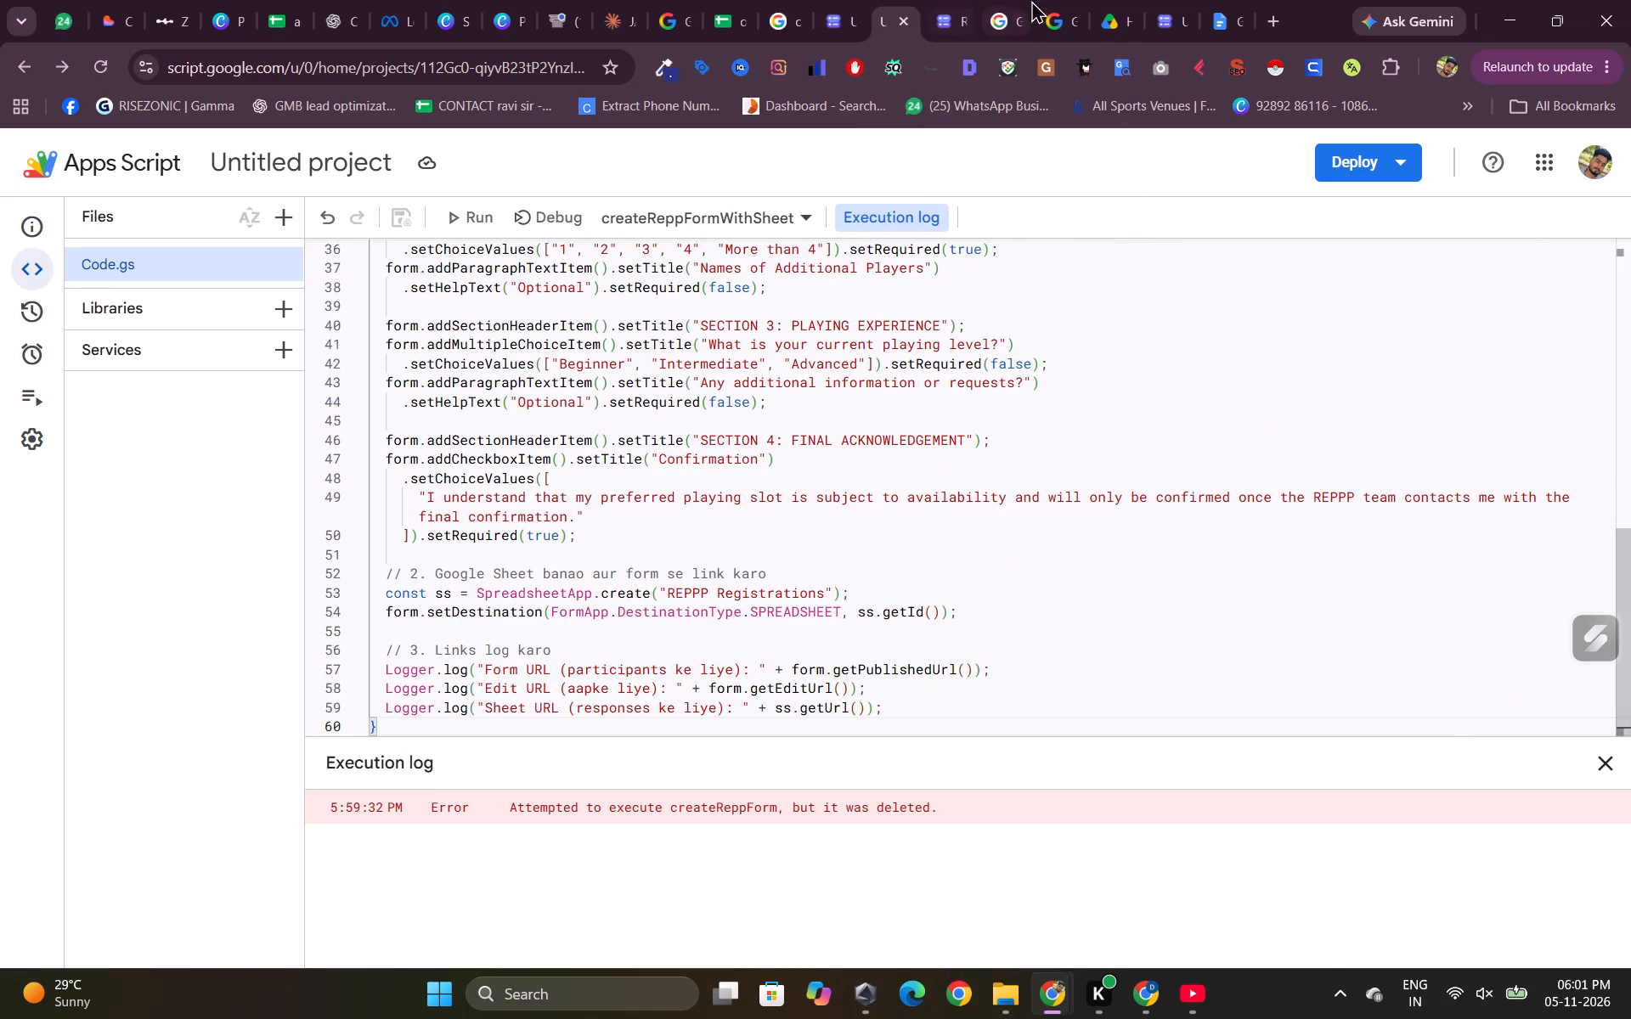
Look through the Settings of the Untitled form in the Google Forms editor and switch to its Questions view.
click(821, 0)
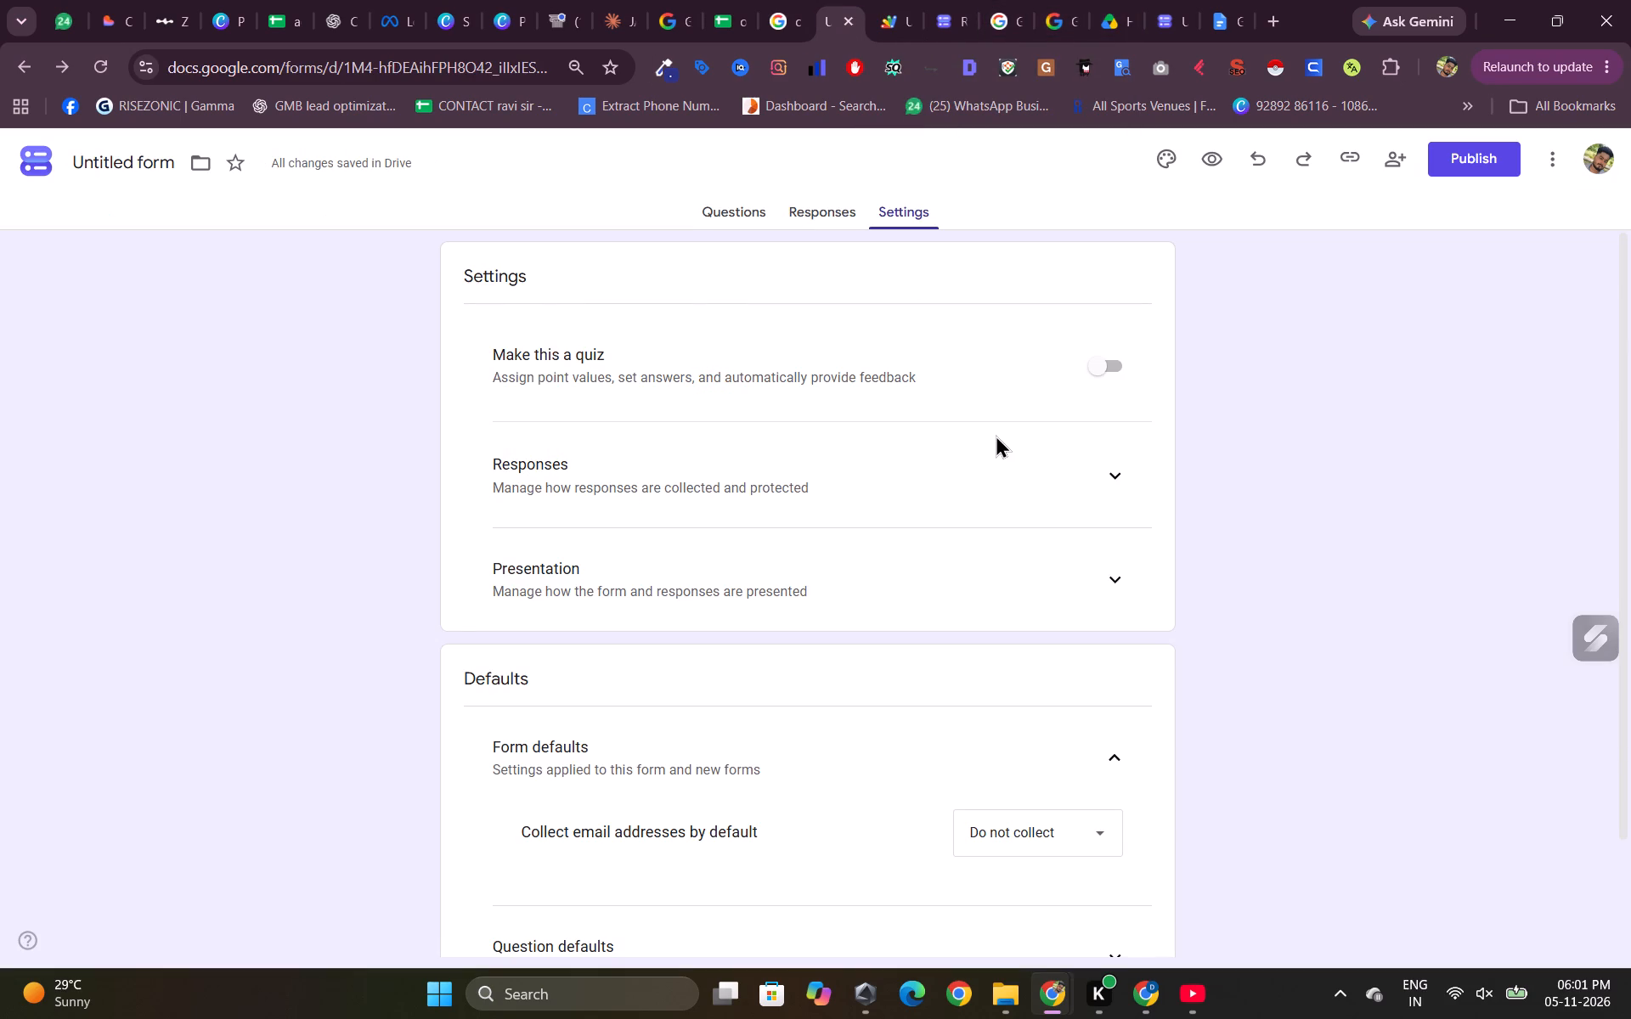
scroll(996, 435, up, 3)
scroll(996, 435, down, 4)
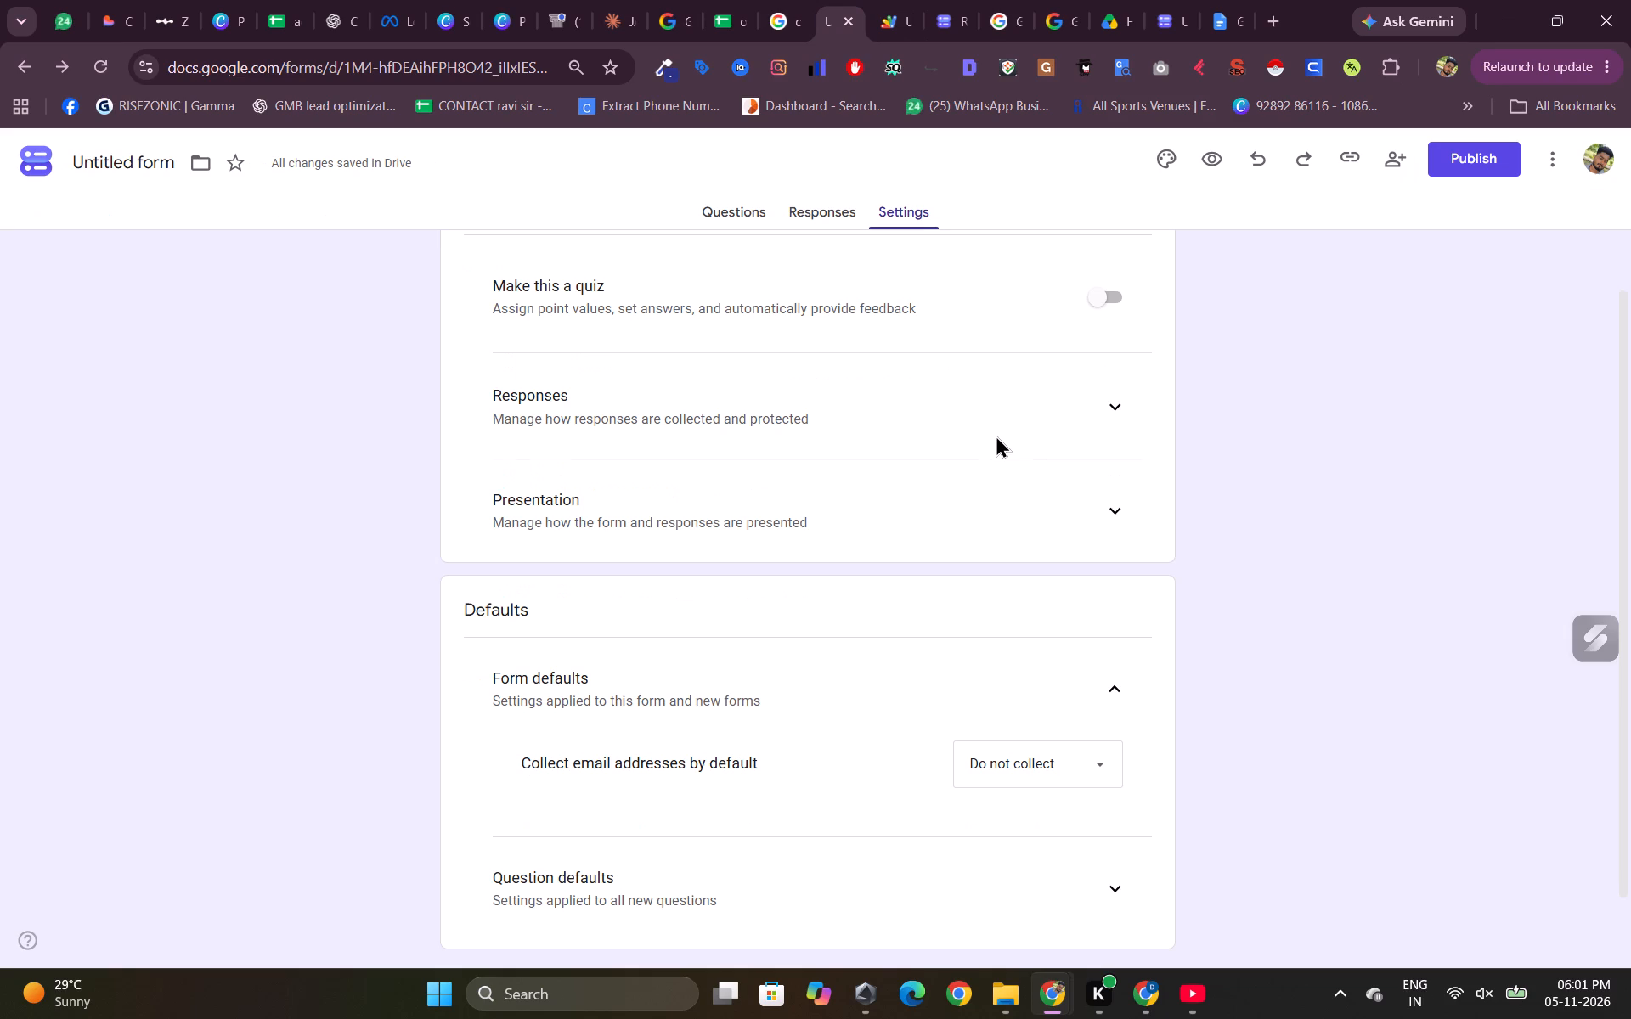
scroll(839, 359, up, 4)
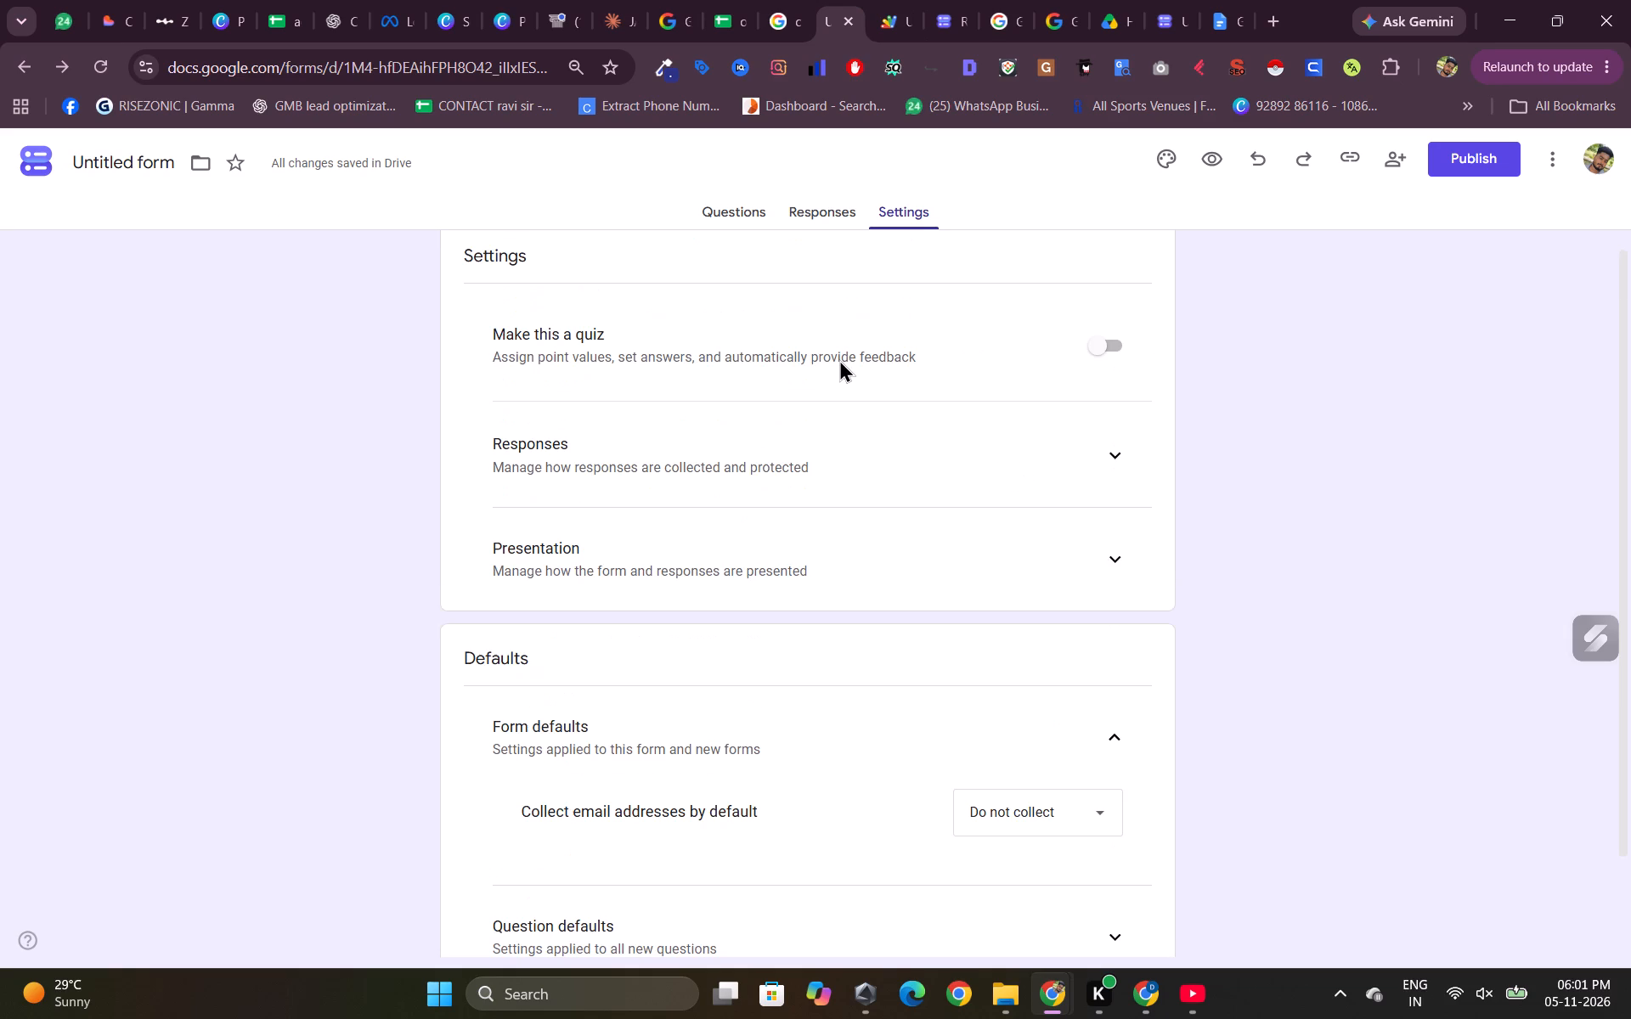
scroll(839, 359, up, 1)
click(725, 202)
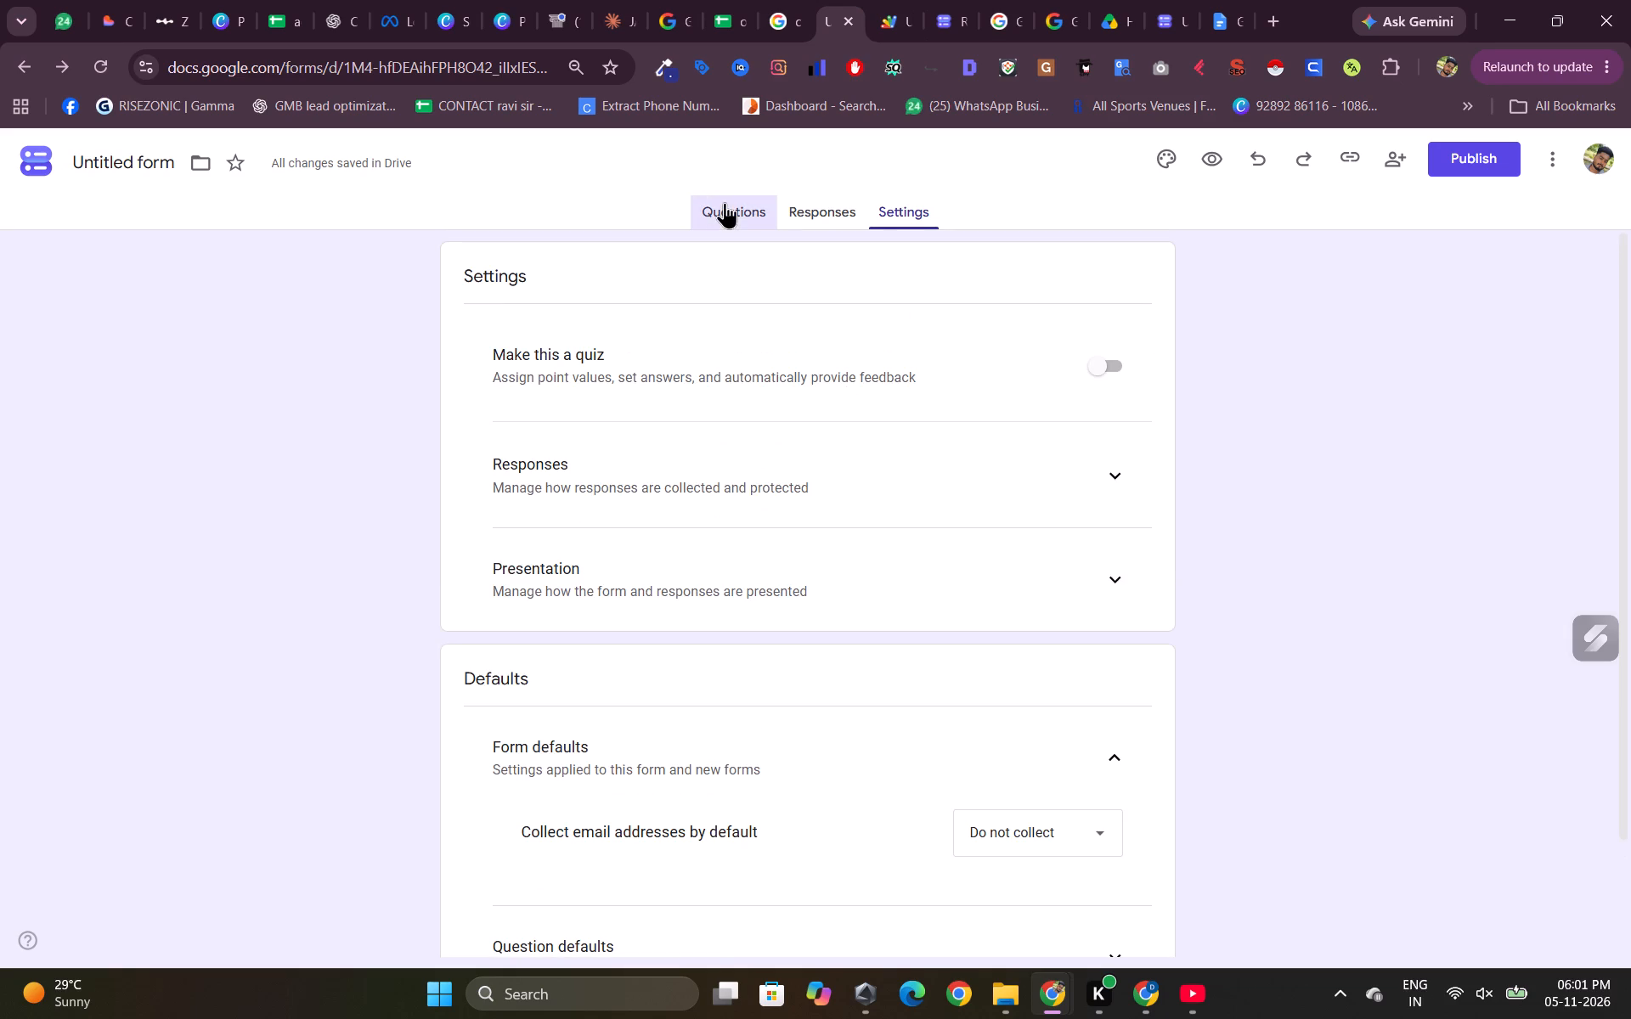
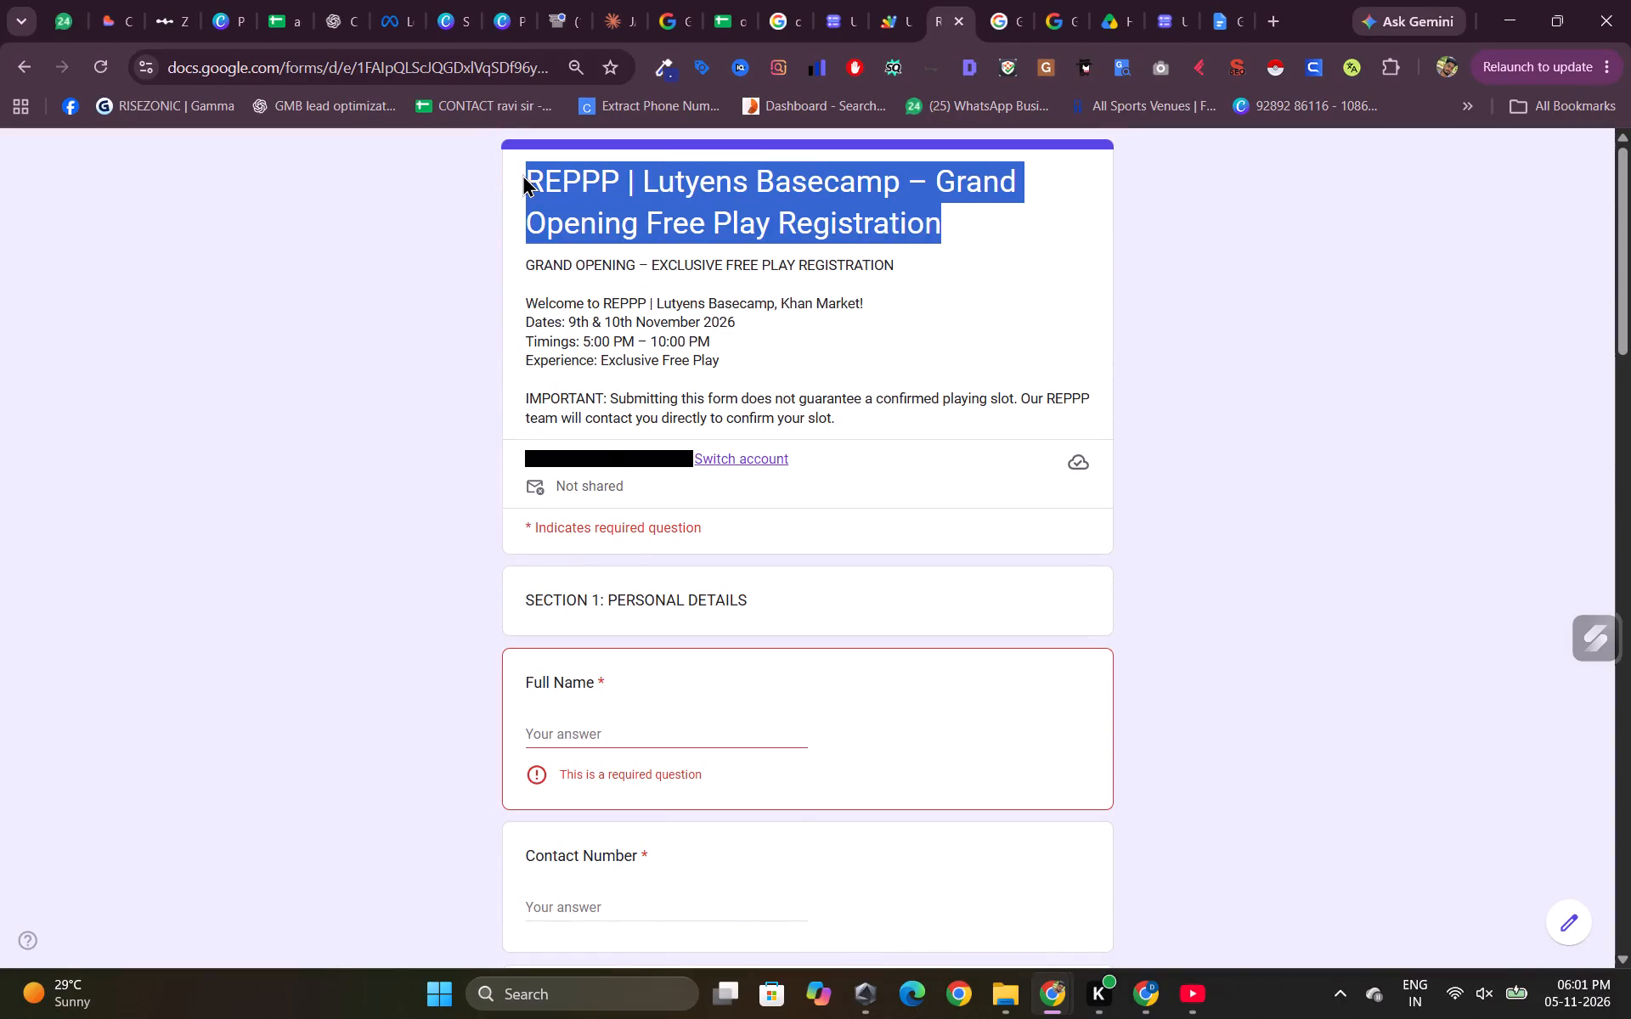
Copy the live form's title "REPPP | Lutyens Basecamp – Grand Opening Free Play Registration" into the untitled form's title.
key(ctrl+c)
key(ctrl+c)
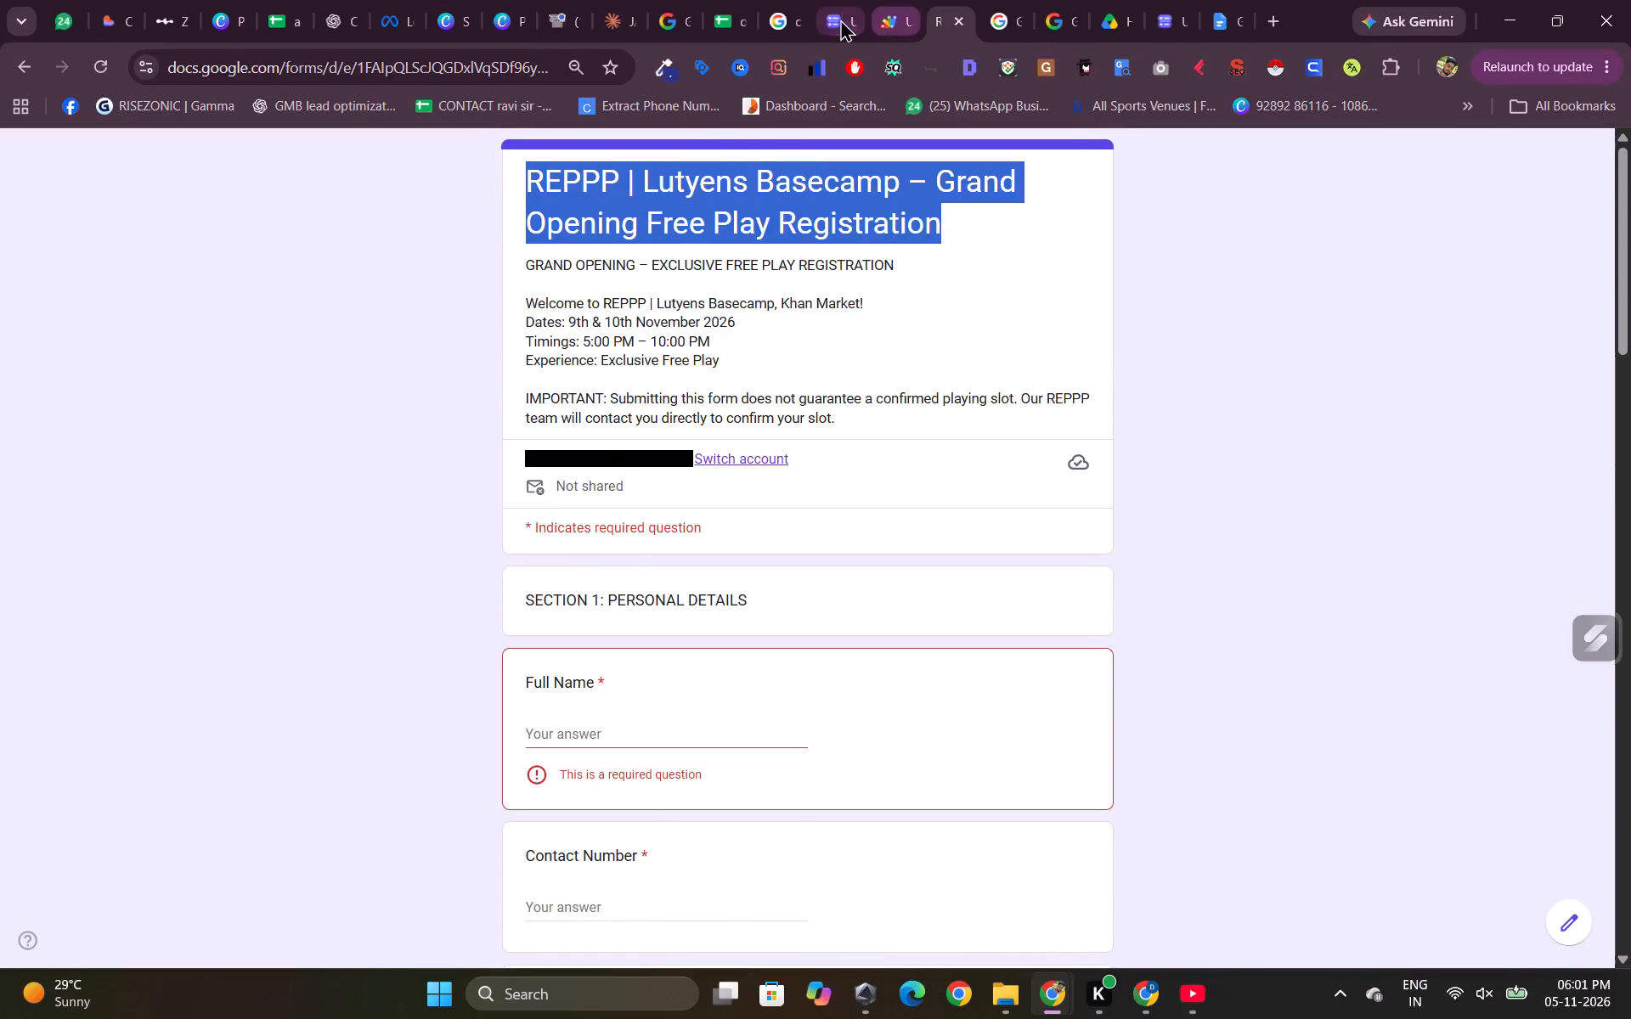
click(838, 19)
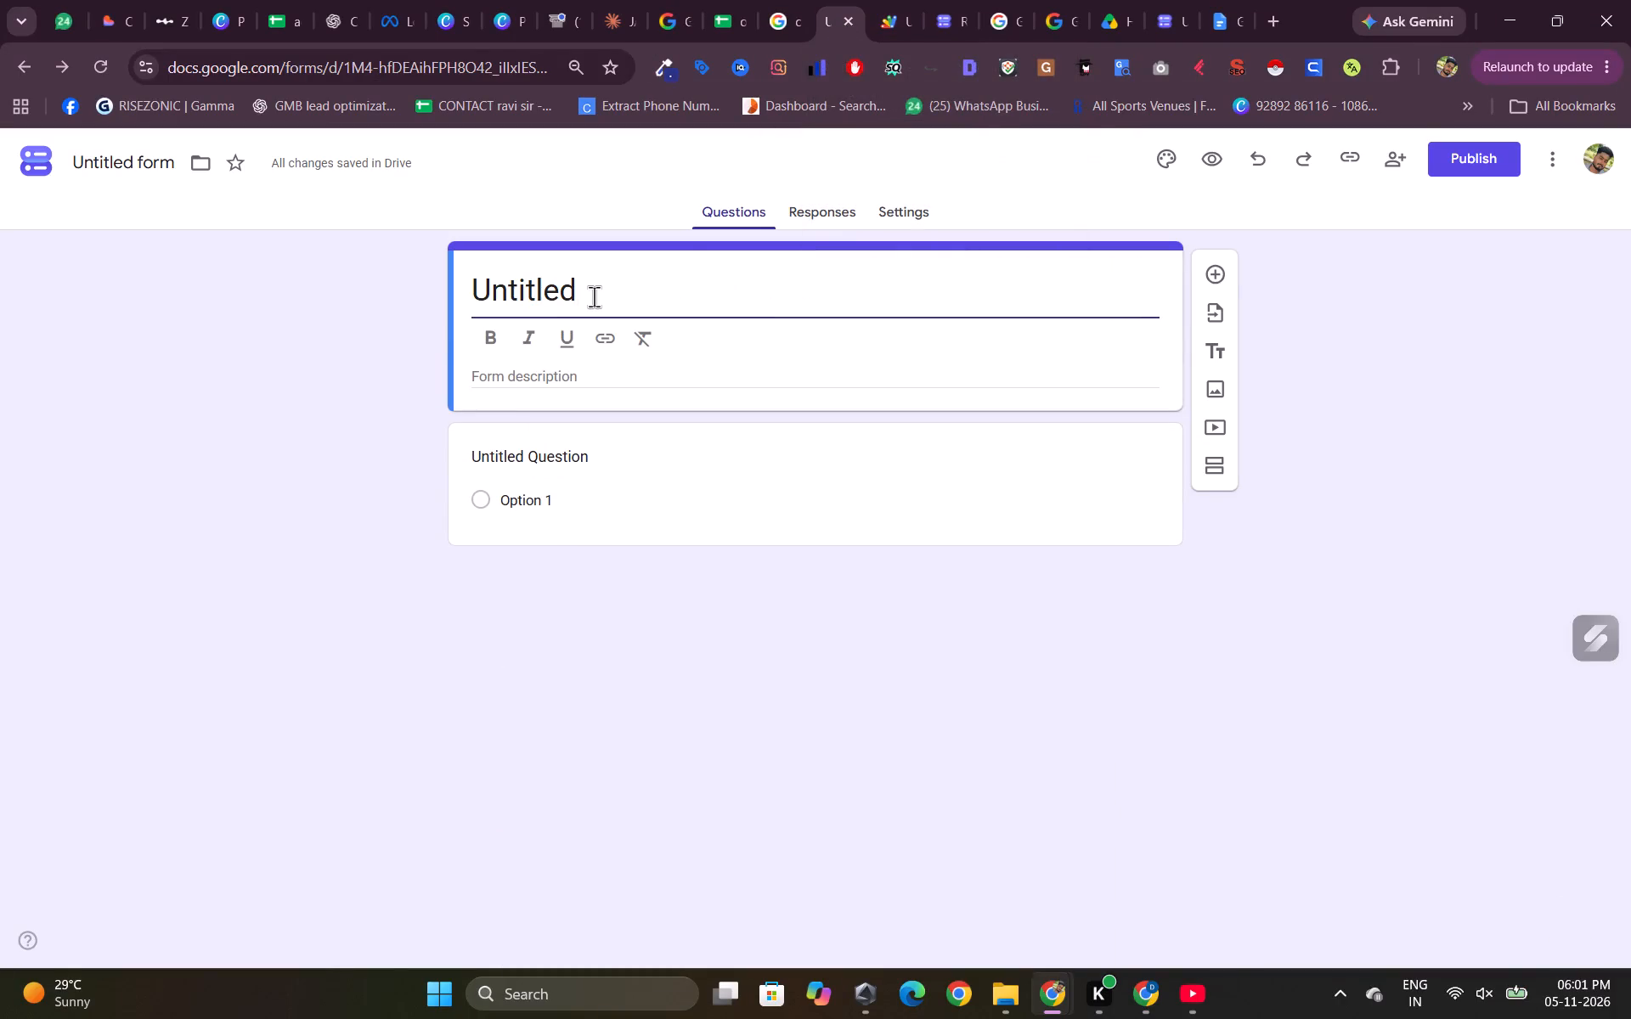
triple_click(593, 297)
key(ctrl+v)
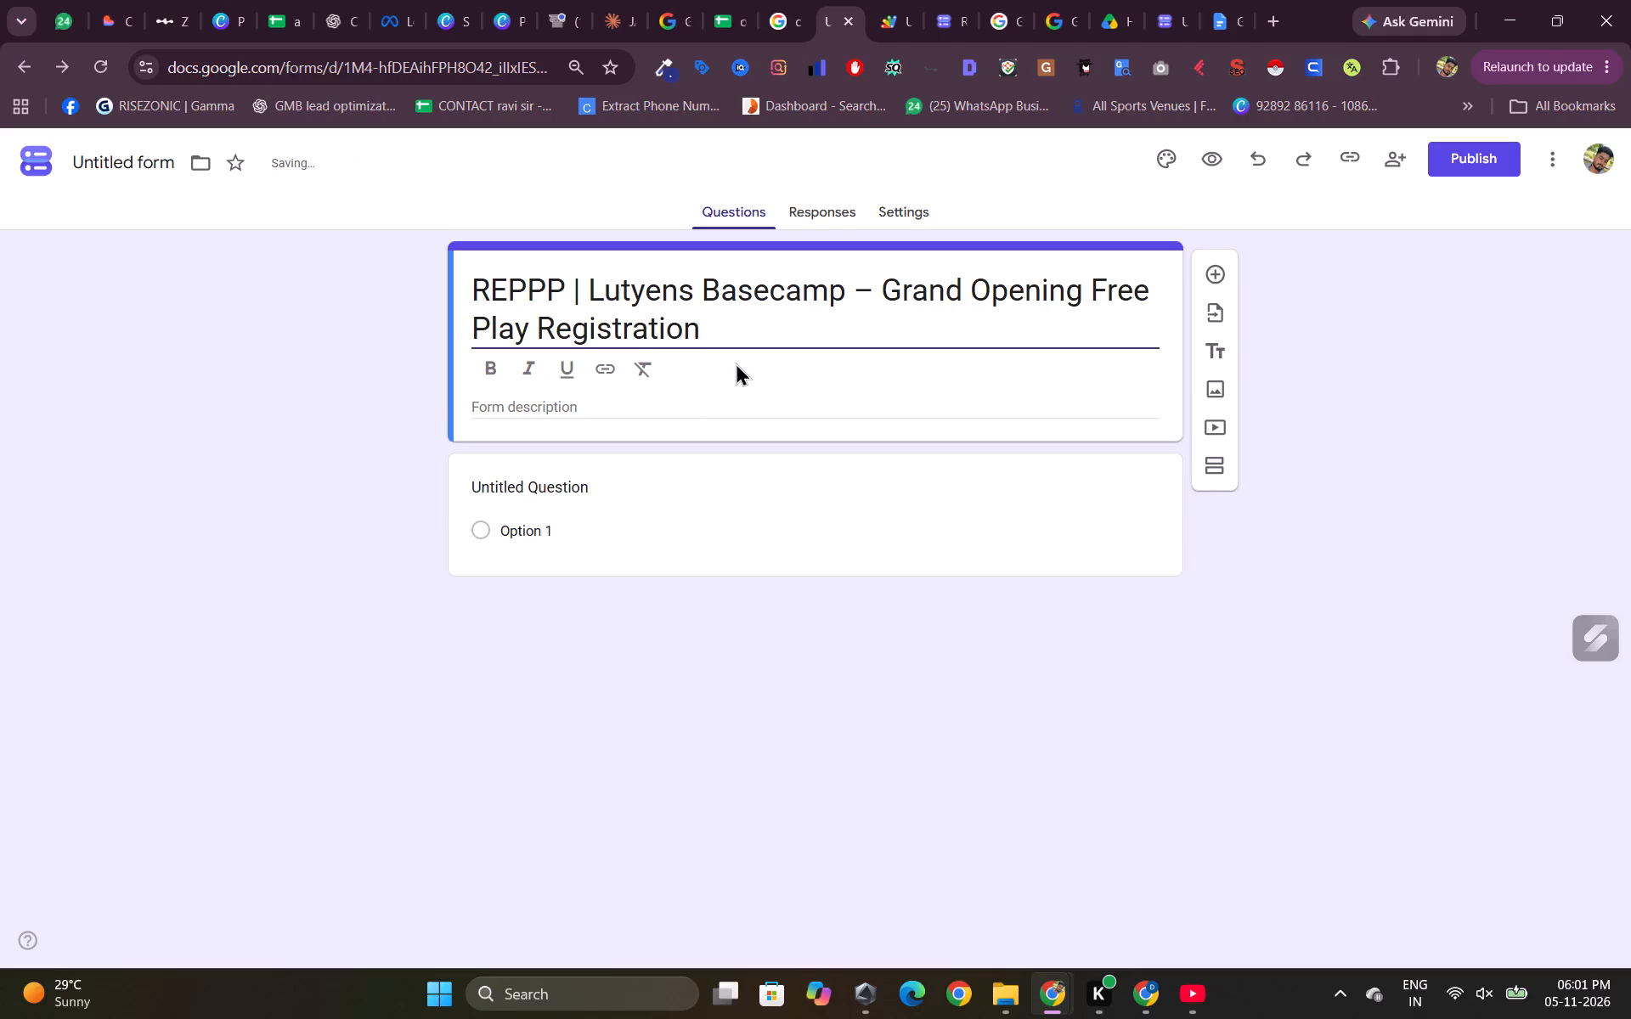
Fill the new form's description with the live form's four lines from "Welcome to REPPP | Lutyens Basecamp, Khan Market!" to "Experience: Exclusive Free Play".
click(662, 399)
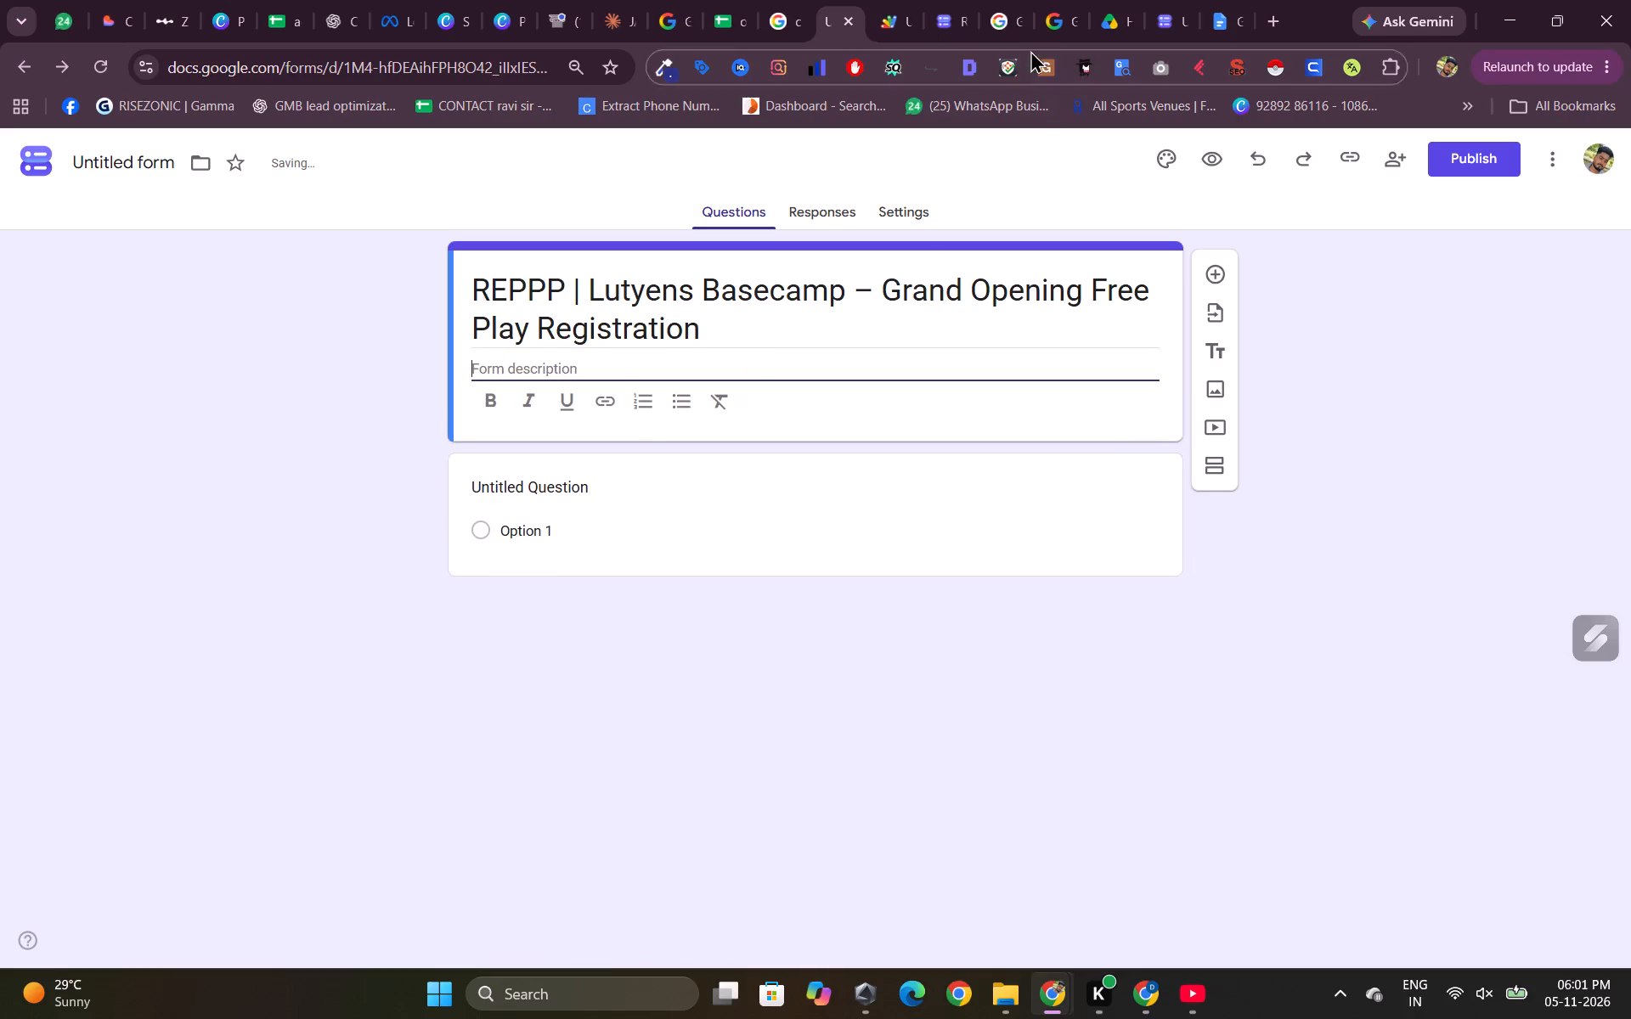
click(949, 14)
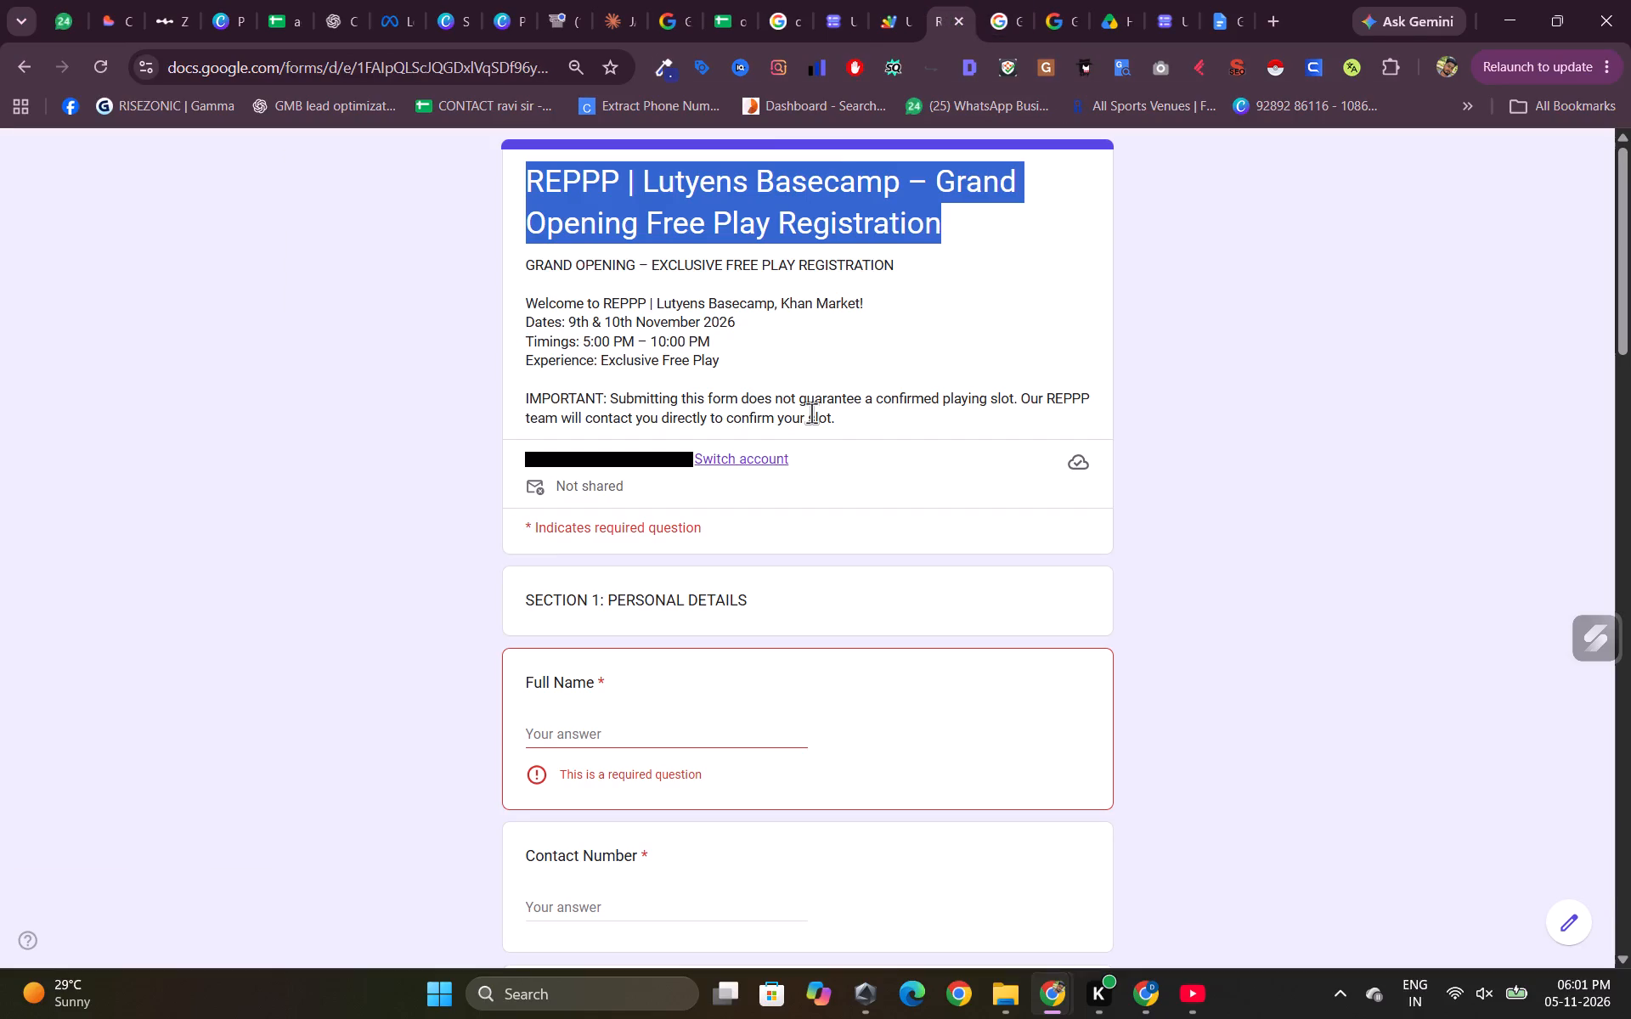
drag(739, 357, 524, 301)
key(ctrl+c)
key(ctrl+c)
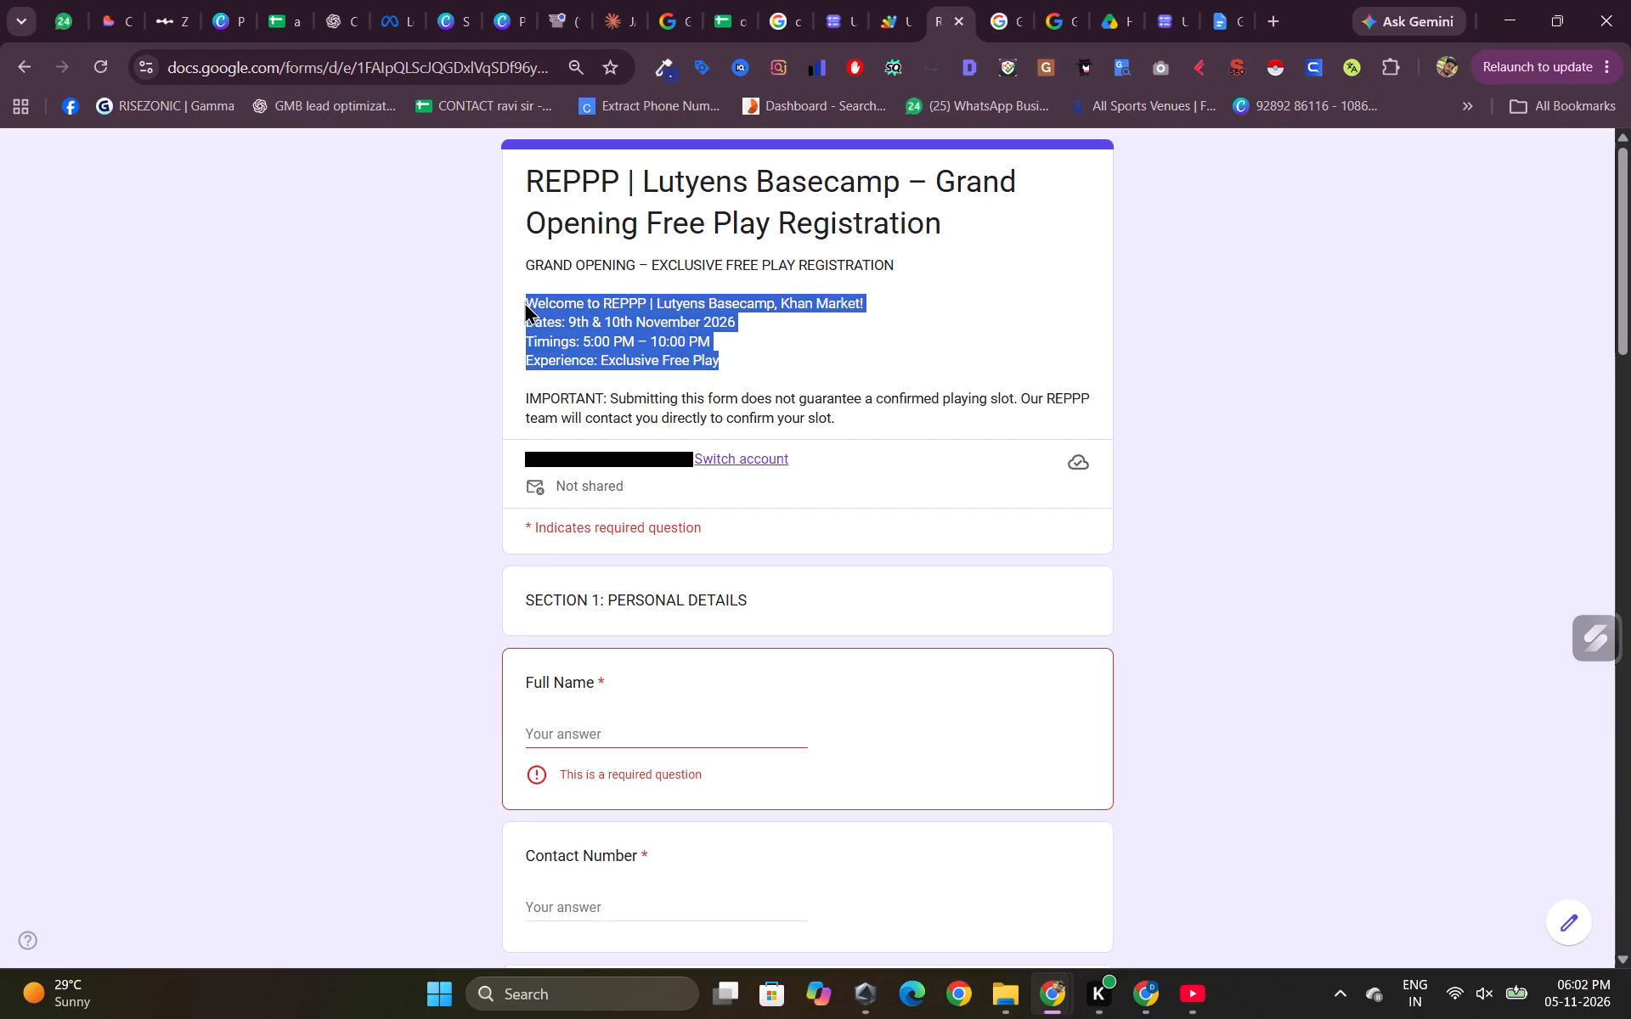
click(830, 2)
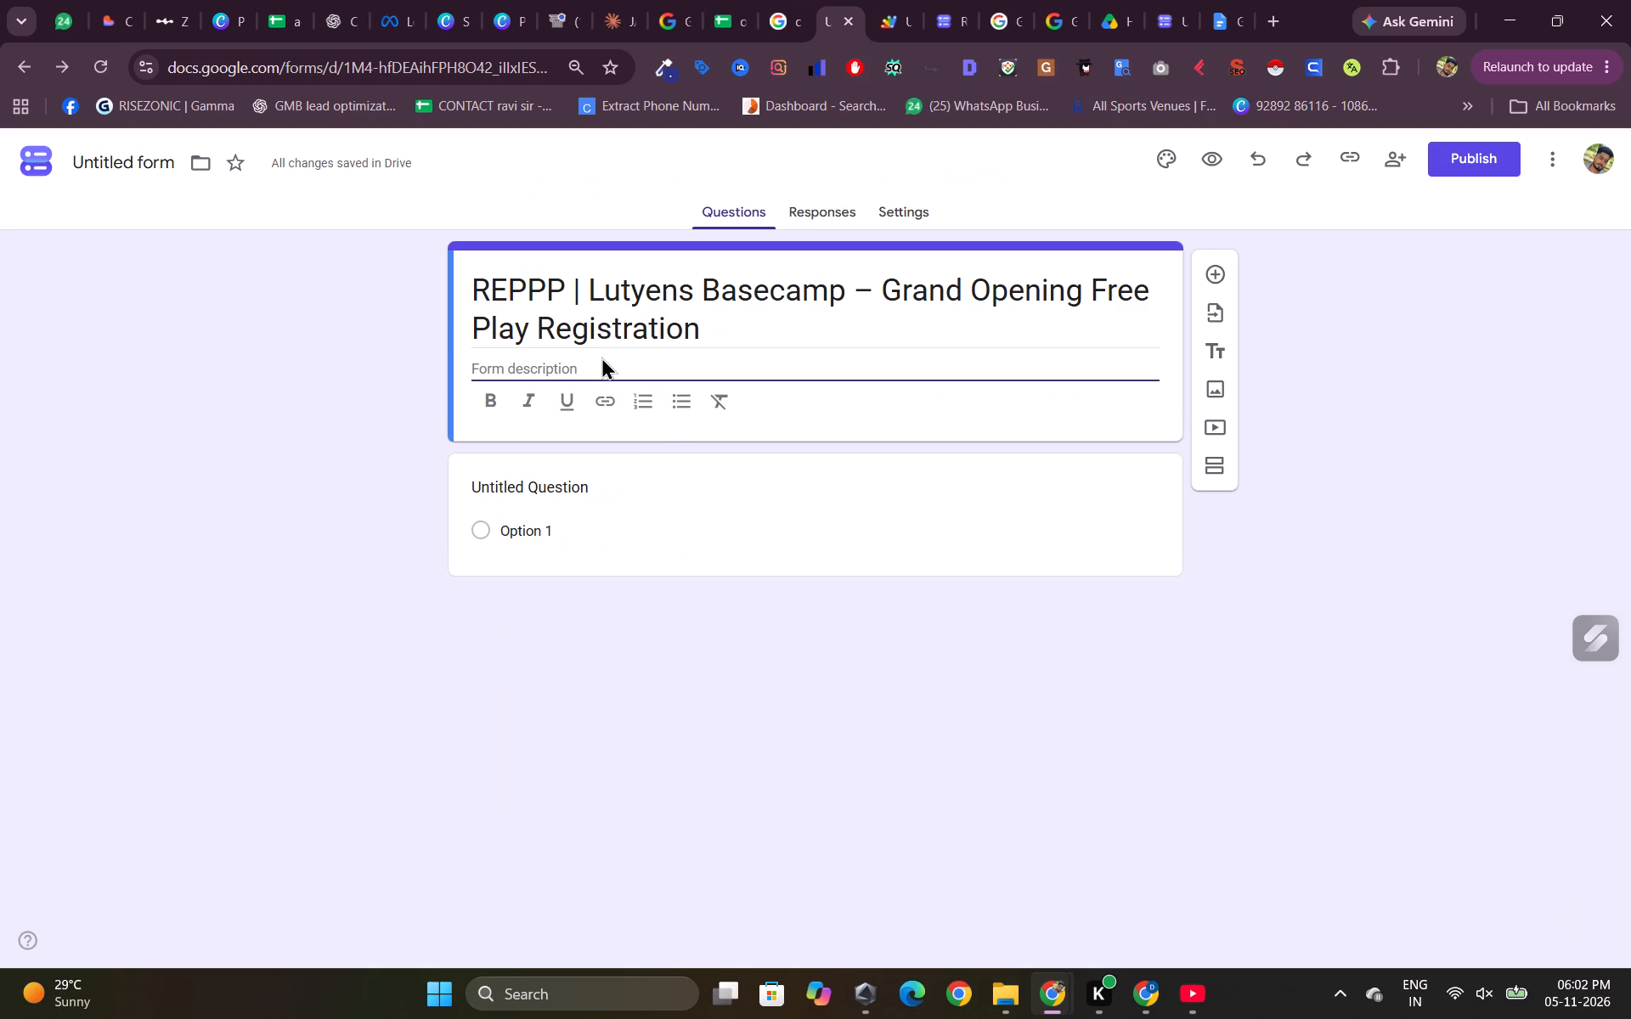
key(ctrl+v)
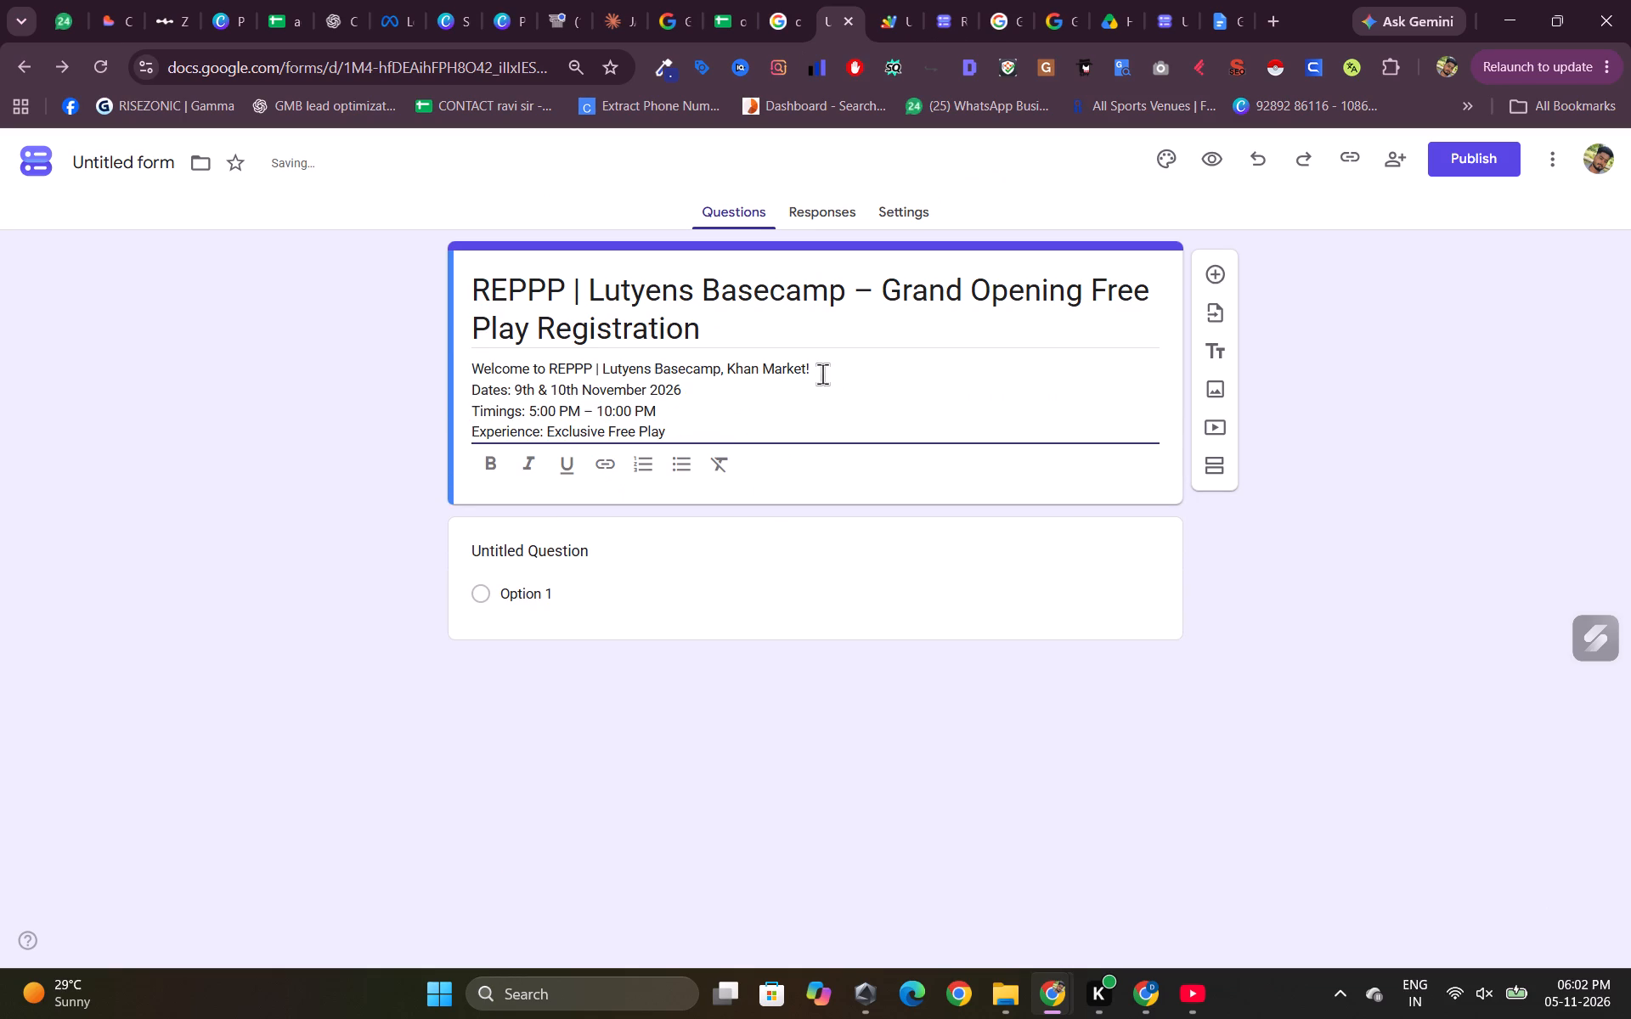
Make the description's first line, "Welcome to REPPP | Lutyens Basecamp, Khan Market!", bold.
drag(822, 374, 446, 359)
key(ctrl+b)
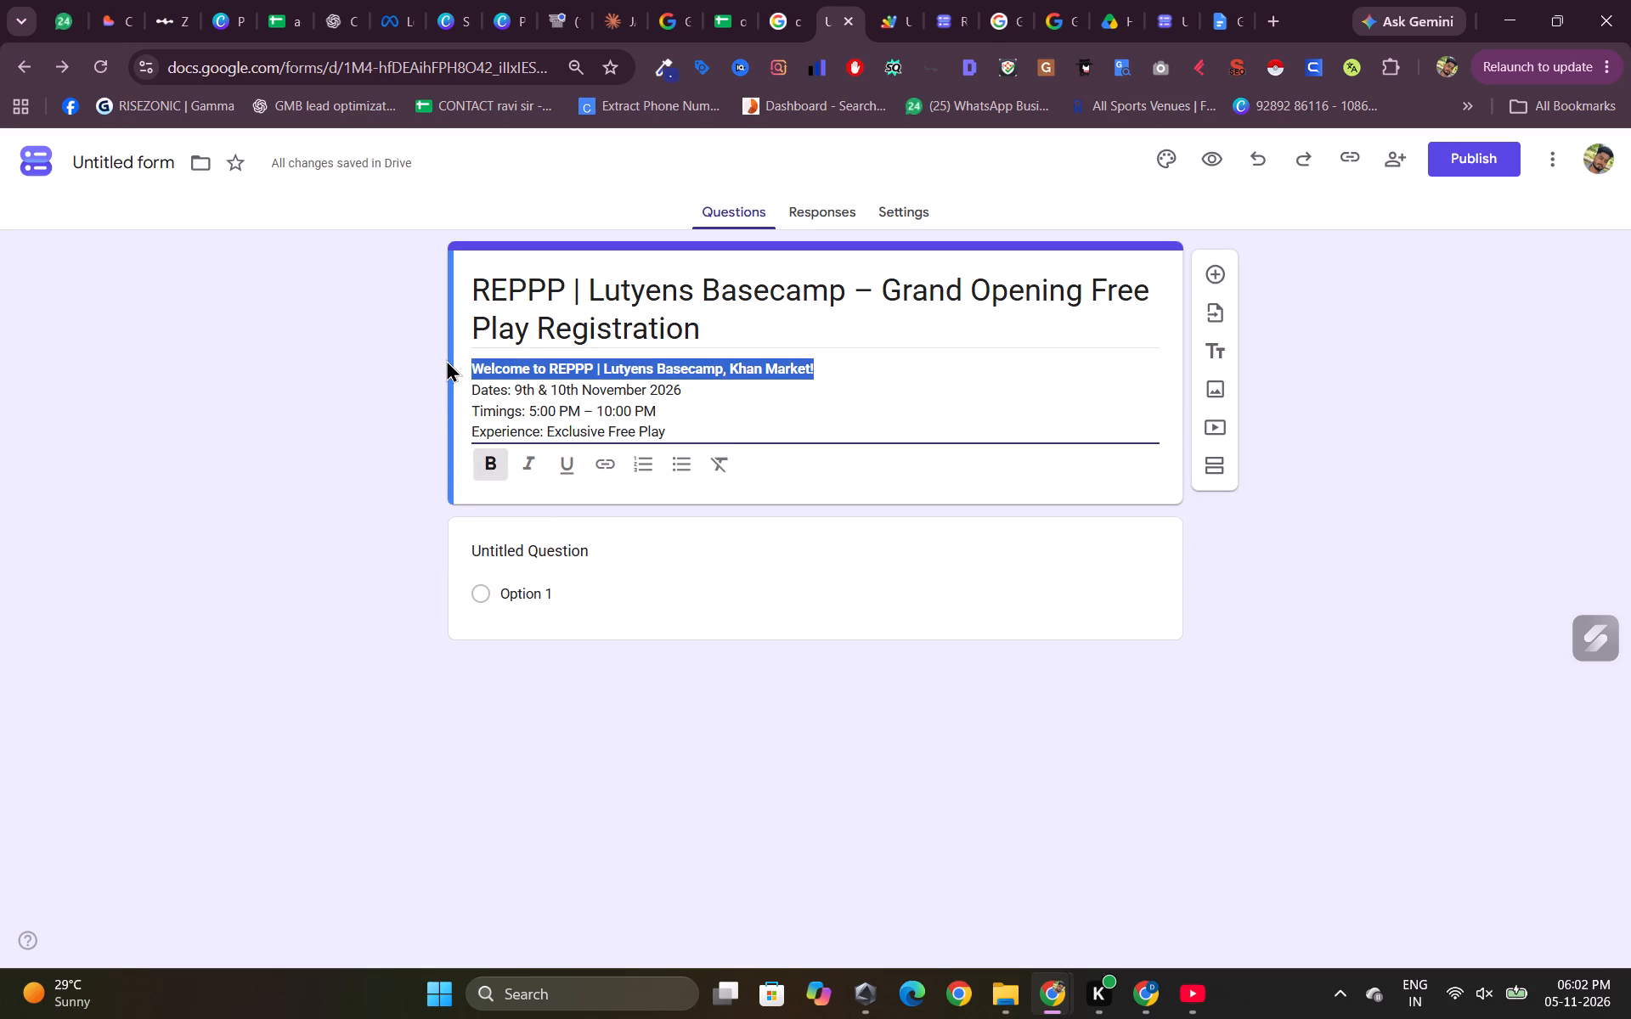
click(663, 415)
scroll(663, 415, down, 1)
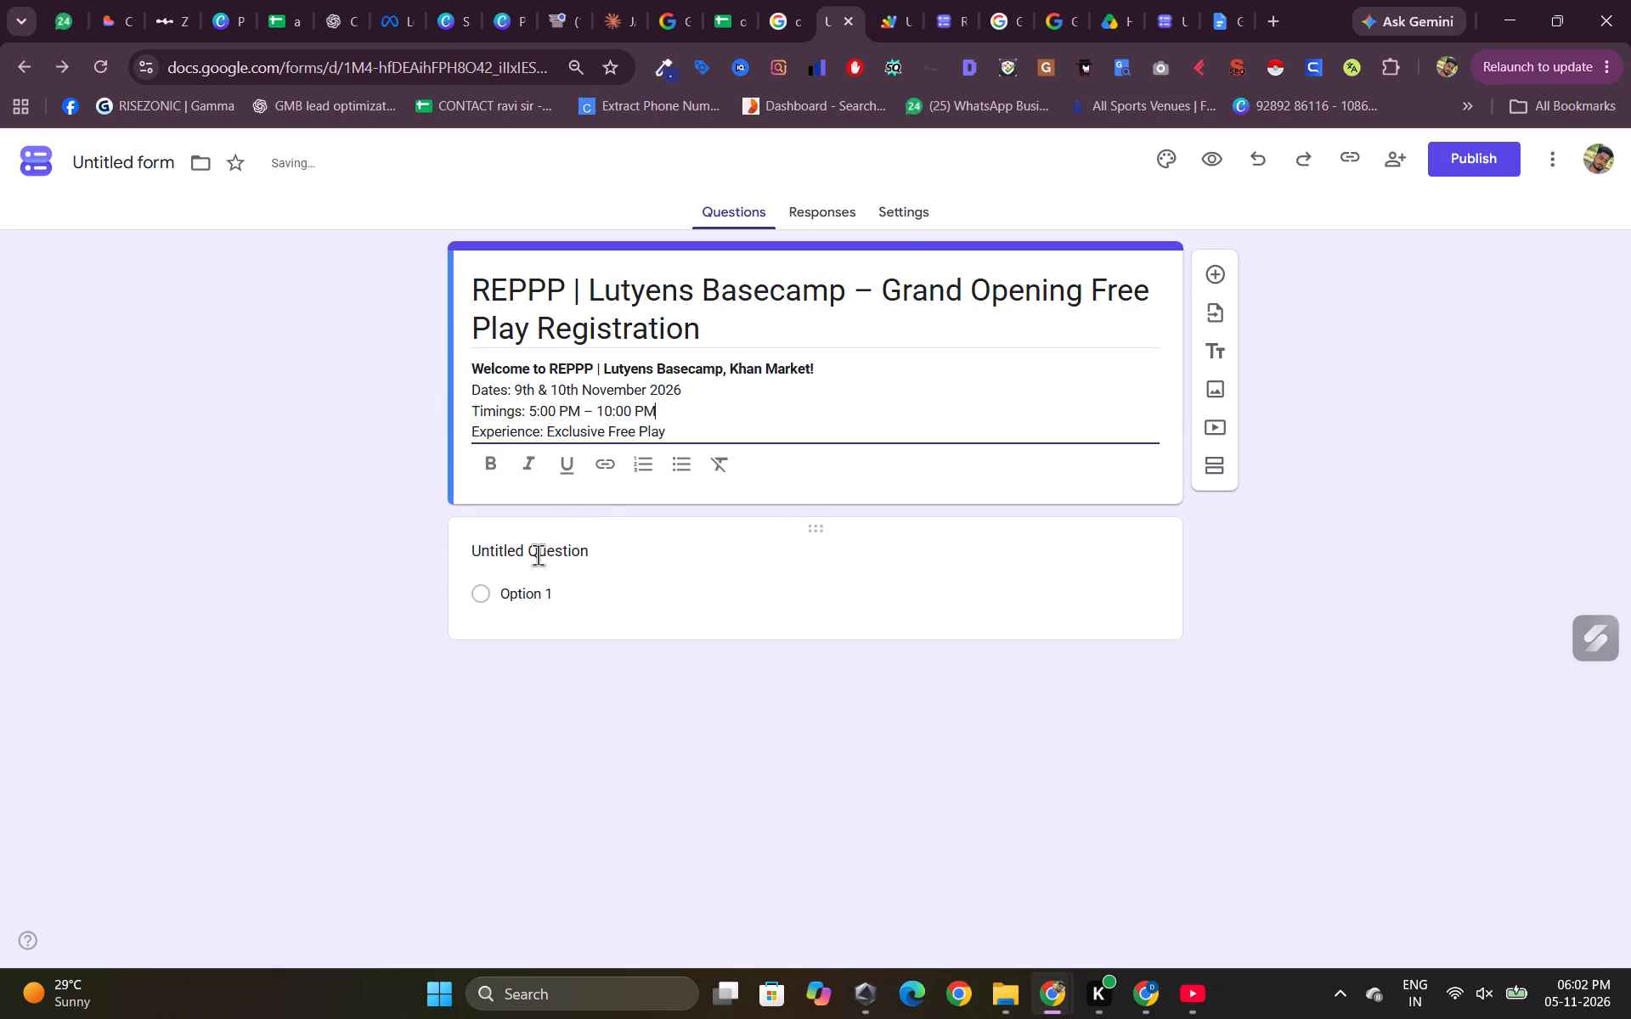
Title the untitled question "Full Name", copied from the live form, as a short-answer question.
click(538, 555)
click(945, 0)
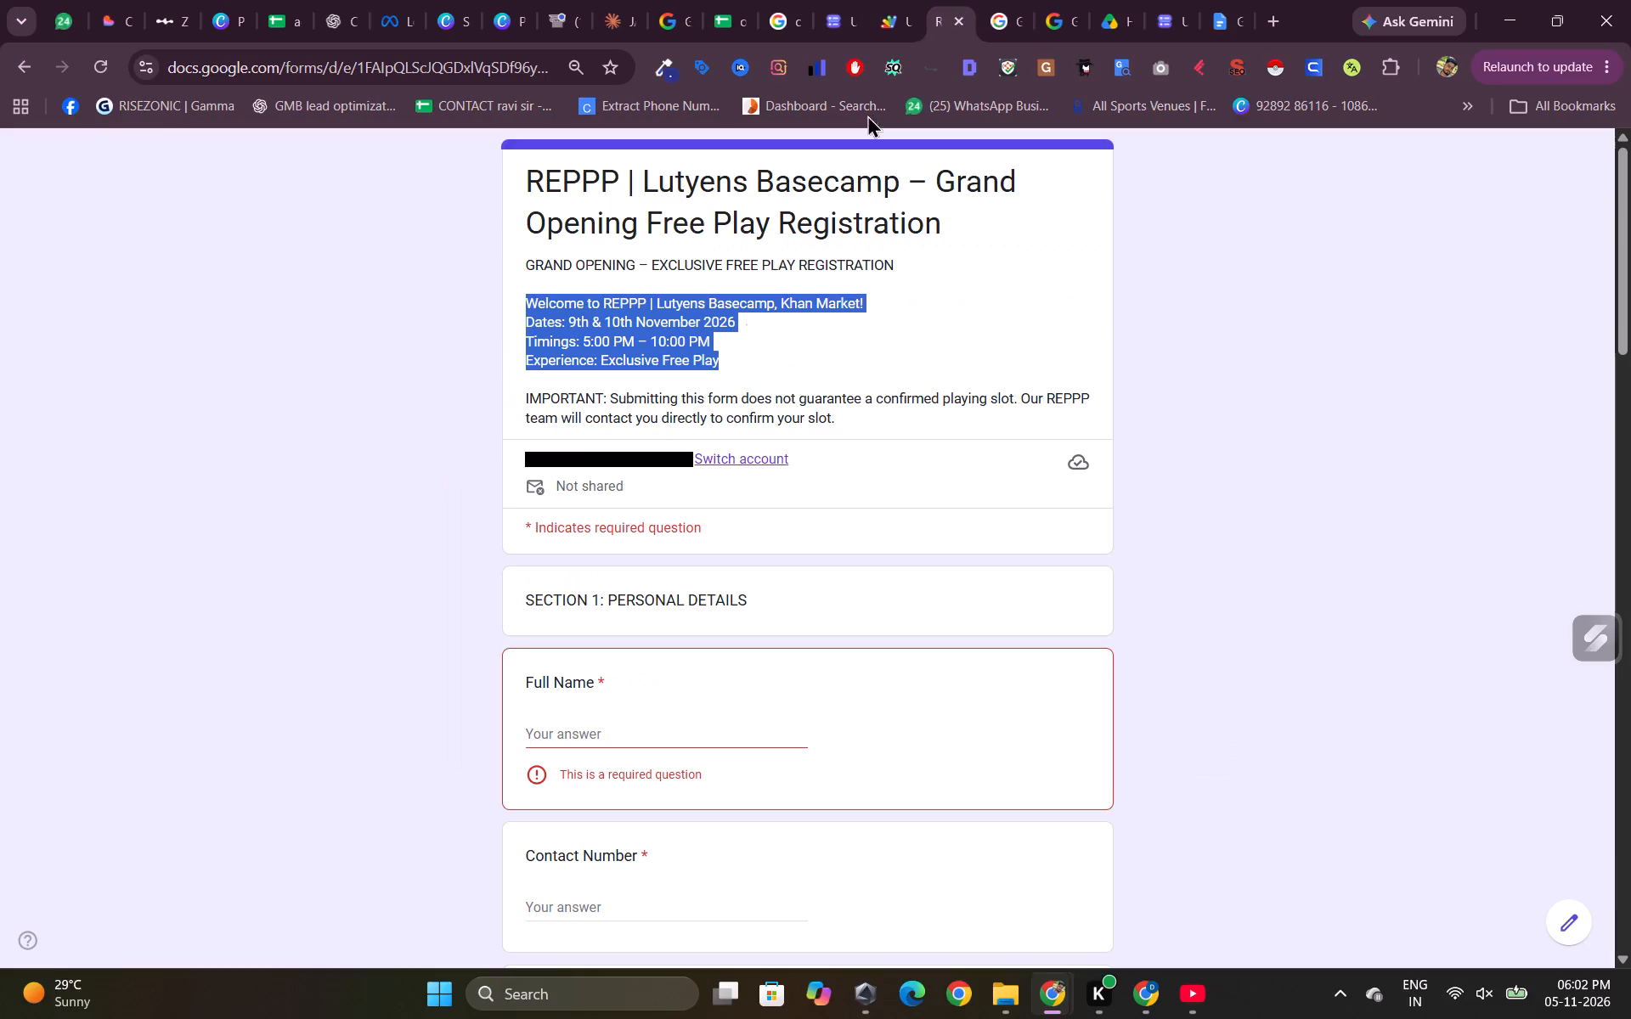
scroll(701, 415, down, 1)
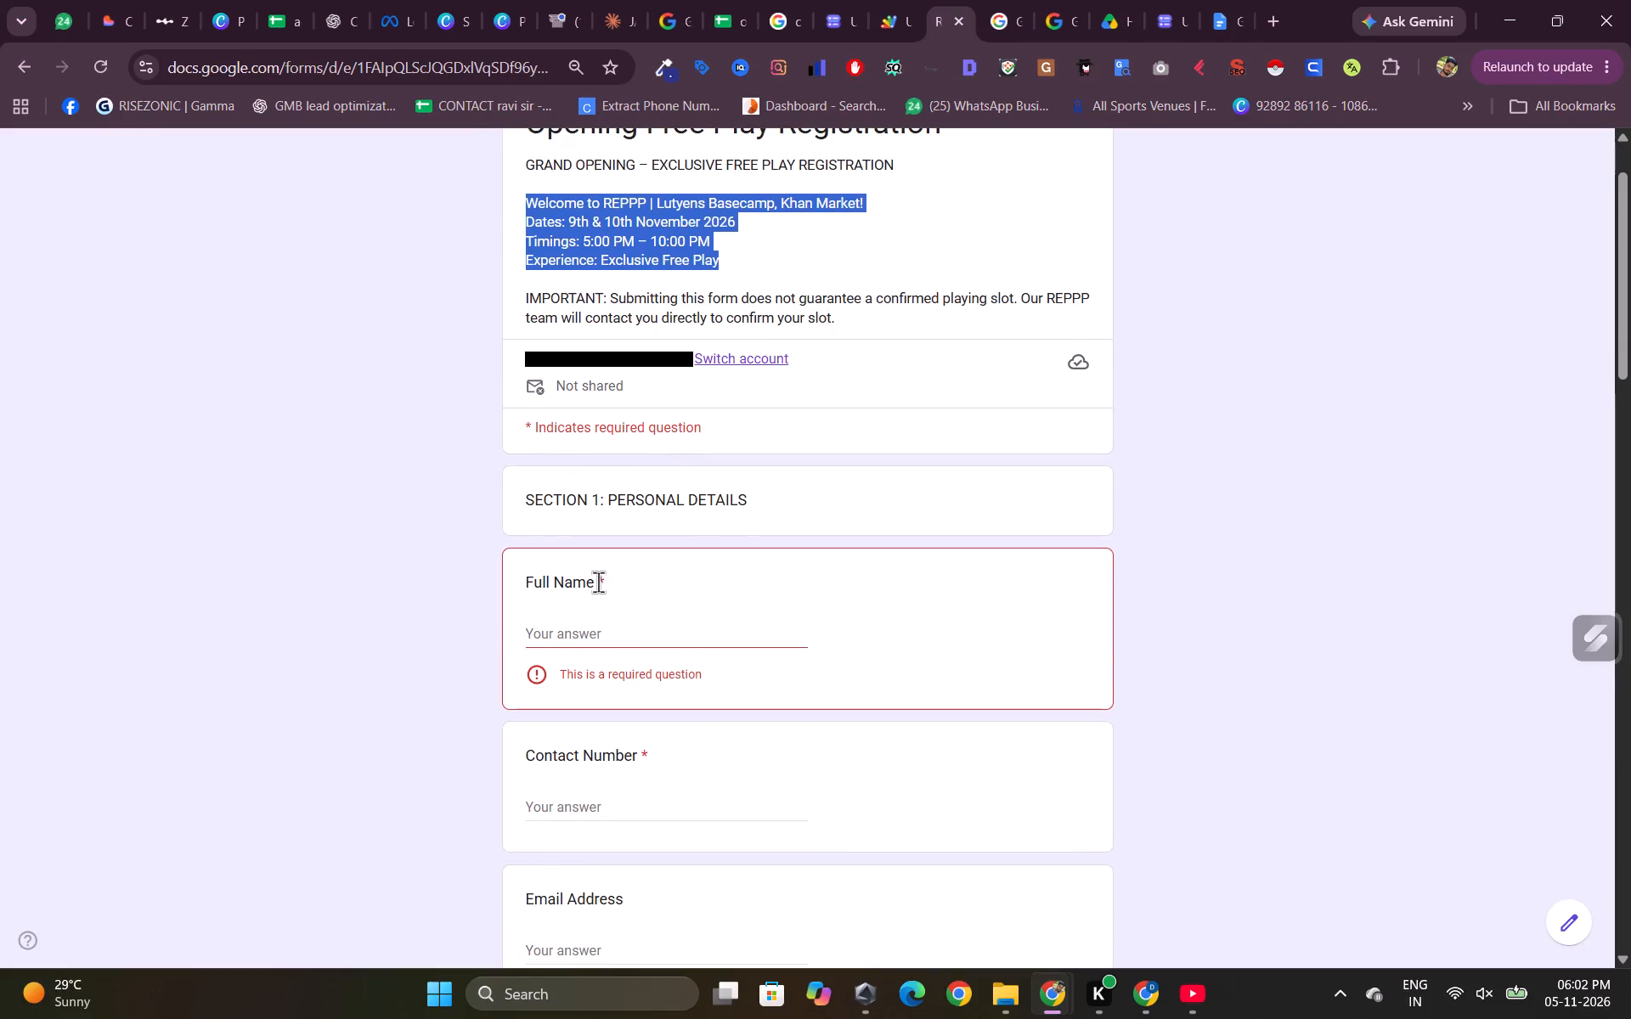
drag(598, 582, 495, 574)
key(ctrl+c)
key(ctrl+c)
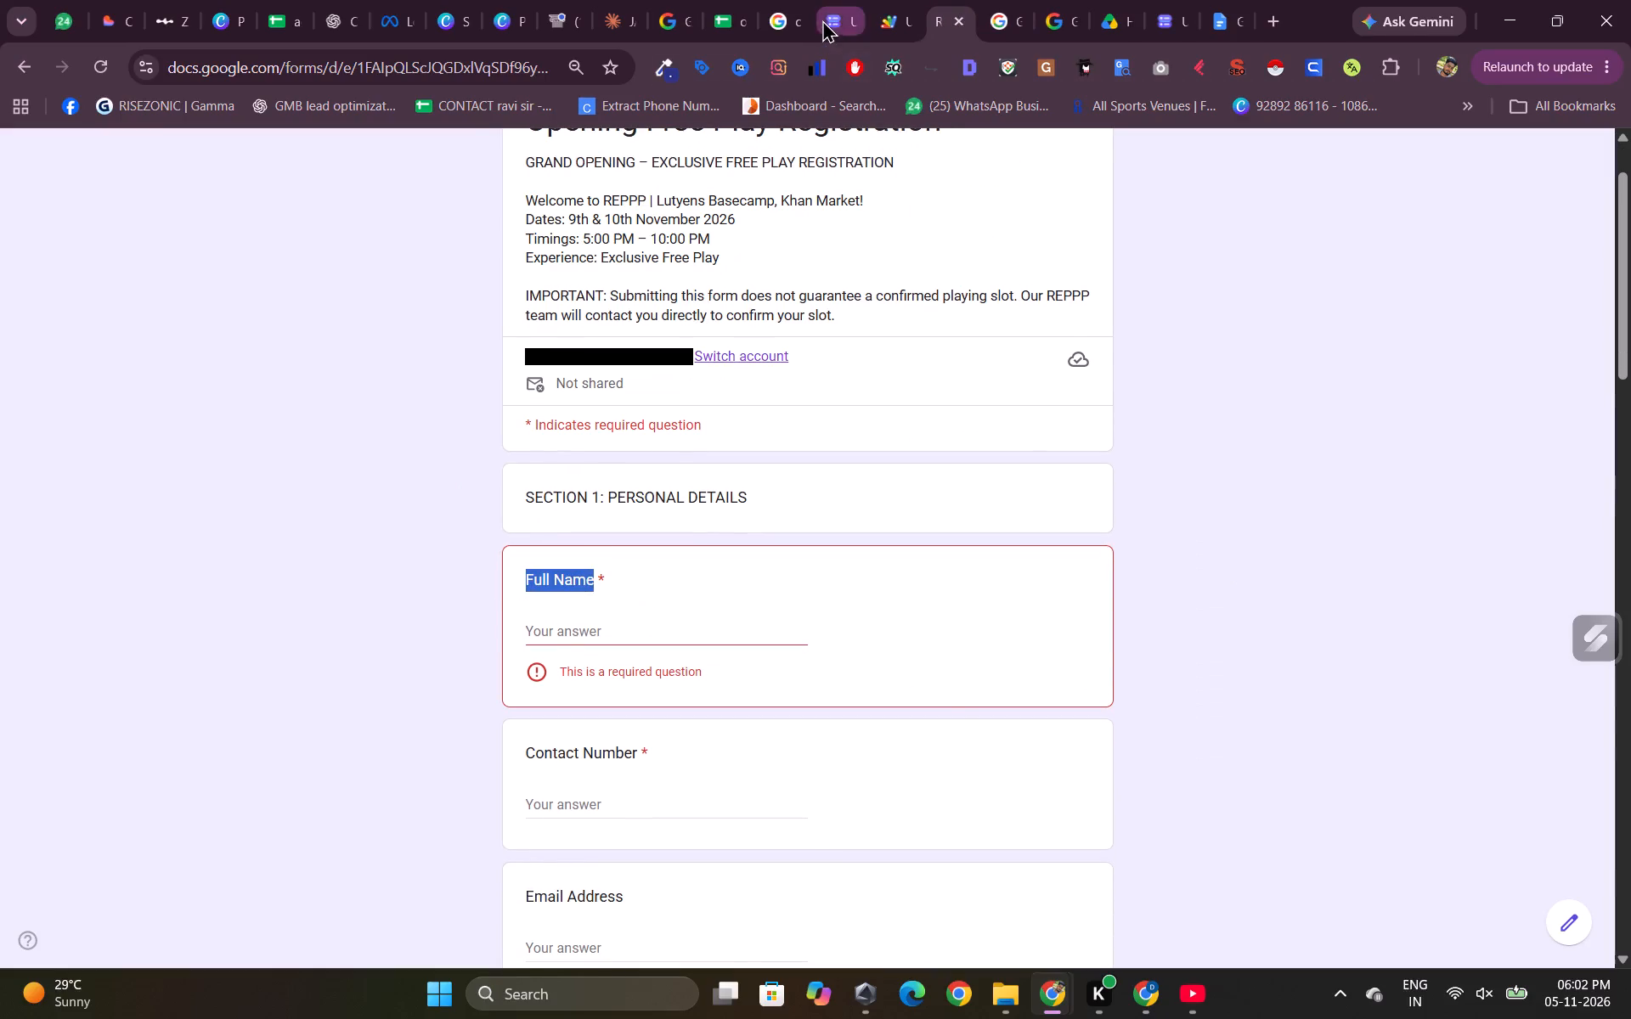
click(822, 20)
key(ctrl+v)
click(1044, 539)
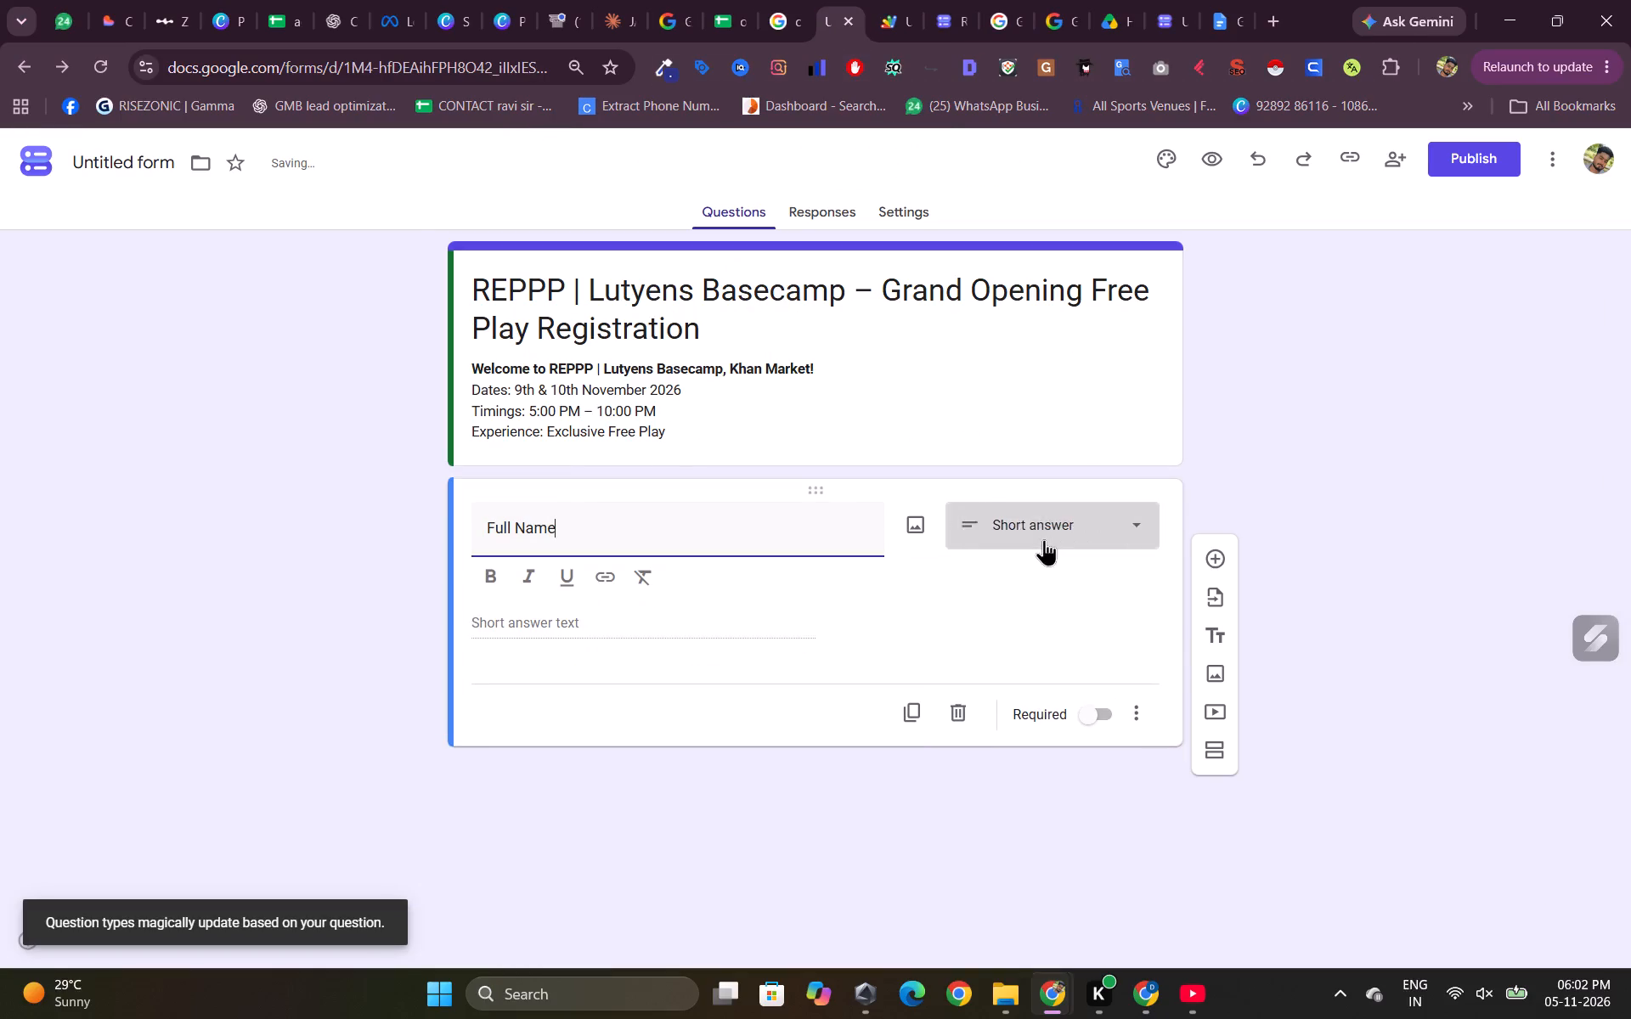
click(1050, 358)
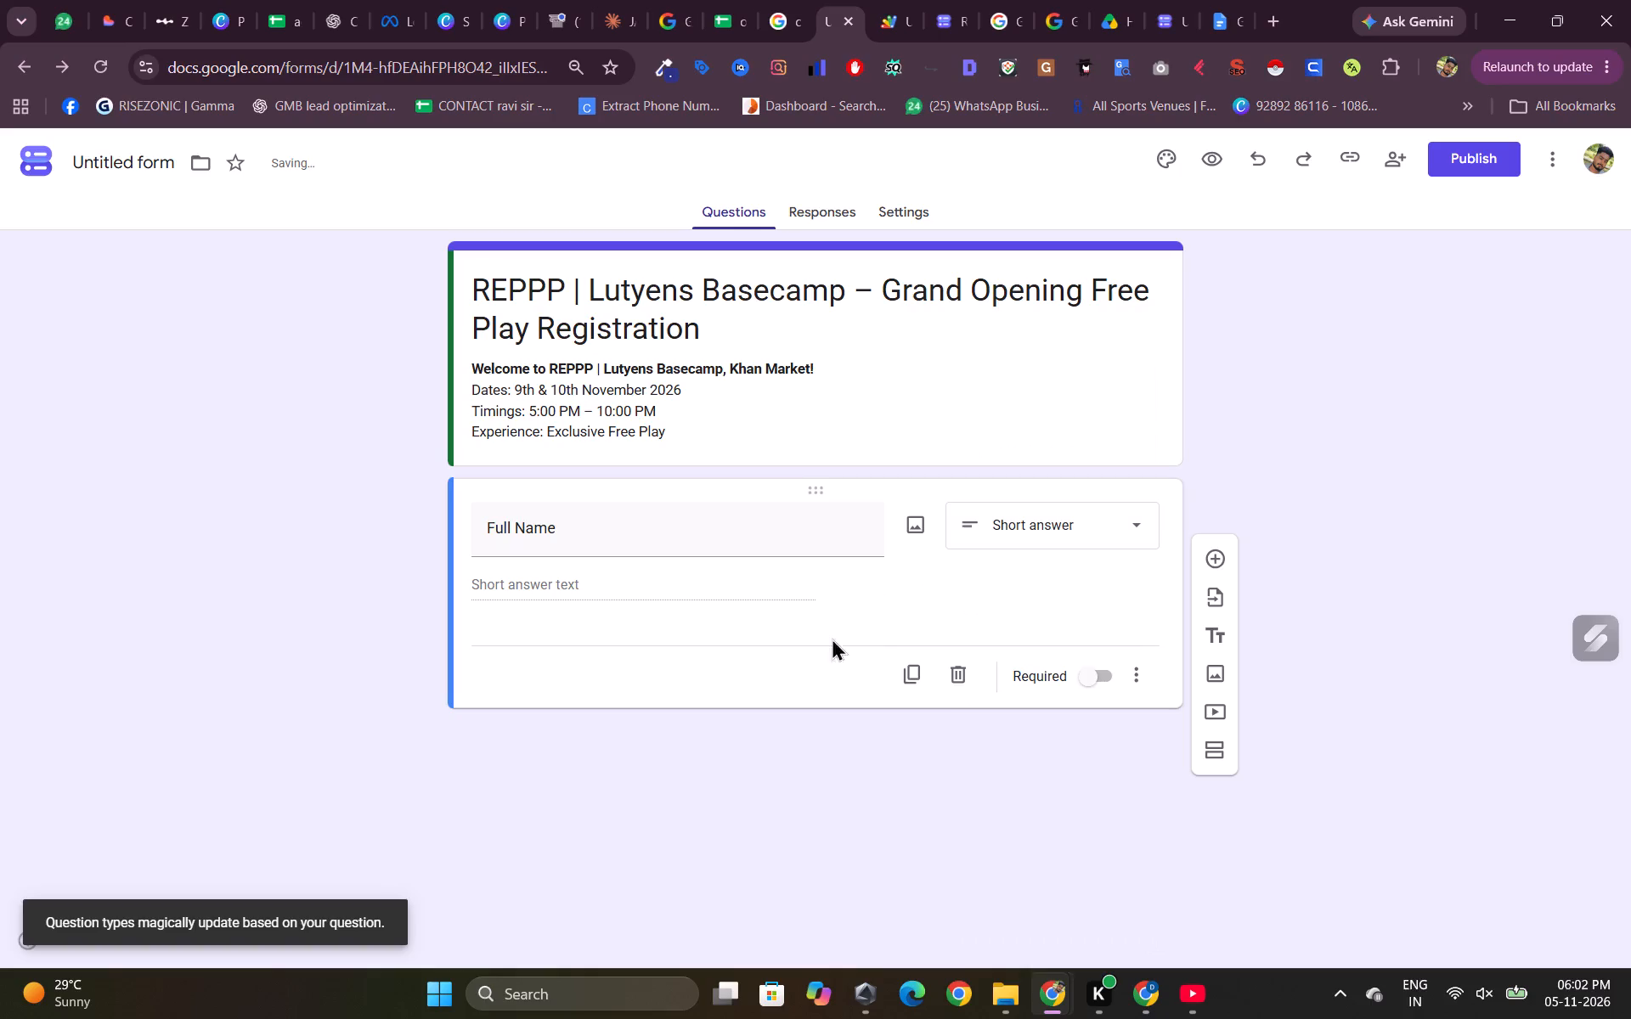
click(807, 662)
Duplicate the Full Name question and retitle the copy "Contact Number", using the live form's wording.
click(913, 670)
scroll(795, 712, down, 1)
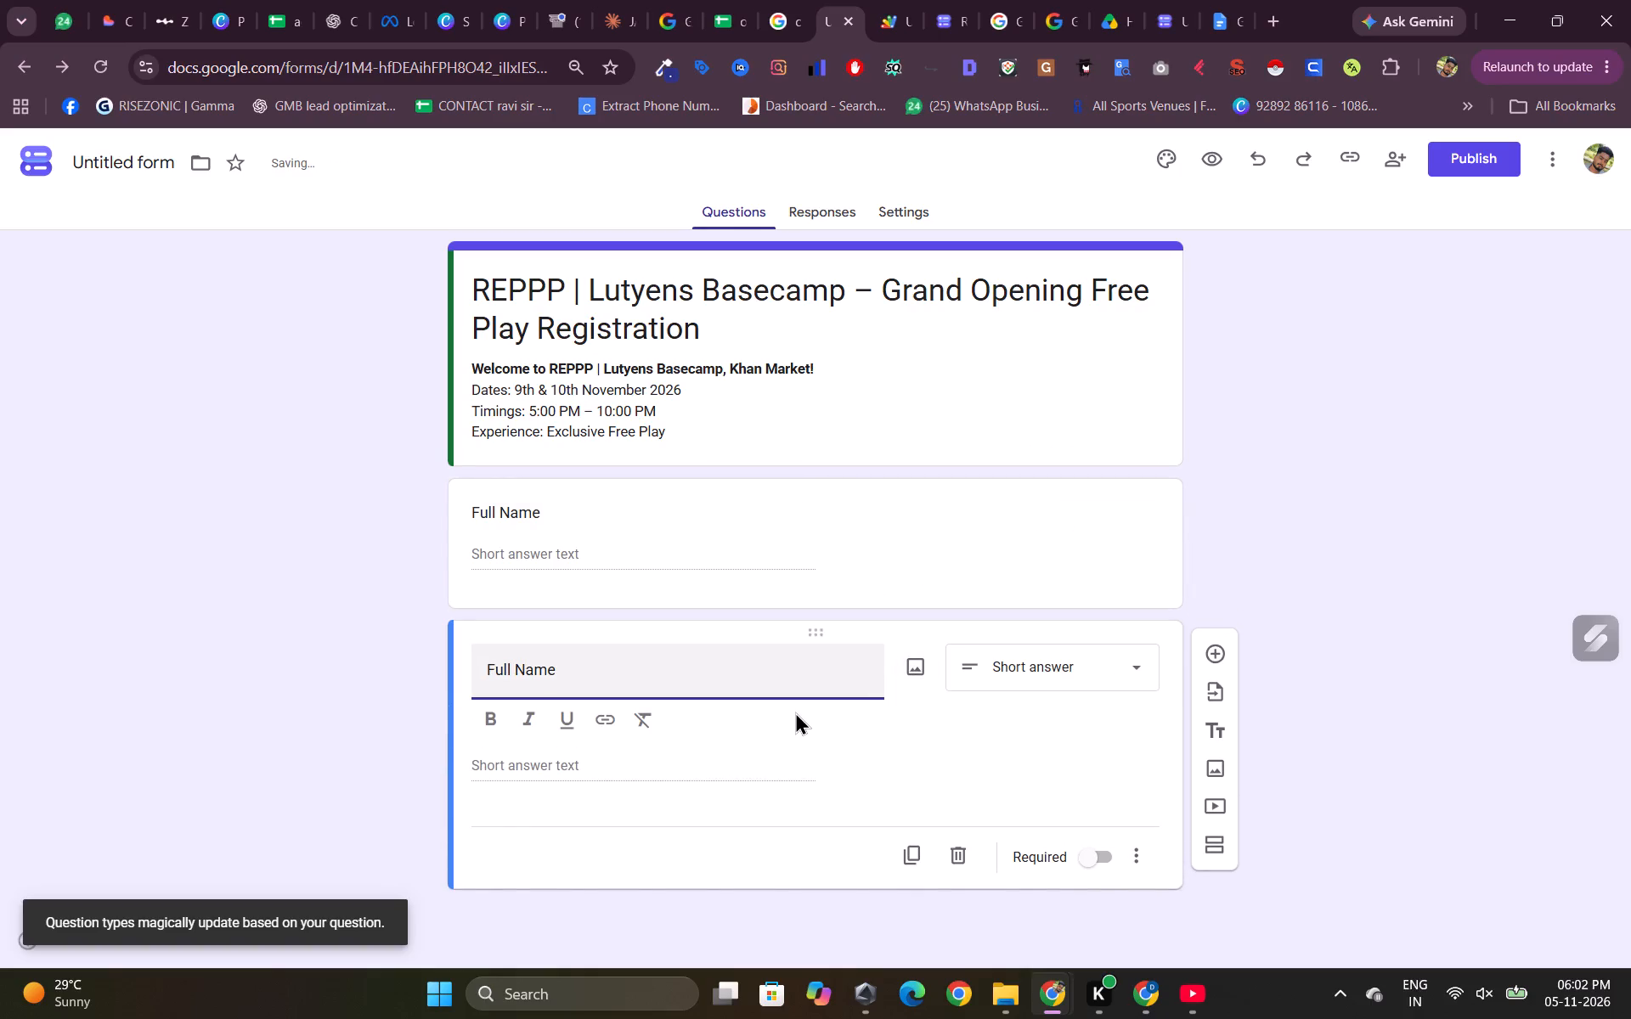
scroll(795, 712, down, 1)
click(939, 0)
scroll(643, 547, down, 1)
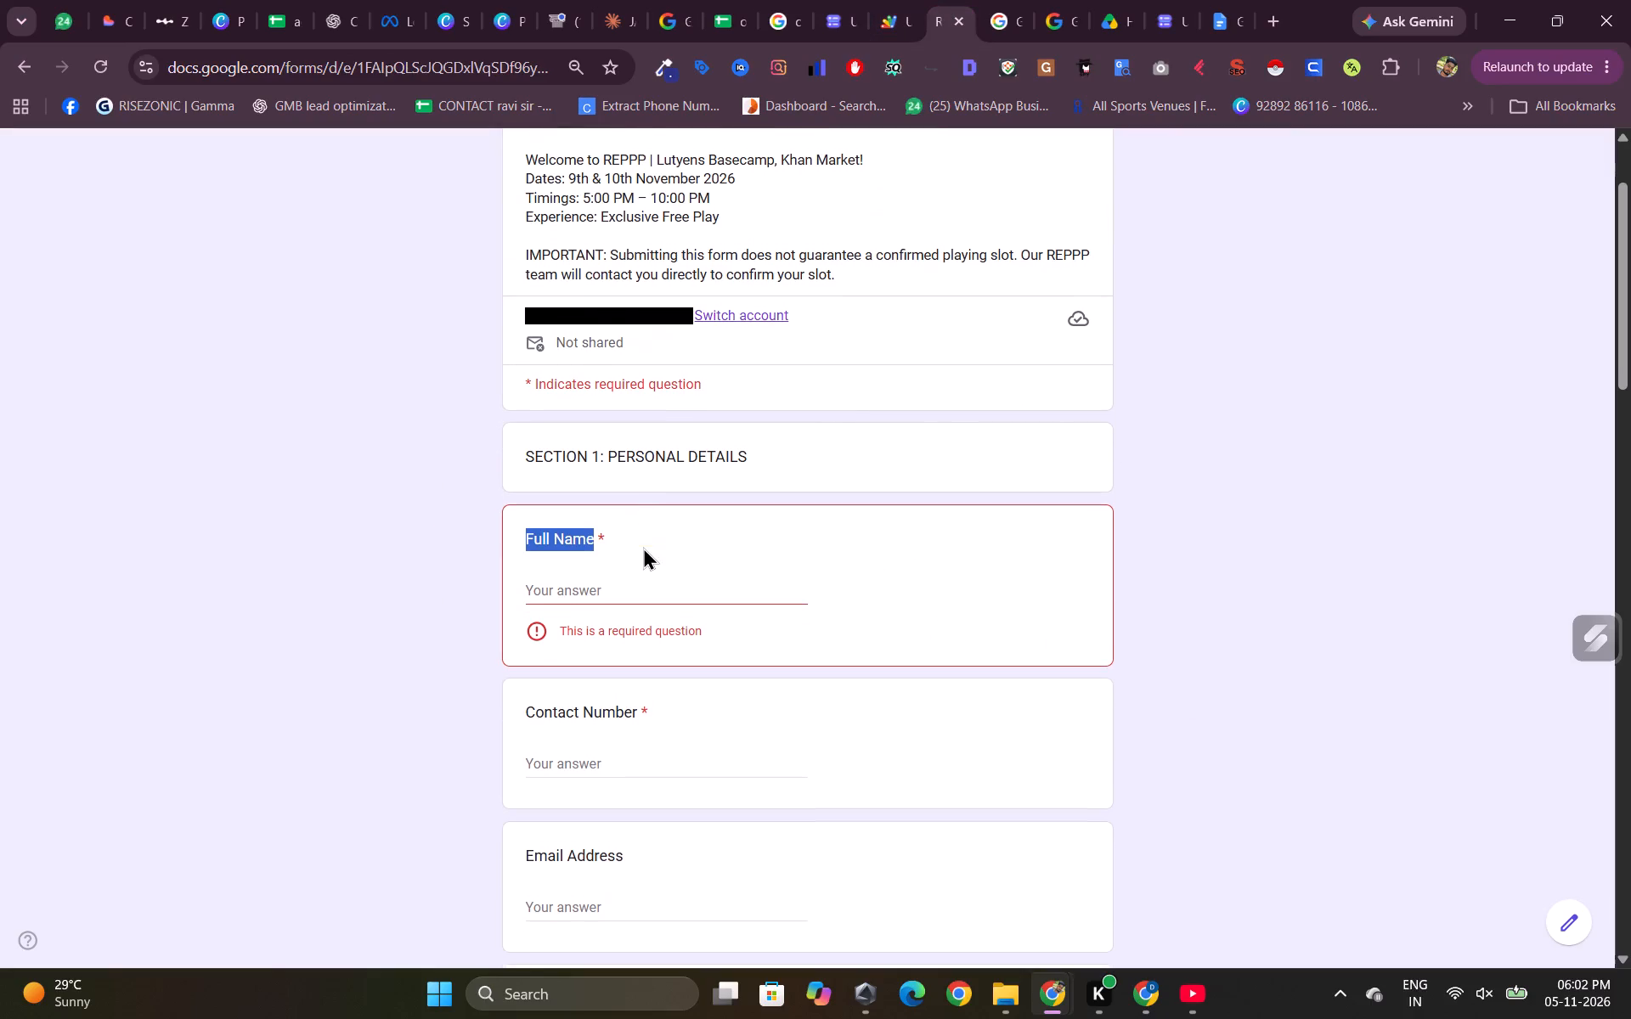
scroll(643, 547, down, 1)
triple_click(587, 708)
click(587, 708)
key(ctrl+c)
key(ctrl+c)
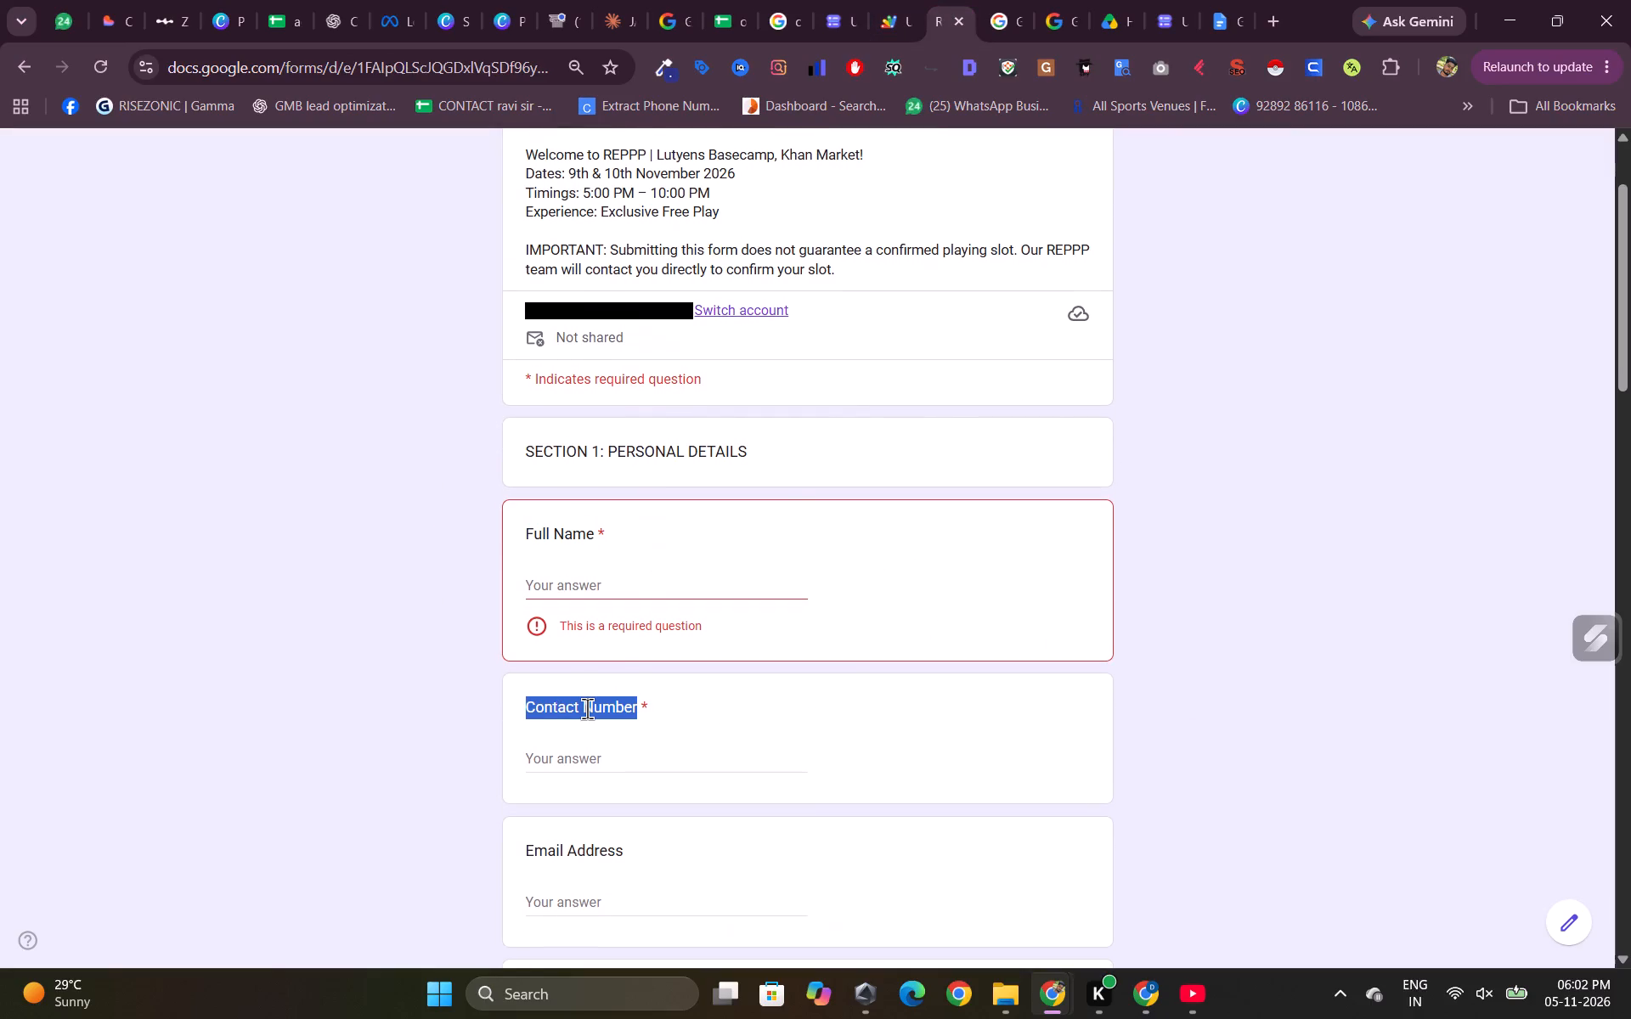
click(832, 0)
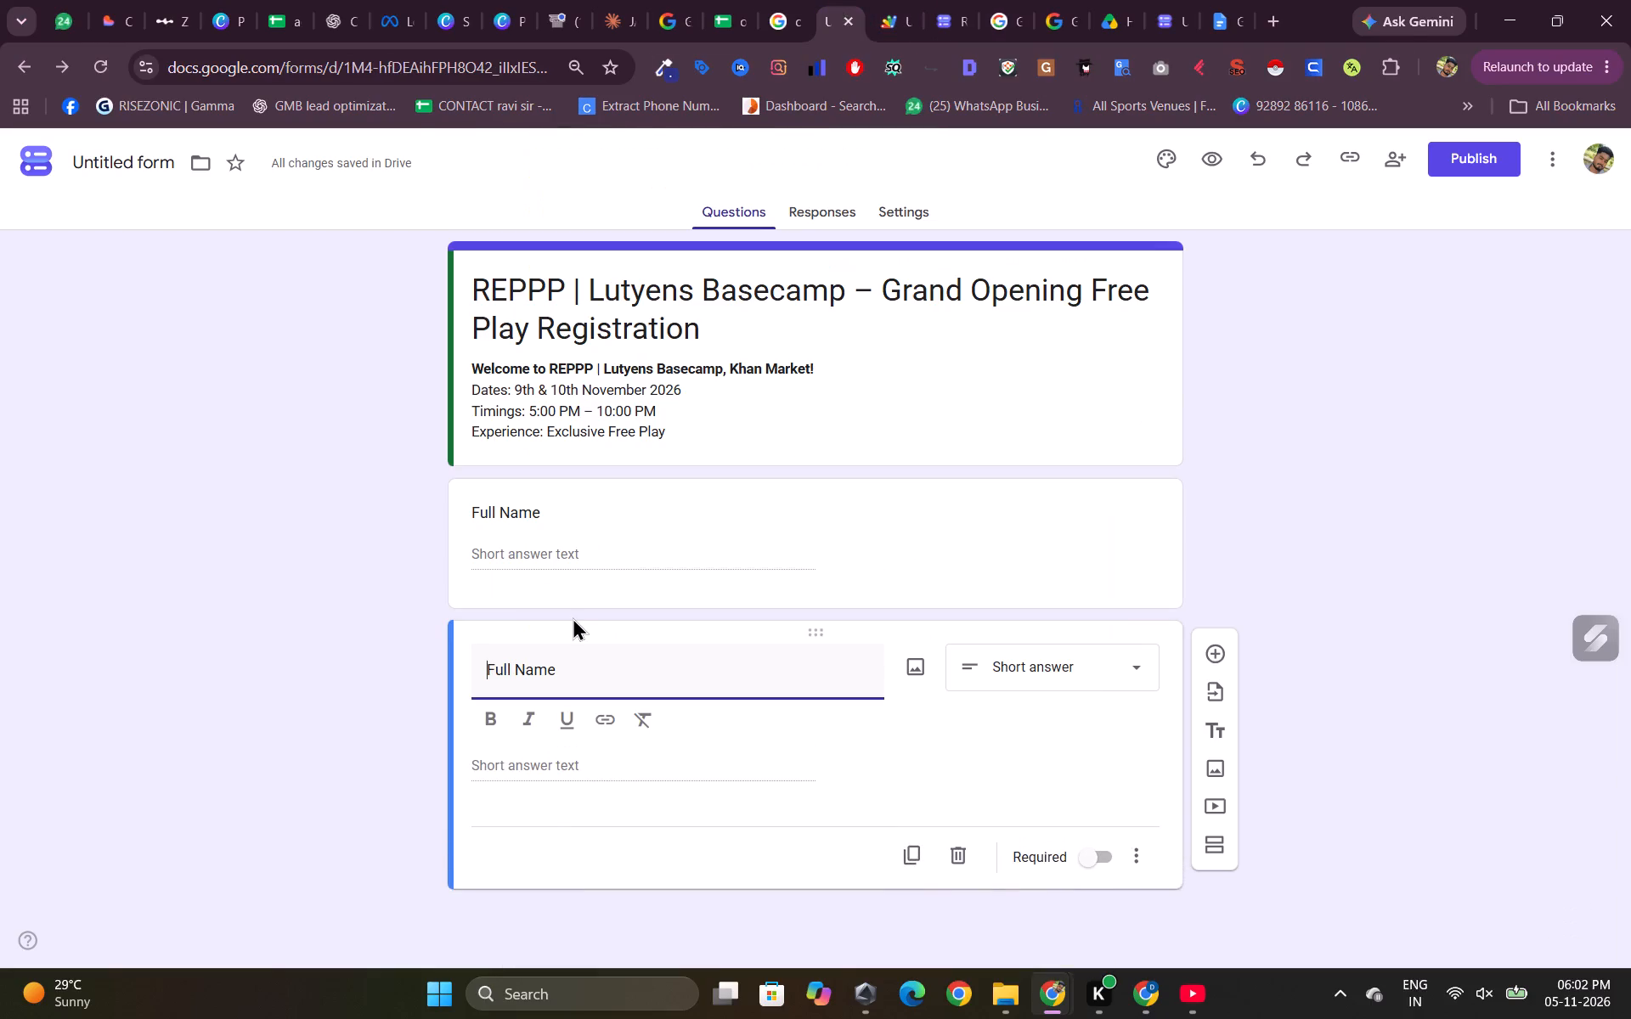
key(ctrl+v)
drag(576, 704, 465, 702)
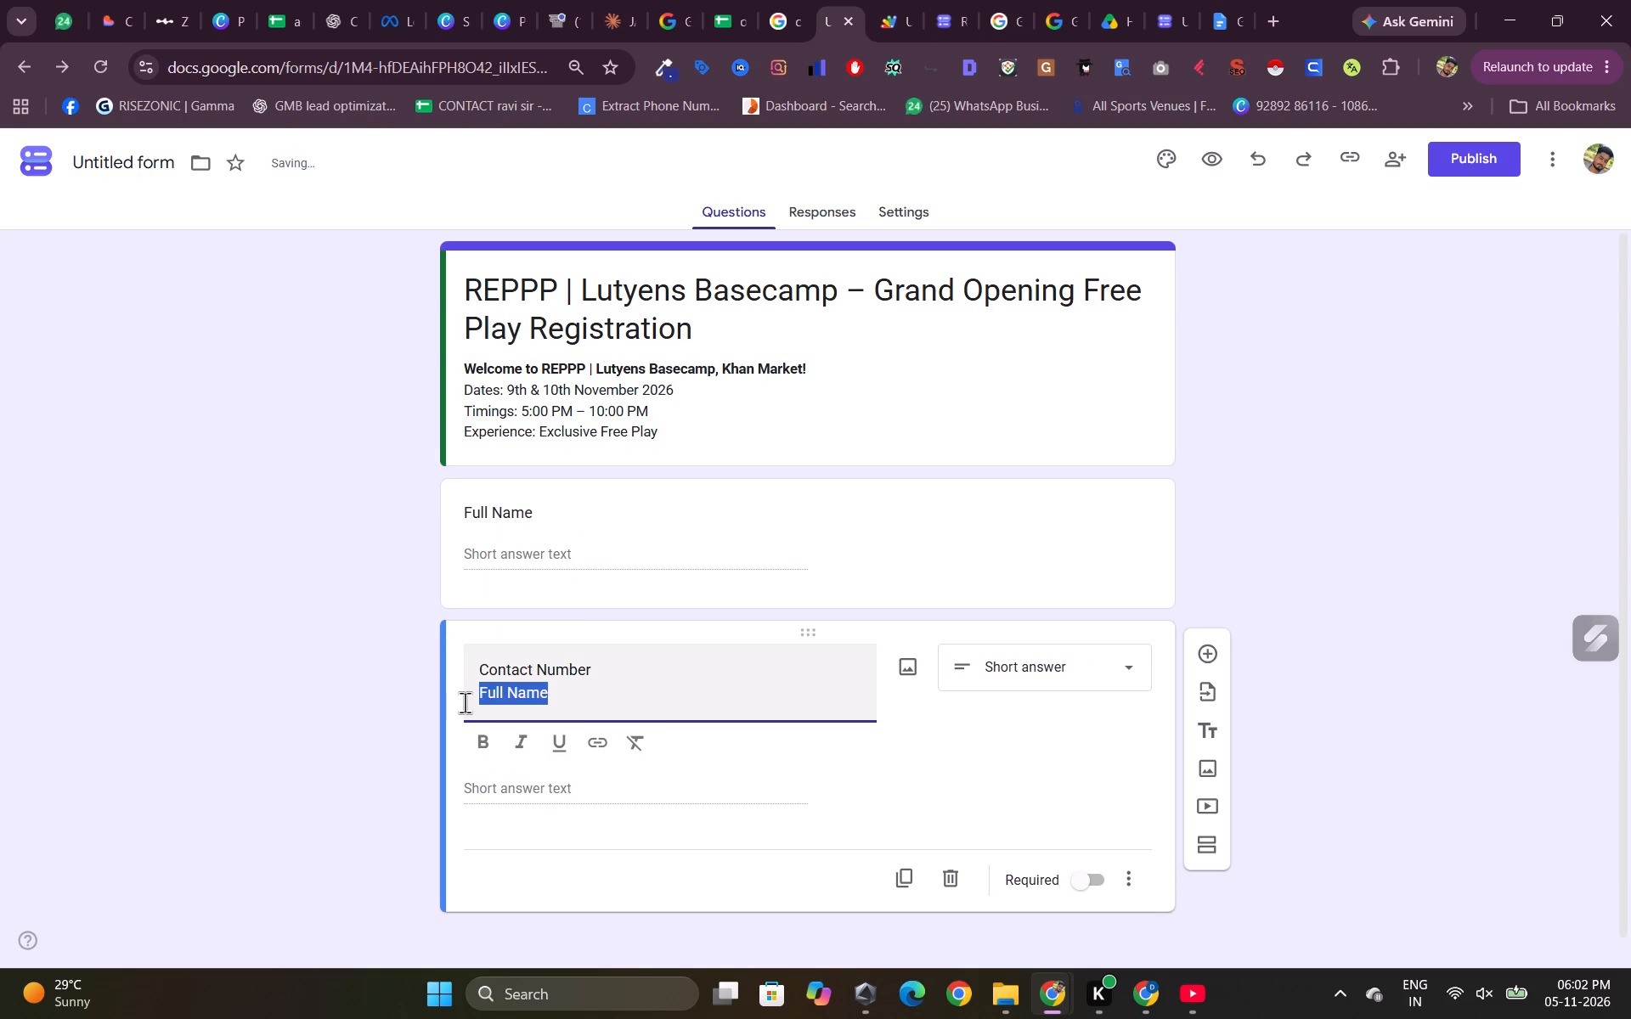
drag(465, 702, 464, 702)
key(BackSpace)
key(BackSpace)
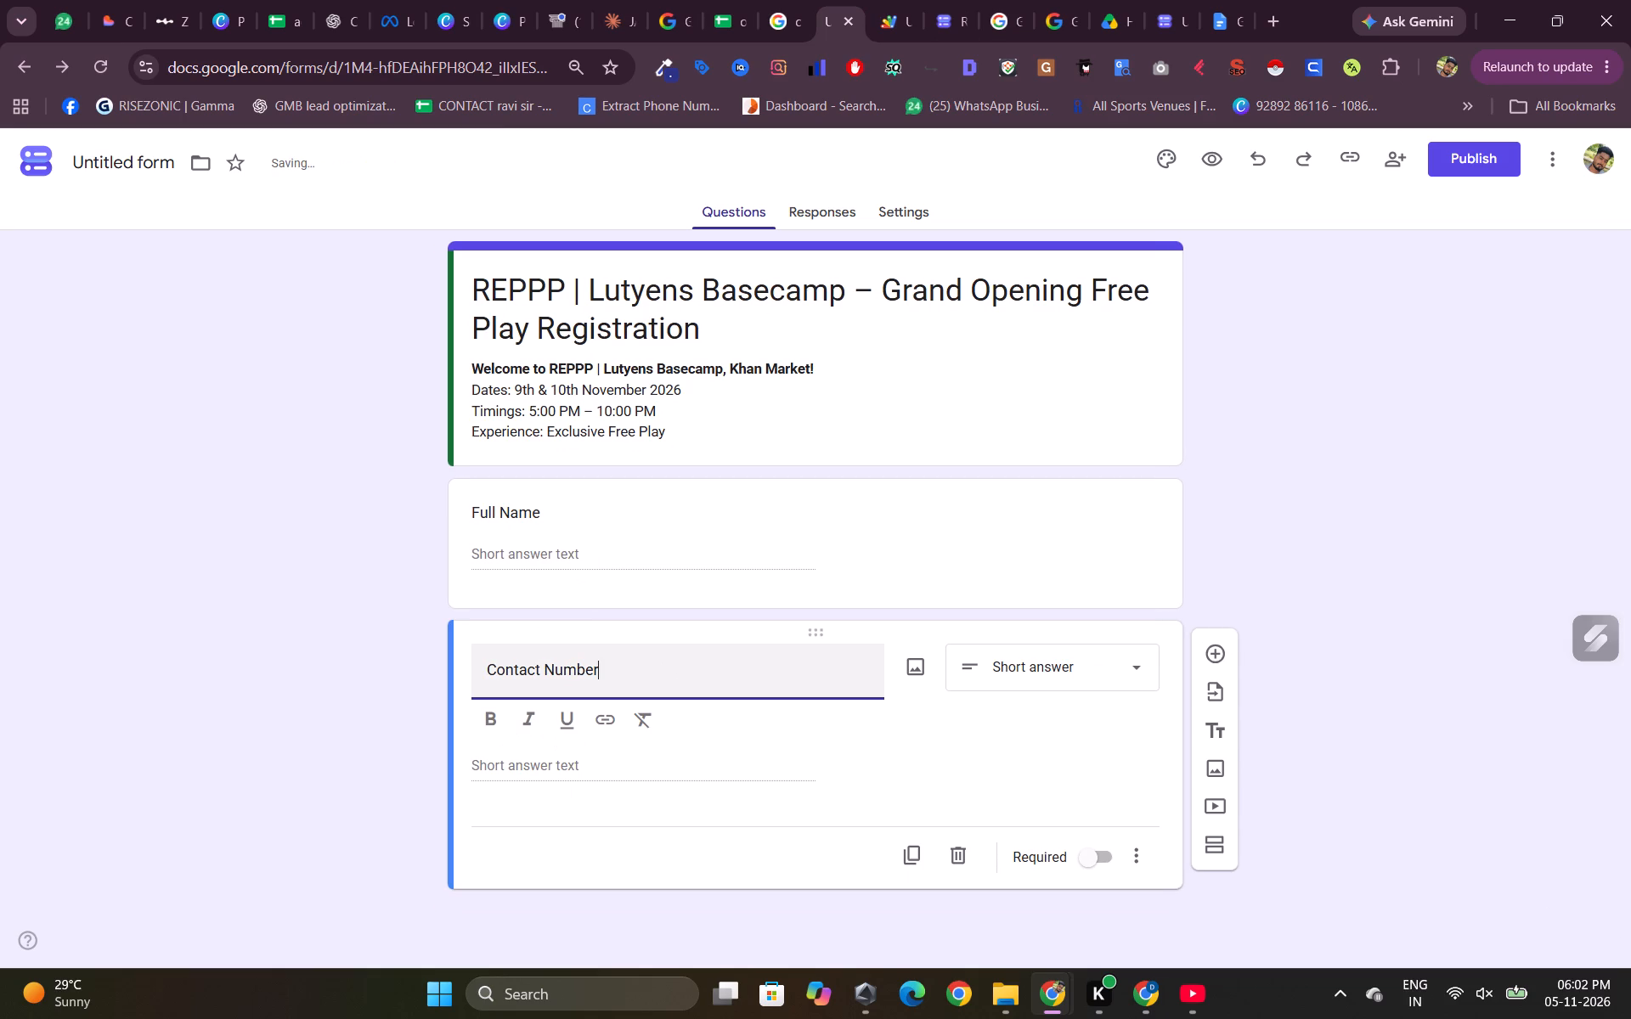
Duplicate the Contact Number question and retitle the copy "Email Address", using the live form's wording.
click(902, 862)
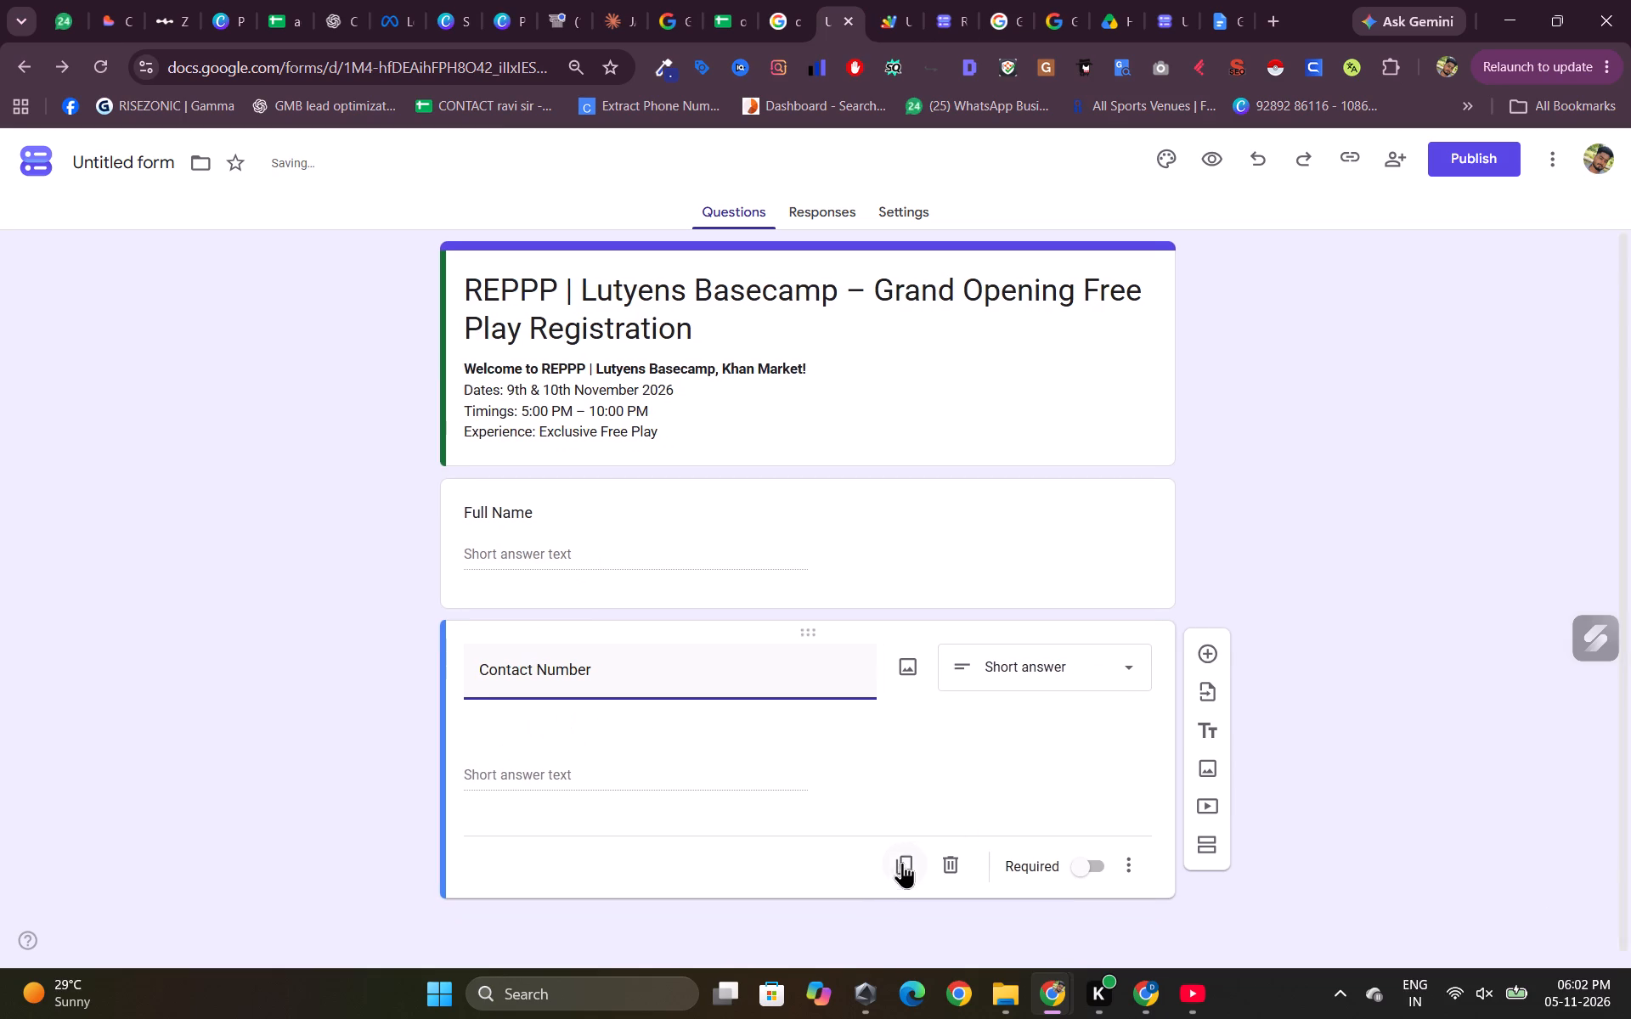
scroll(702, 808, down, 1)
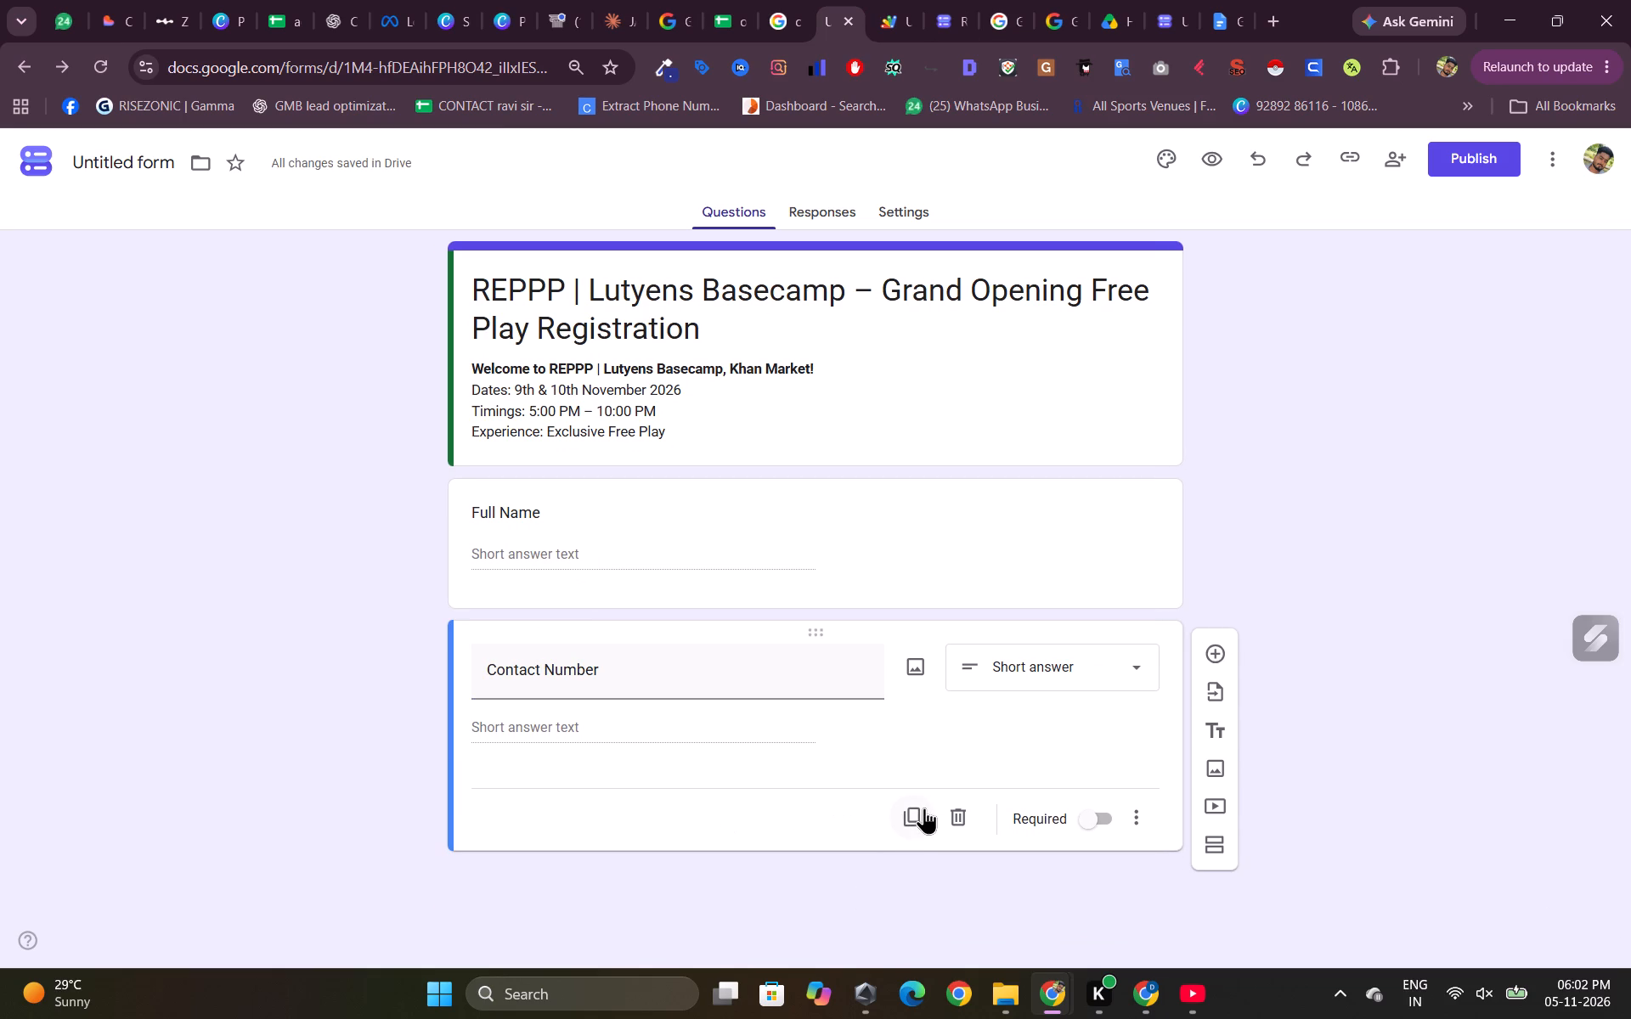
click(924, 808)
scroll(715, 803, down, 3)
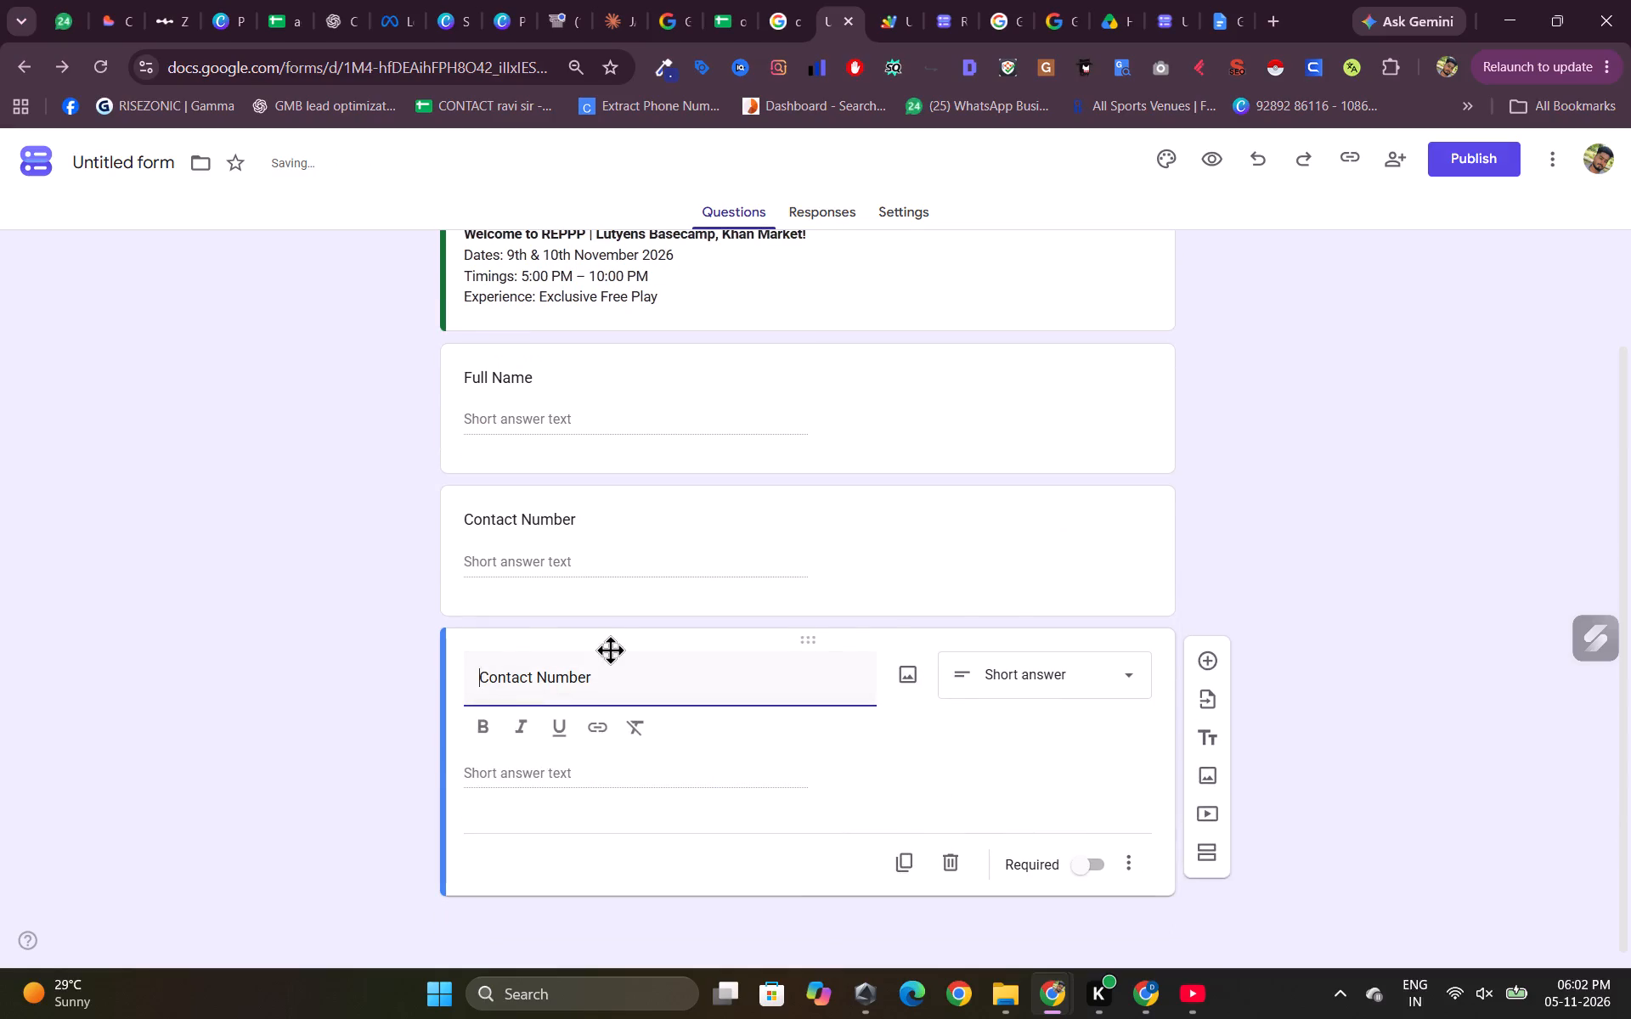
triple_click(613, 666)
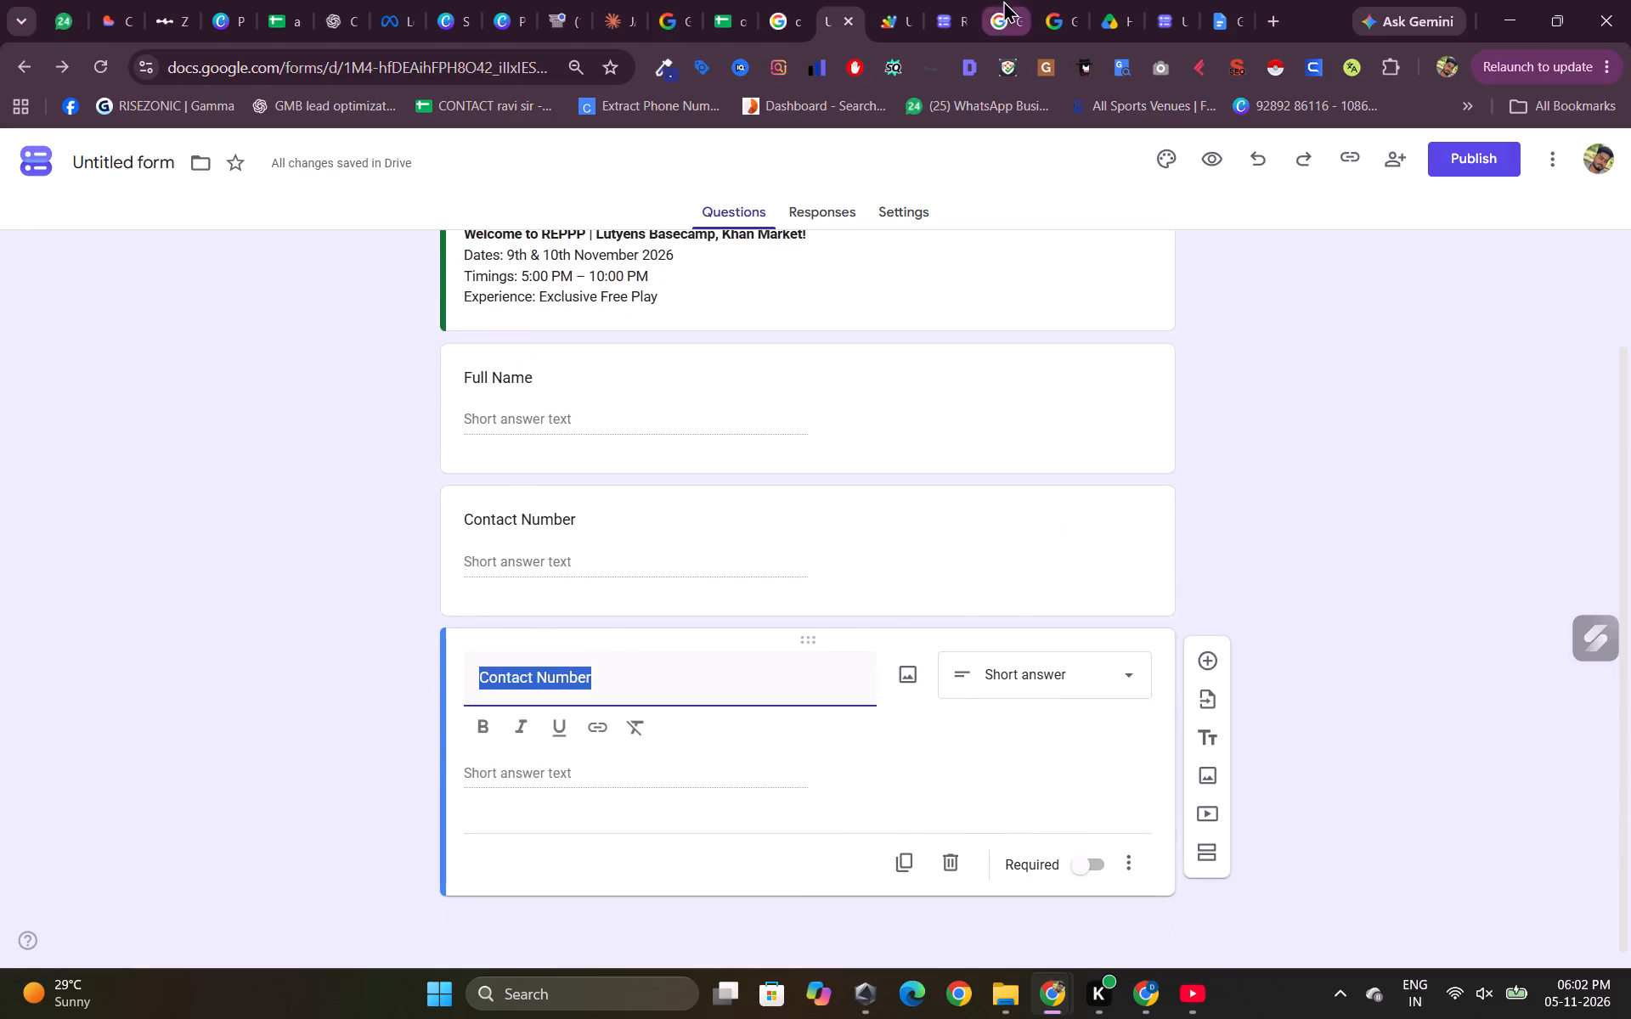
click(960, 0)
scroll(735, 469, down, 3)
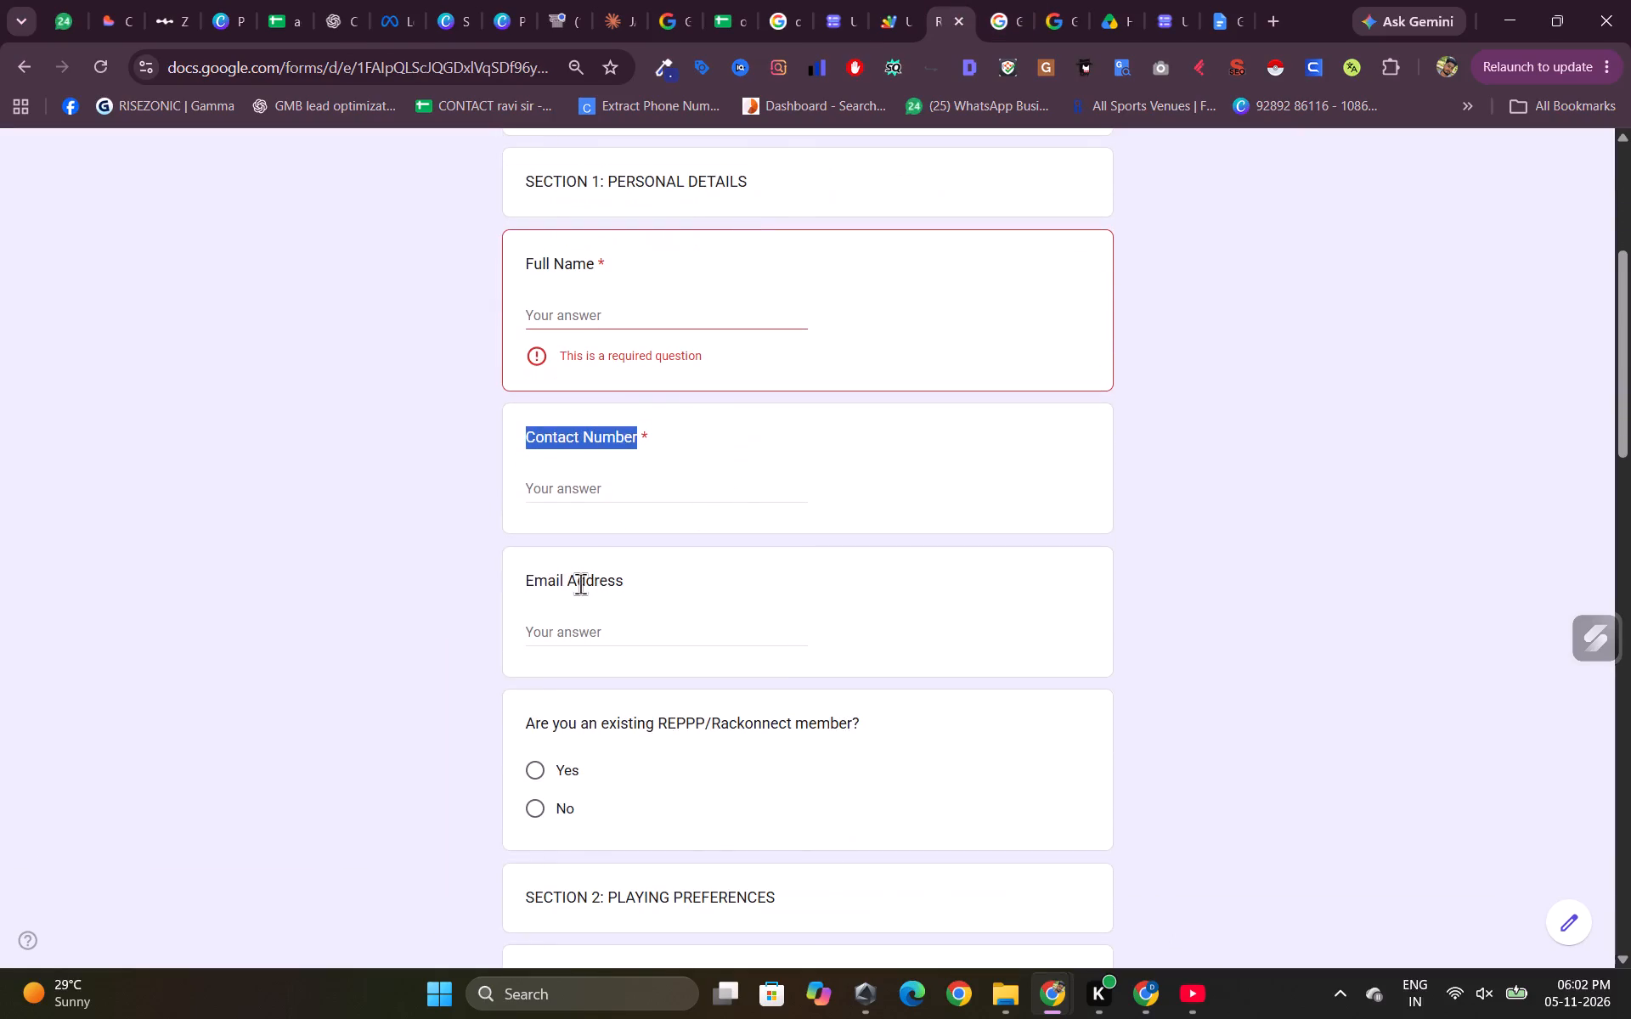
triple_click(579, 584)
key(ctrl+c)
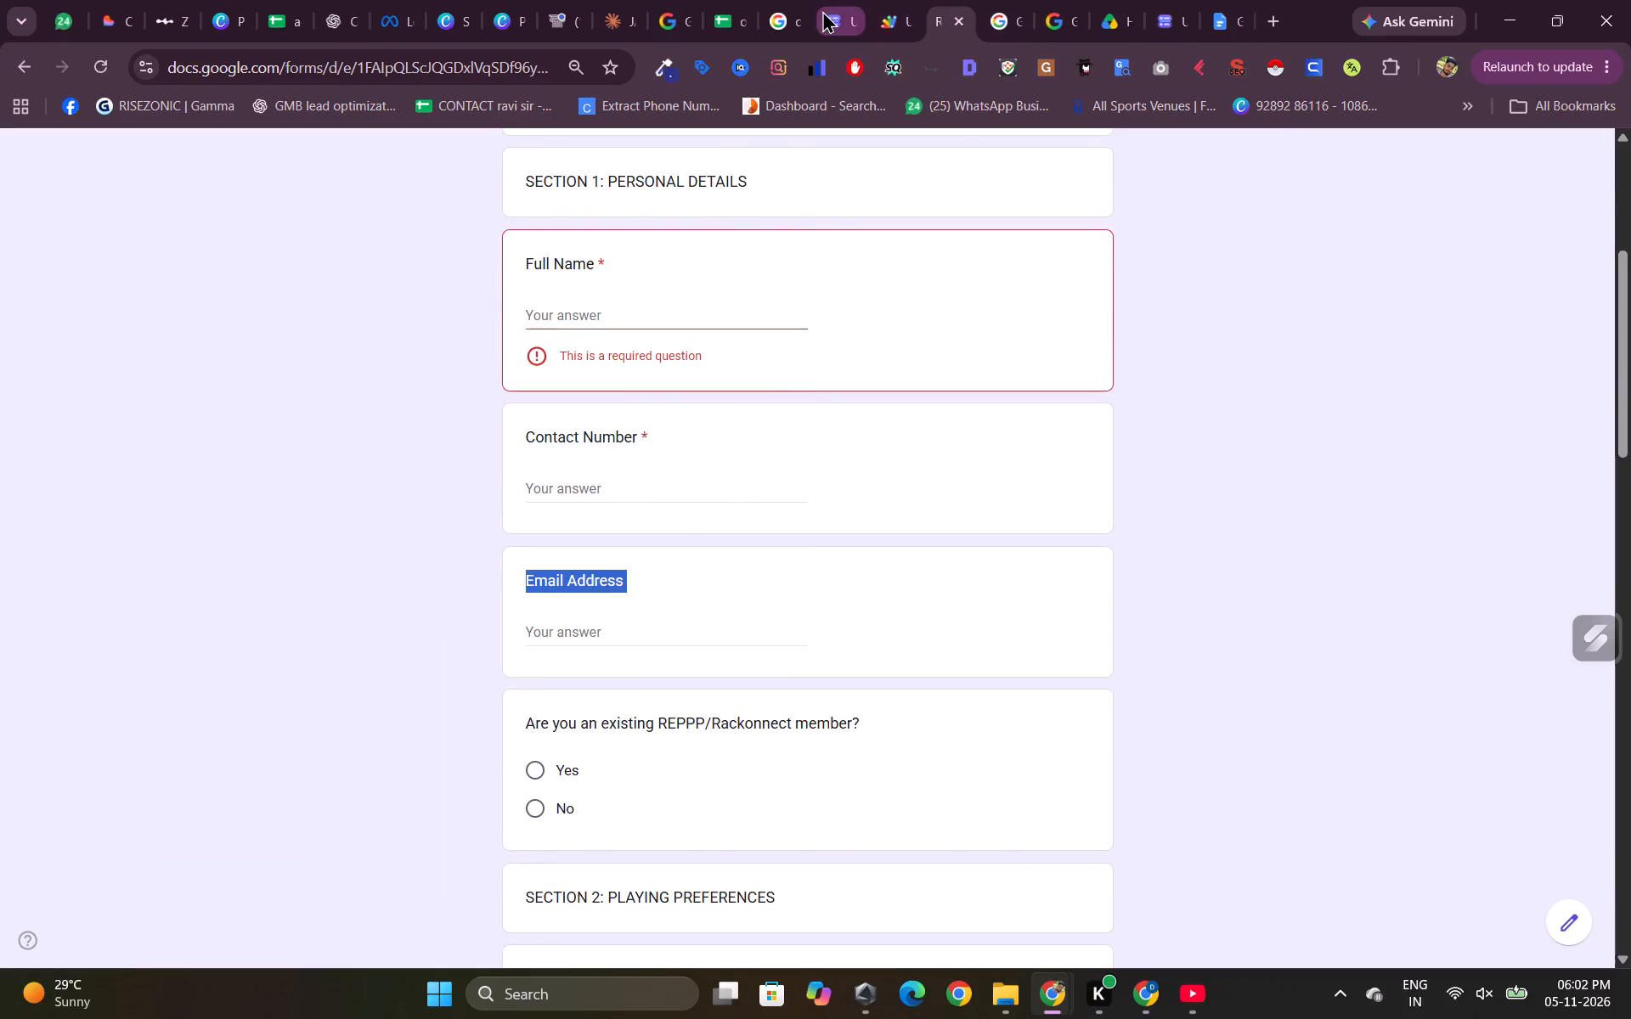
click(822, 10)
key(ctrl+v)
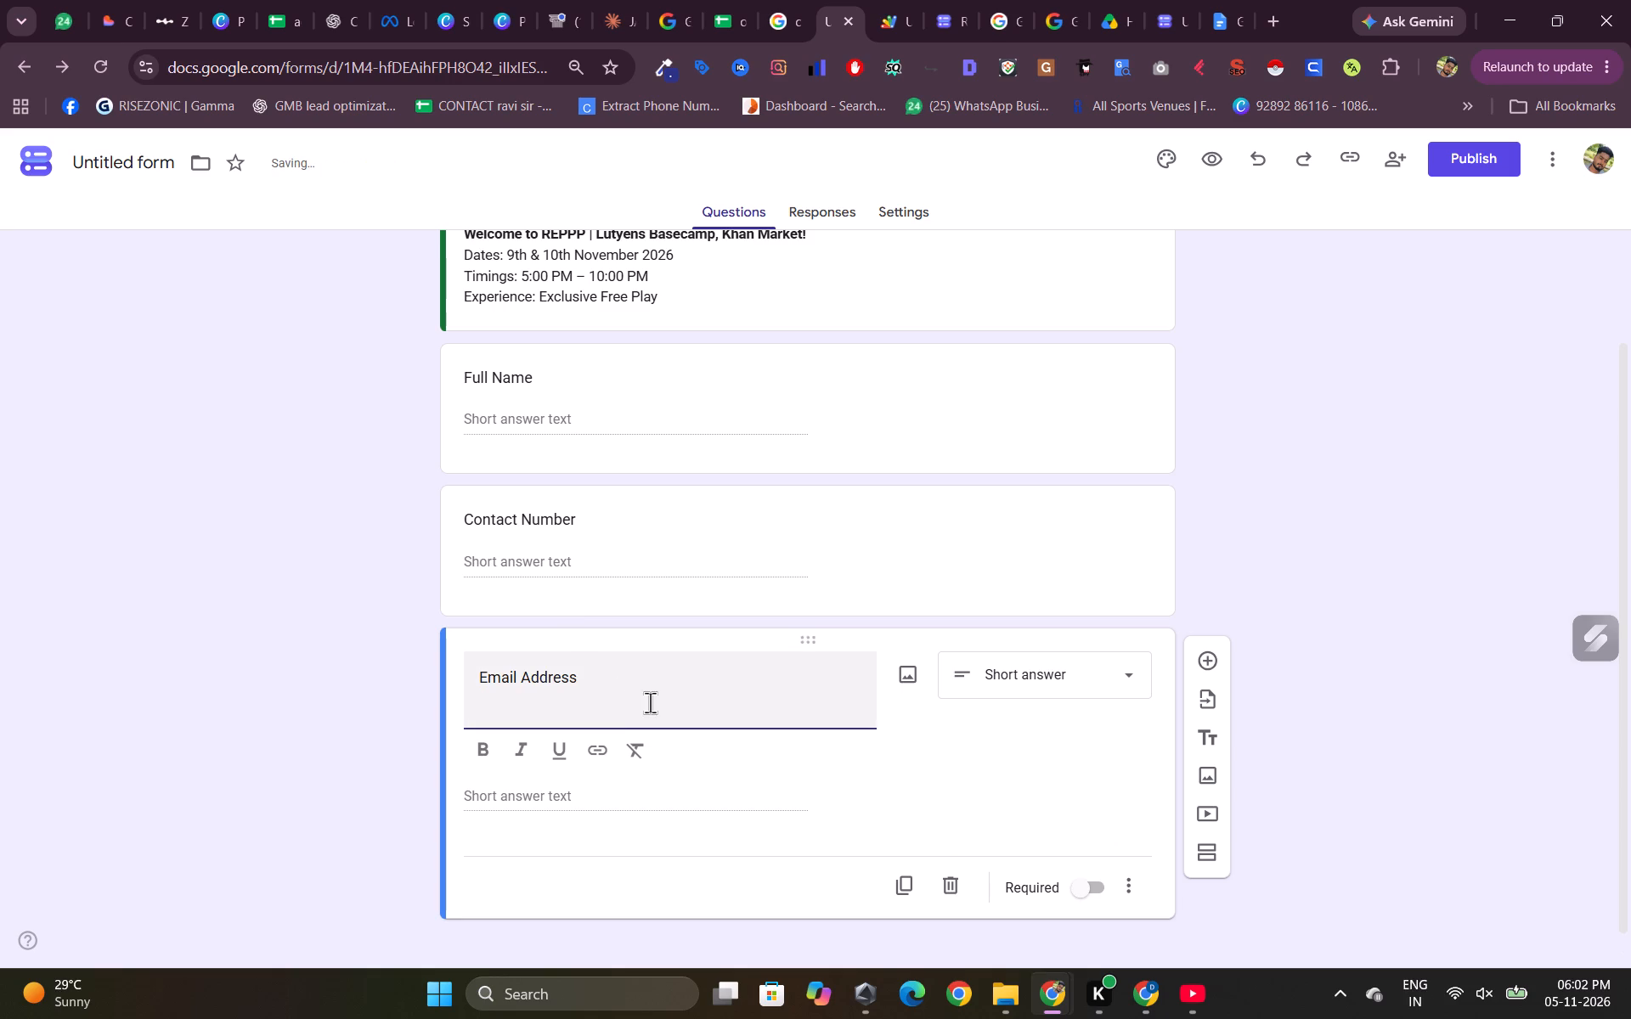
key(BackSpace)
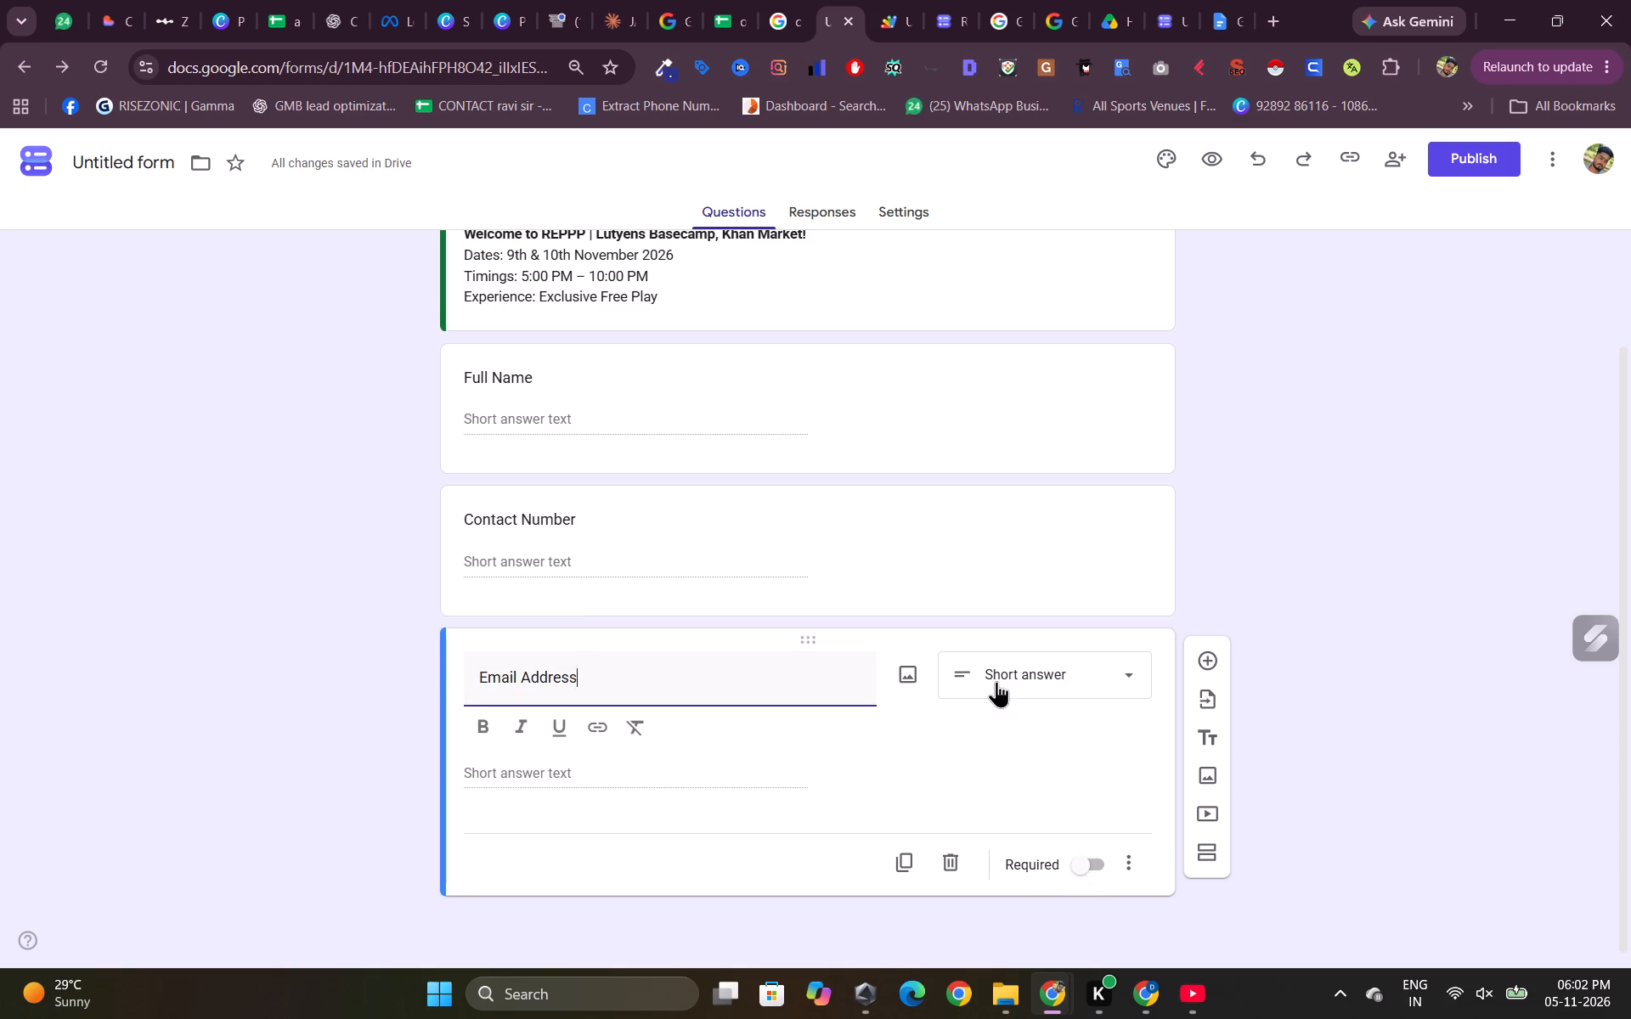
Make the Full Name and Contact Number questions required.
scroll(996, 681, up, 1)
click(1025, 579)
click(1088, 711)
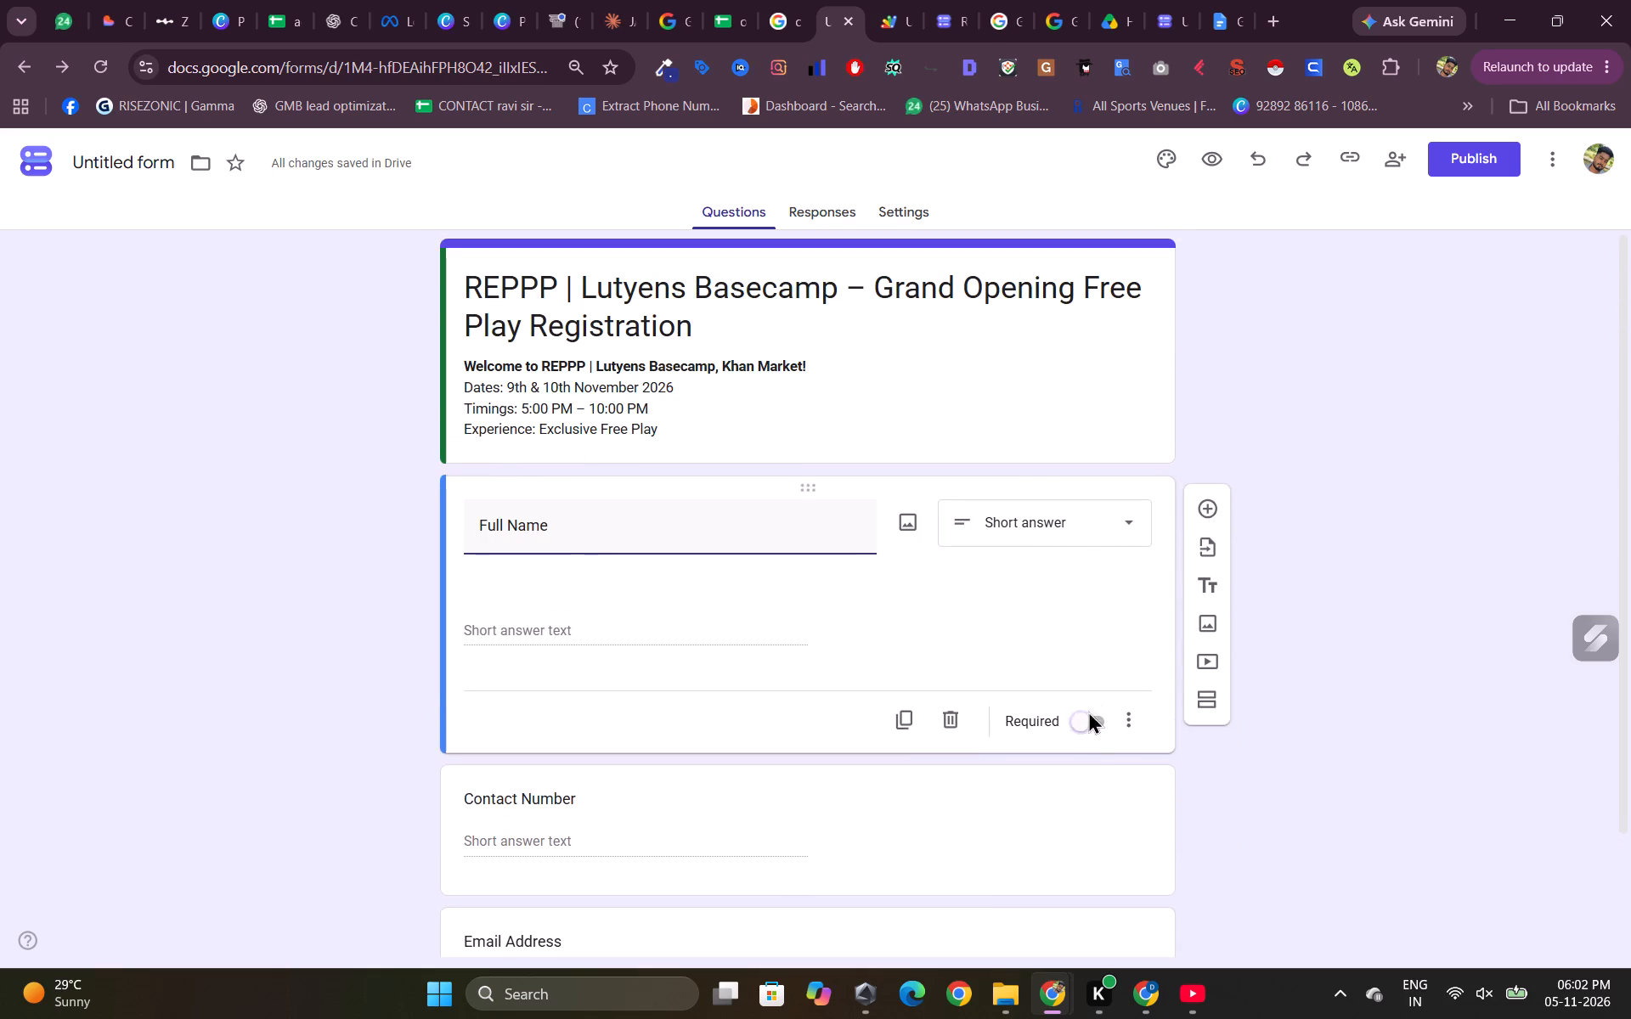
click(1090, 669)
scroll(1090, 669, down, 1)
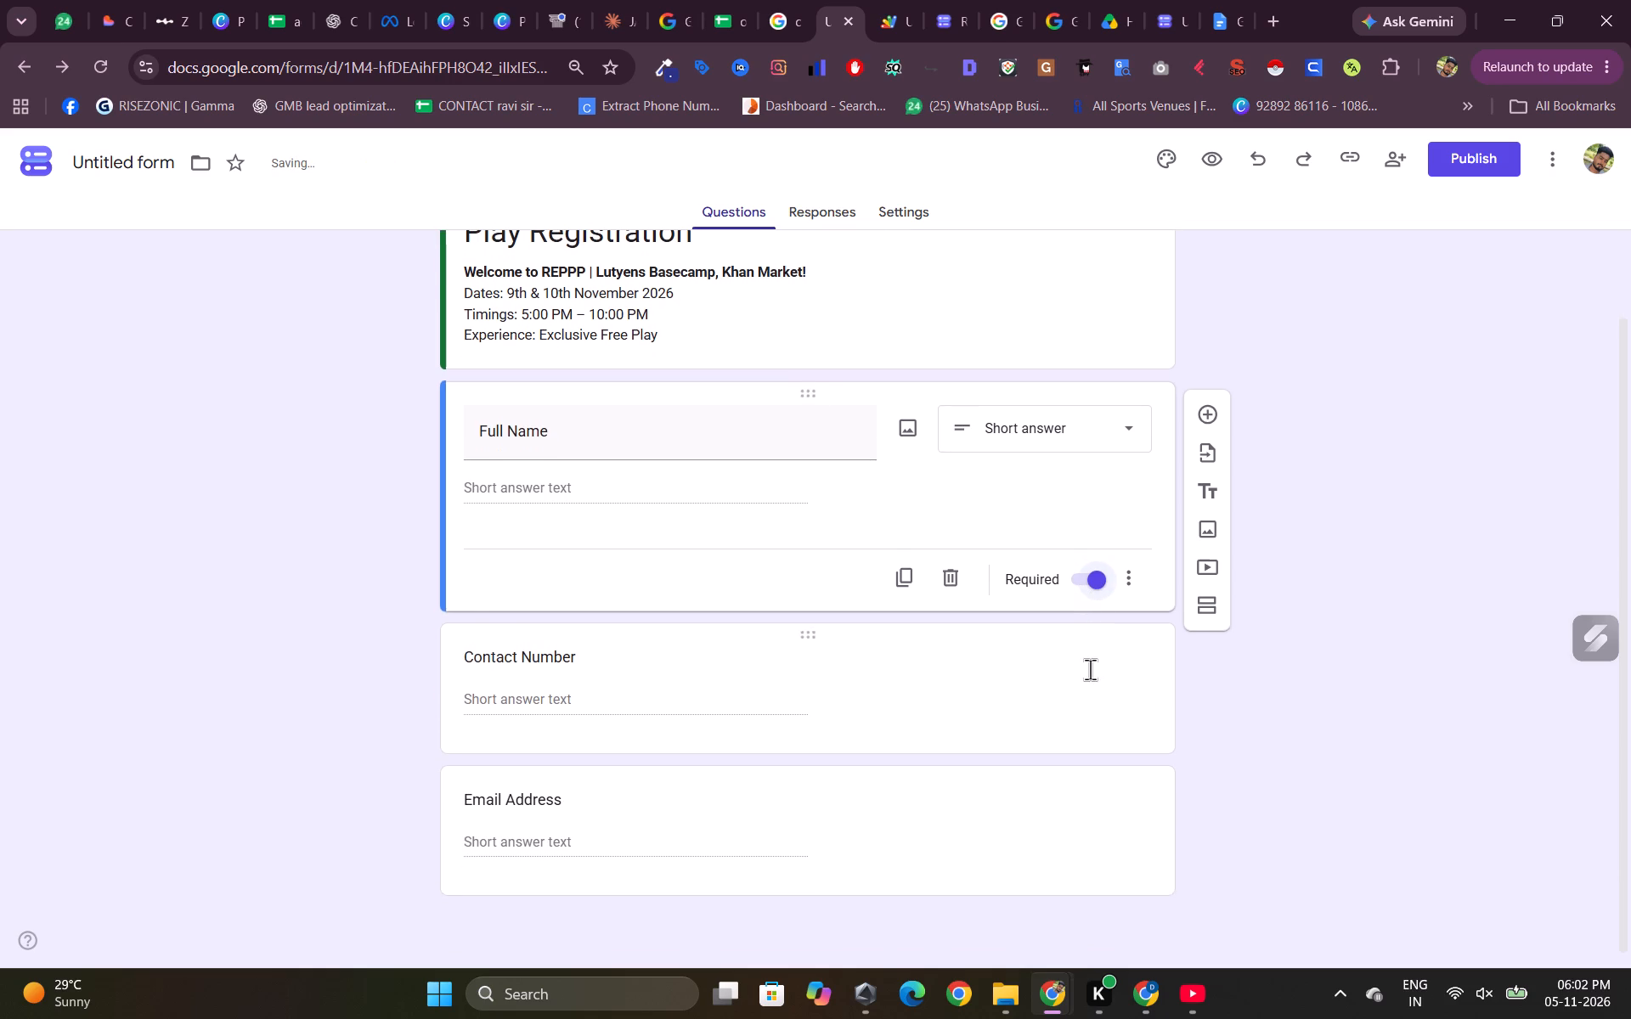
click(1079, 669)
click(1087, 754)
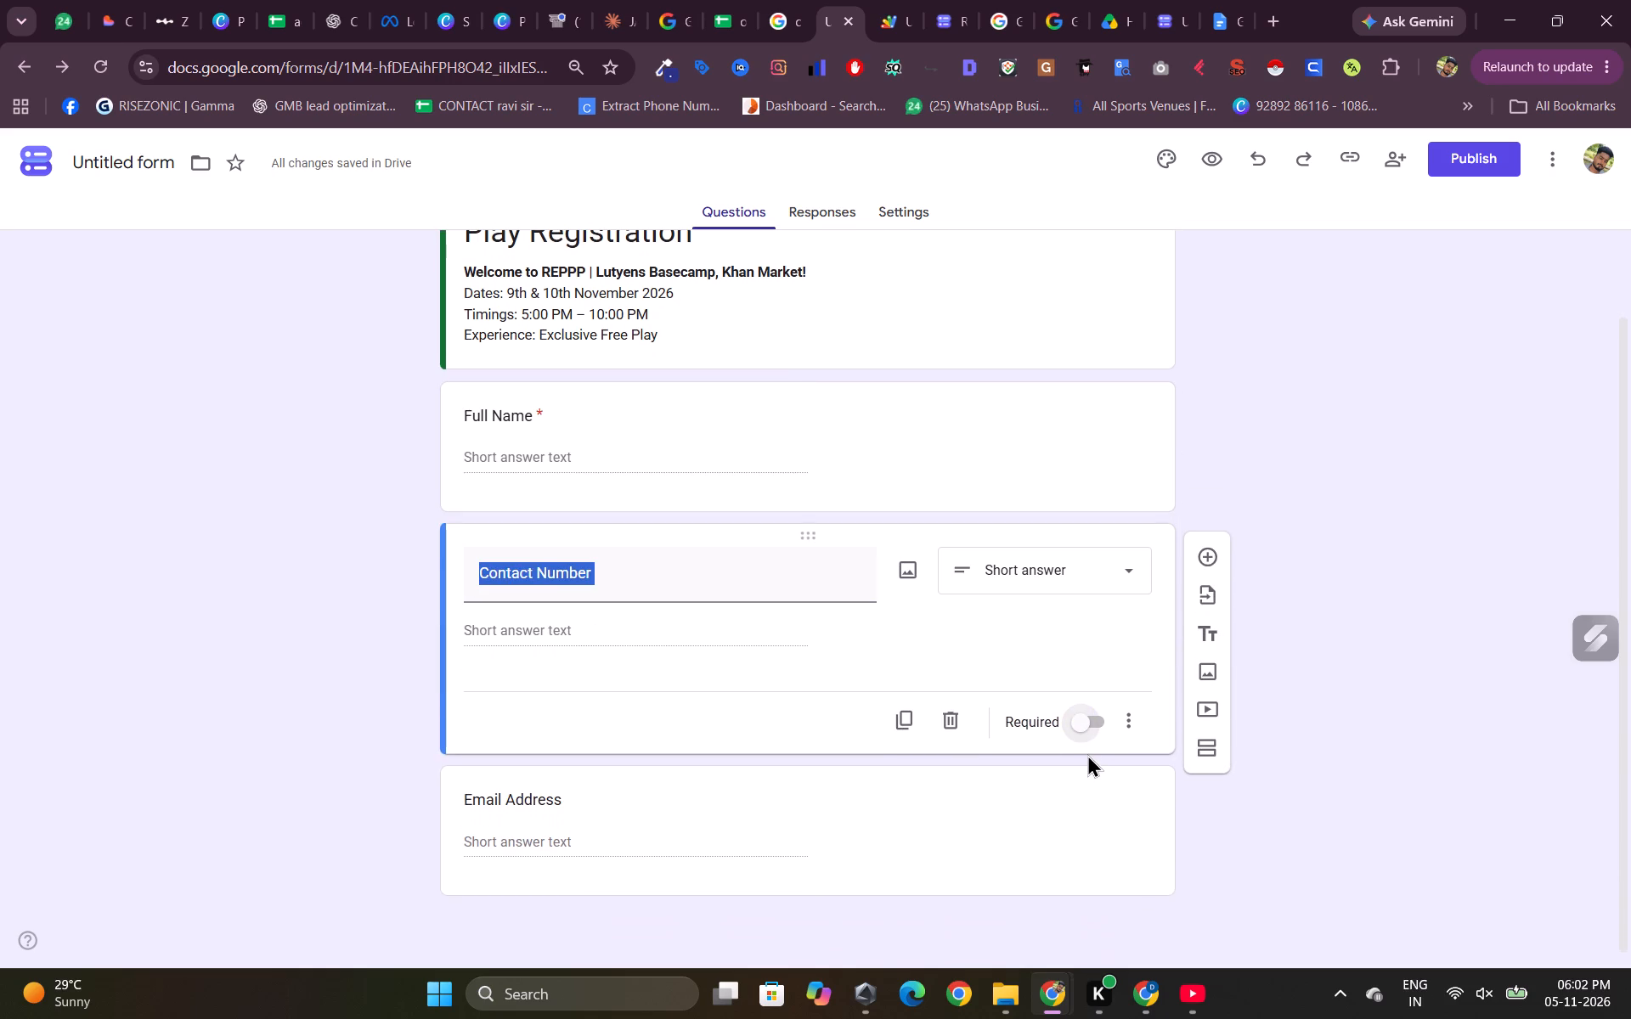
click(1088, 726)
scroll(958, 757, down, 3)
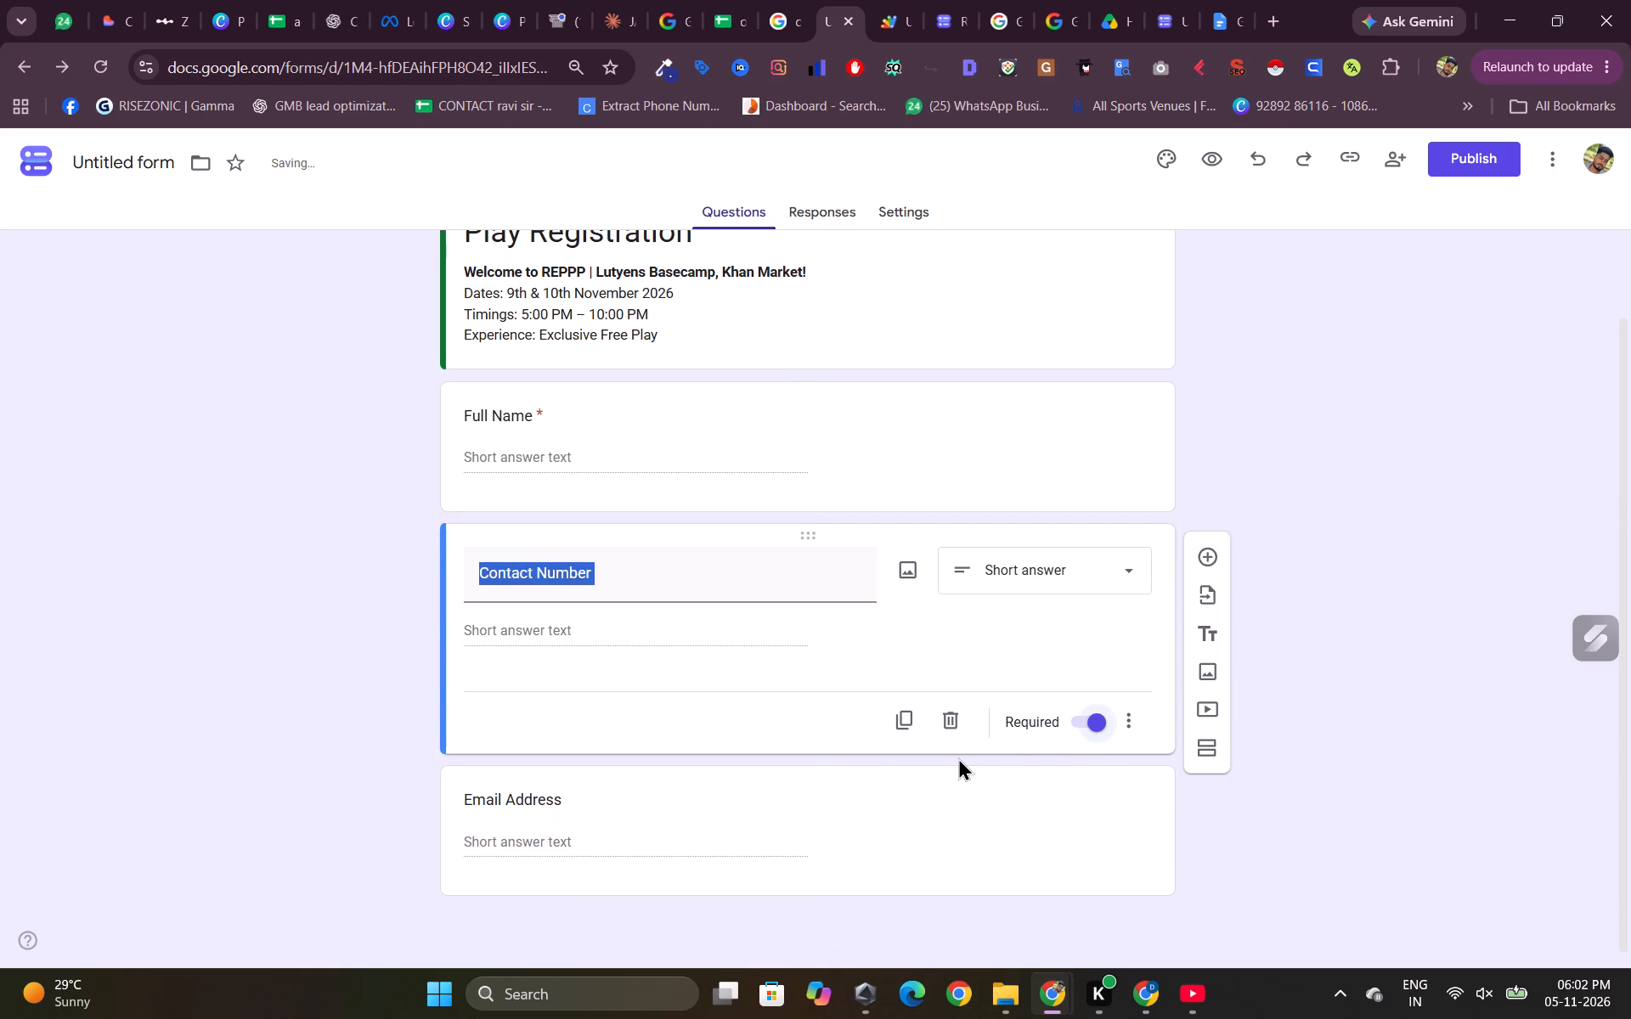
Duplicate the Email Address question and retitle the copy "Are you an existing REPPP/Rackonnect member?", using the live form's wording.
click(858, 783)
scroll(858, 783, down, 2)
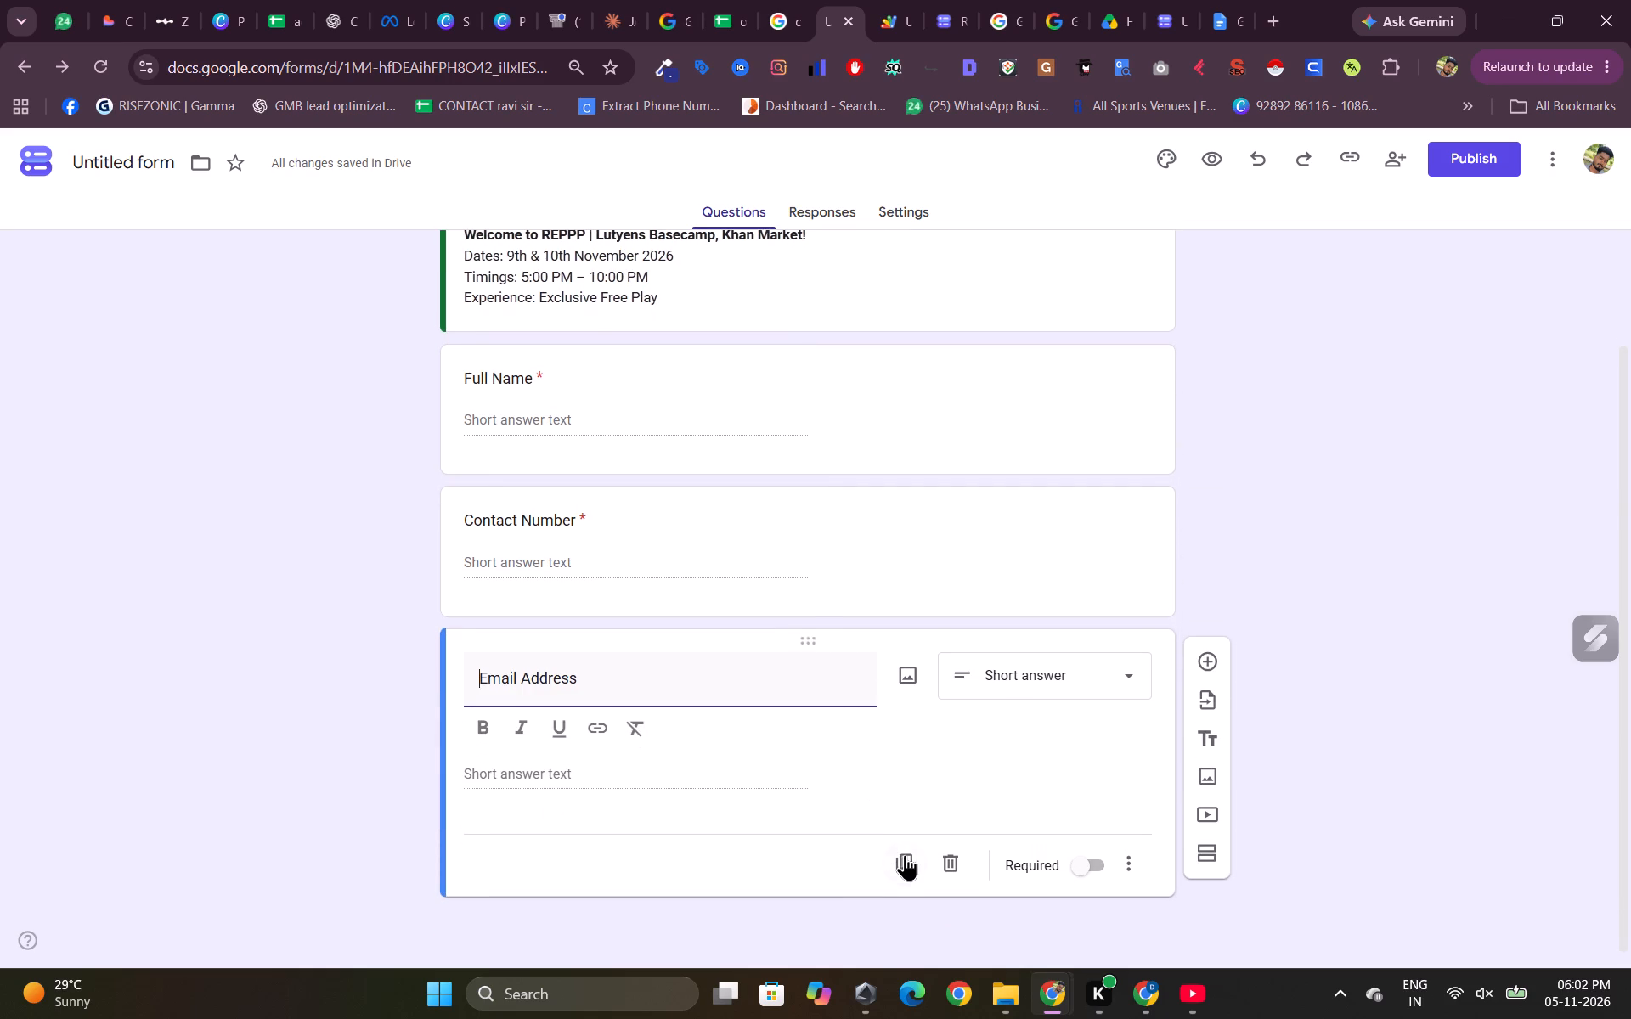
click(906, 856)
scroll(770, 727, down, 3)
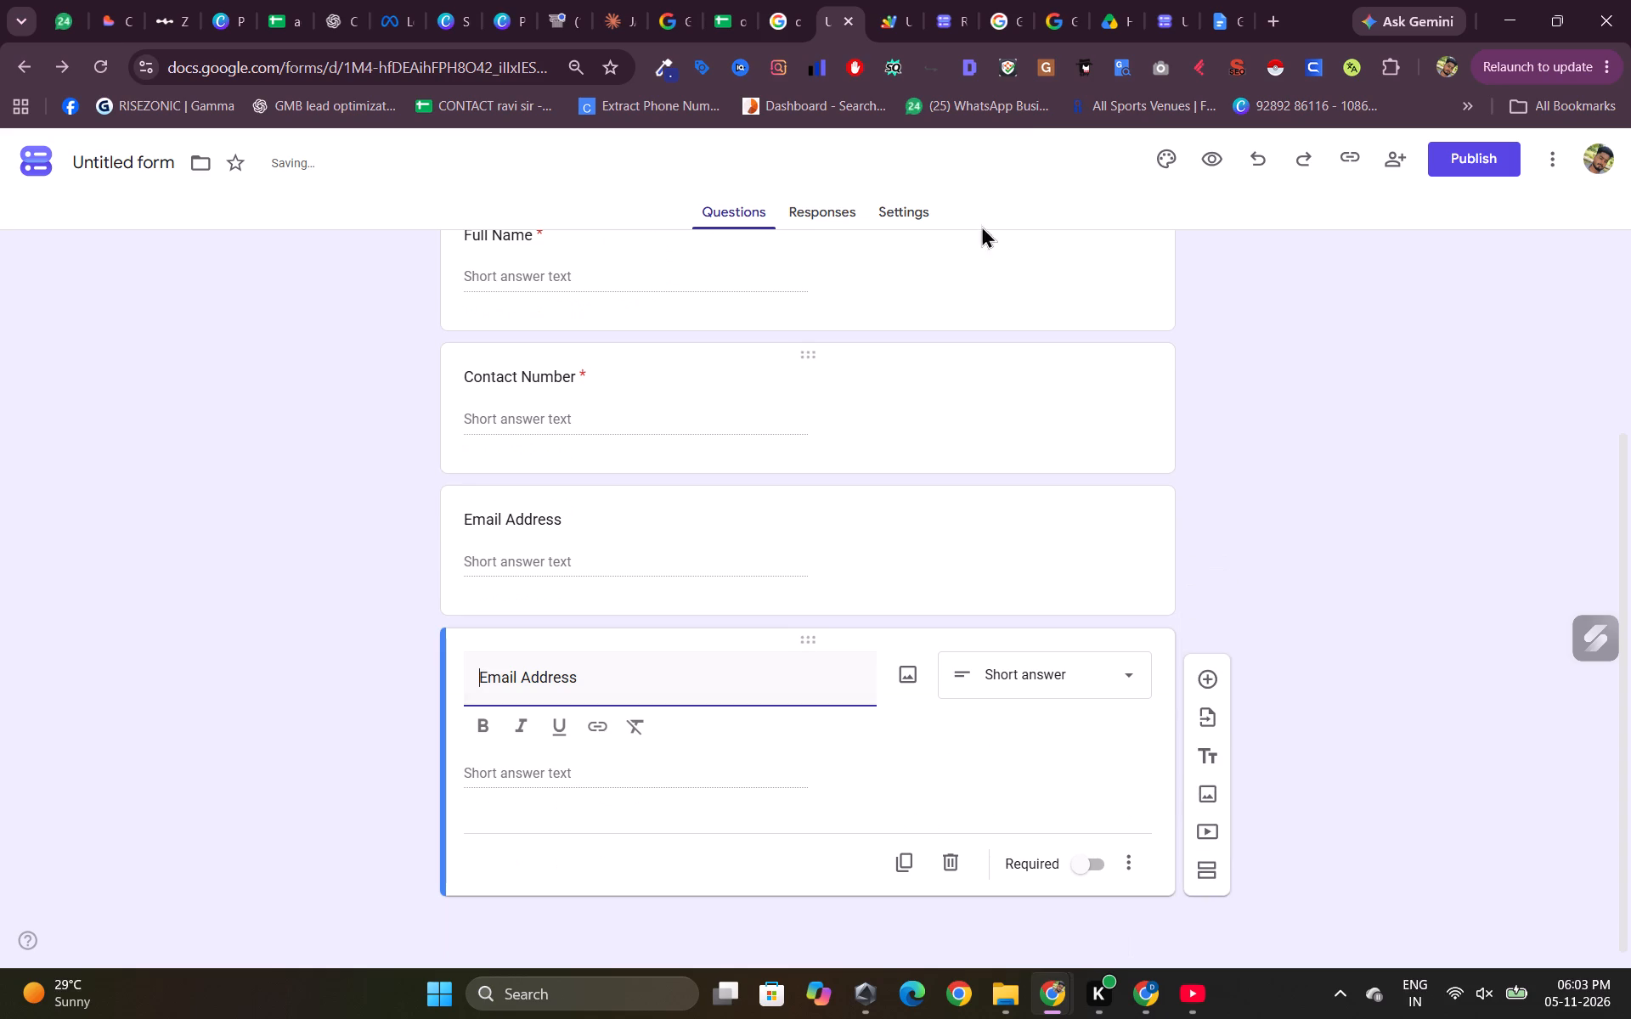
click(945, 12)
scroll(652, 646, down, 1)
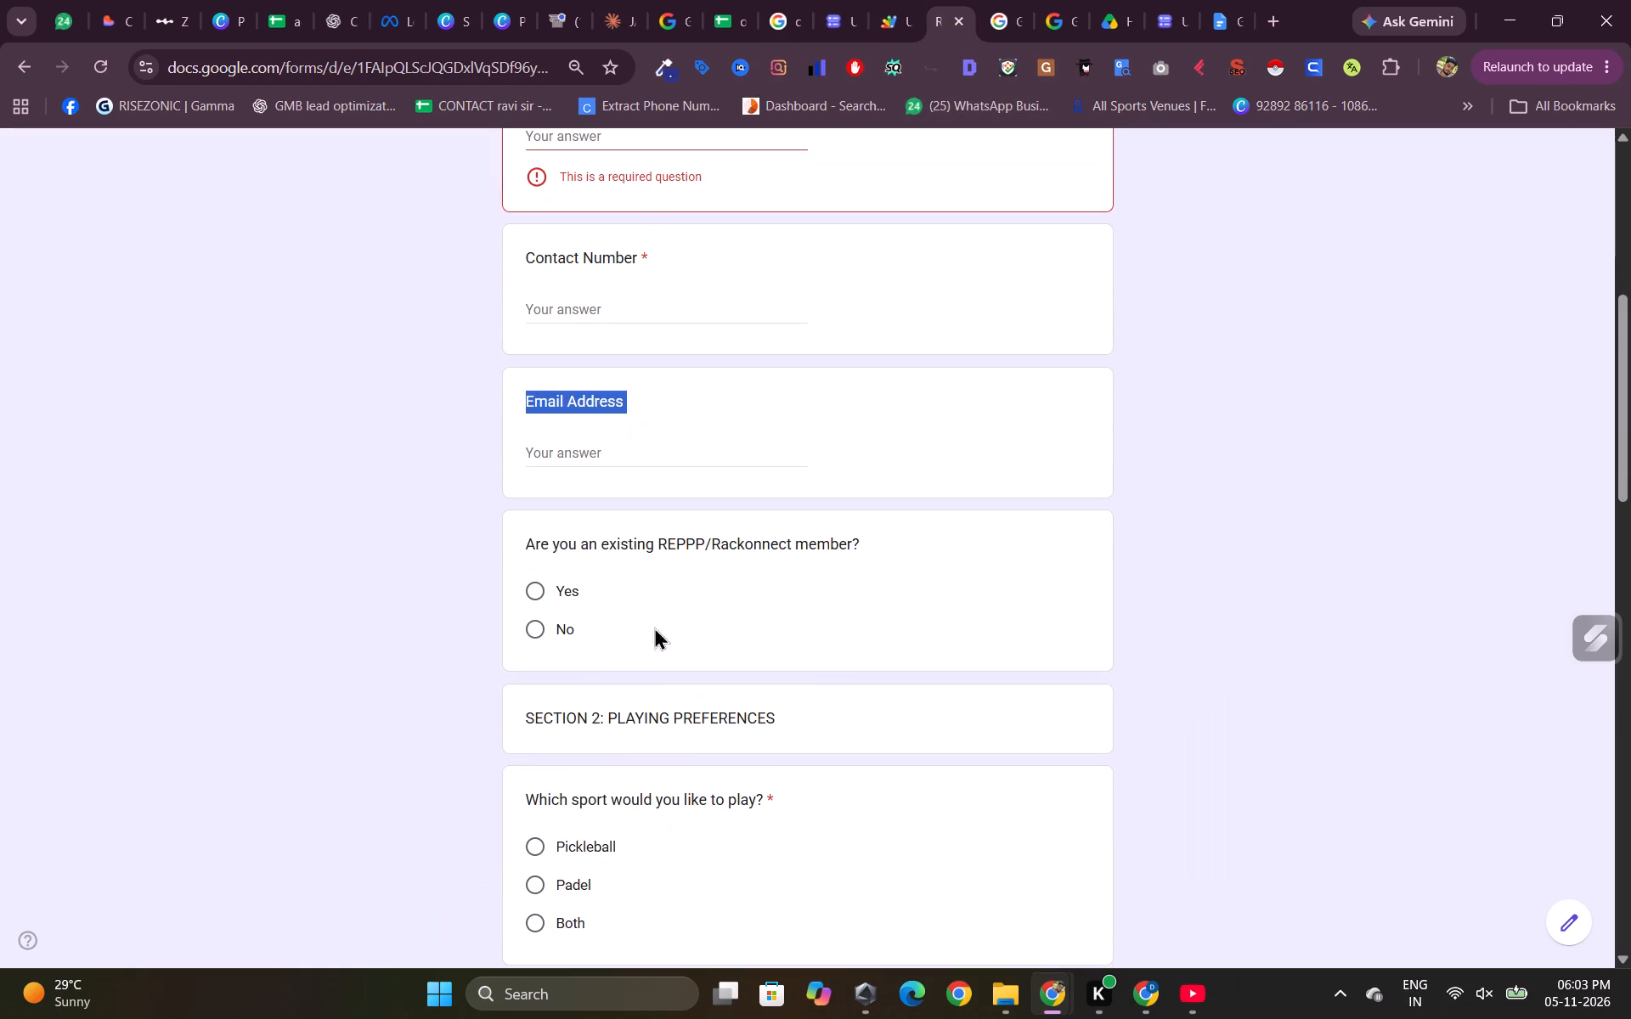
triple_click(630, 540)
key(ctrl+c)
key(ctrl+c)
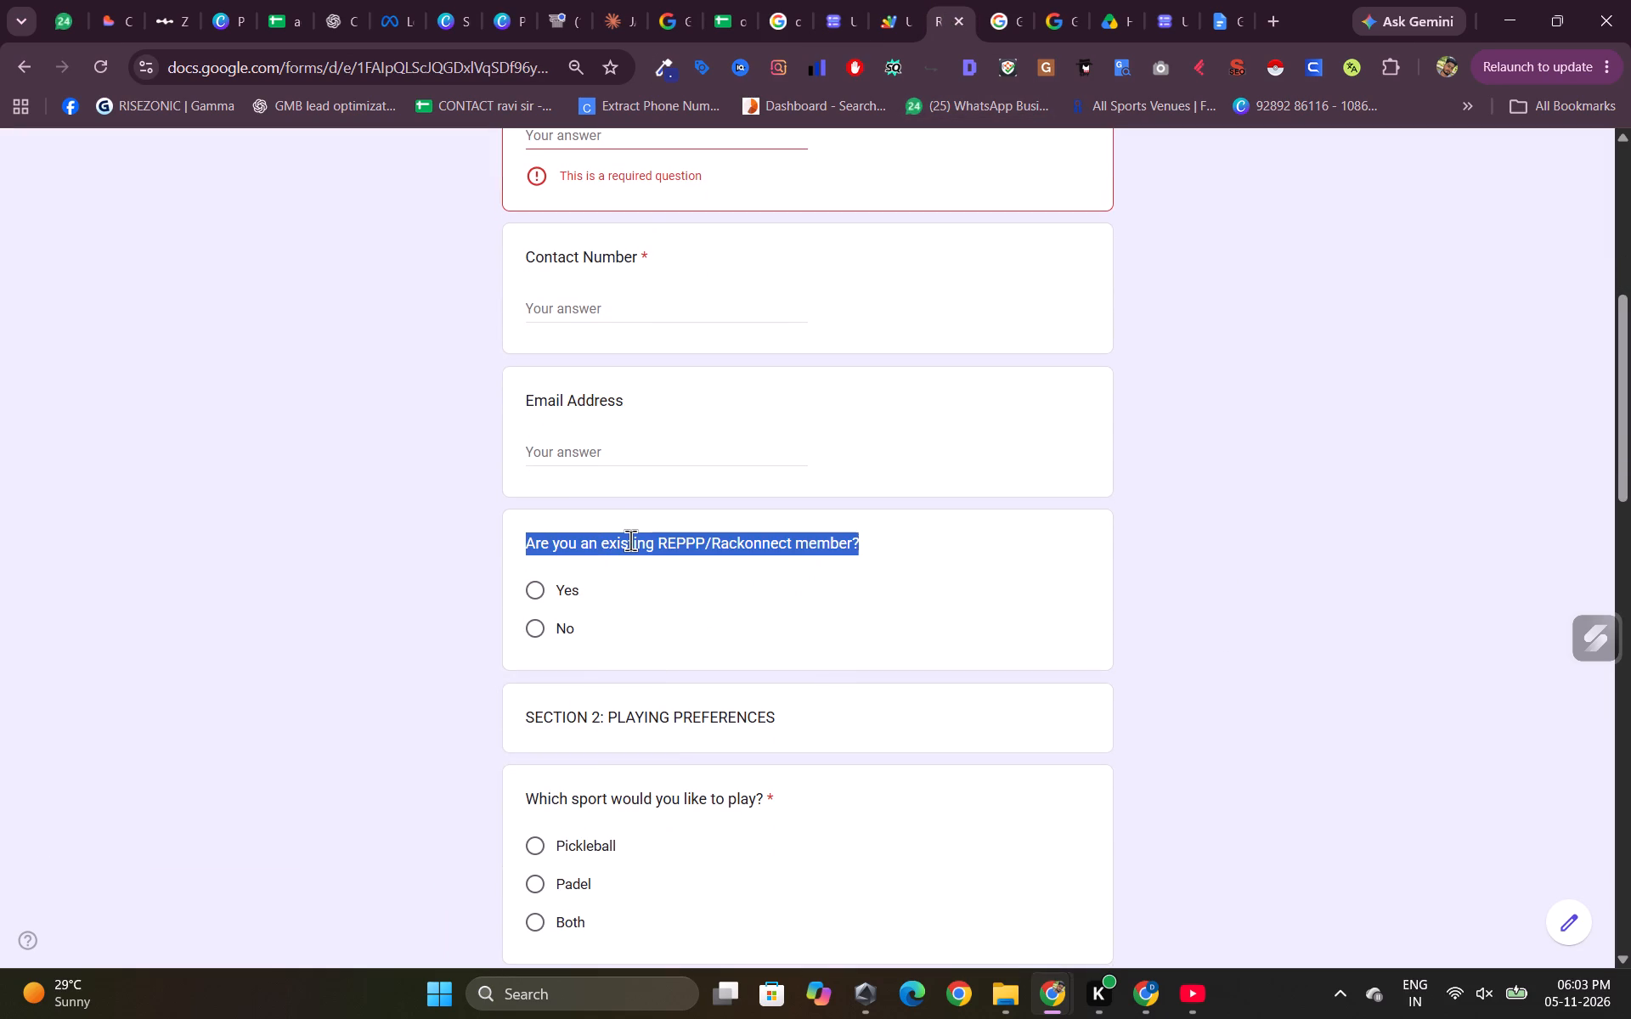
click(850, 0)
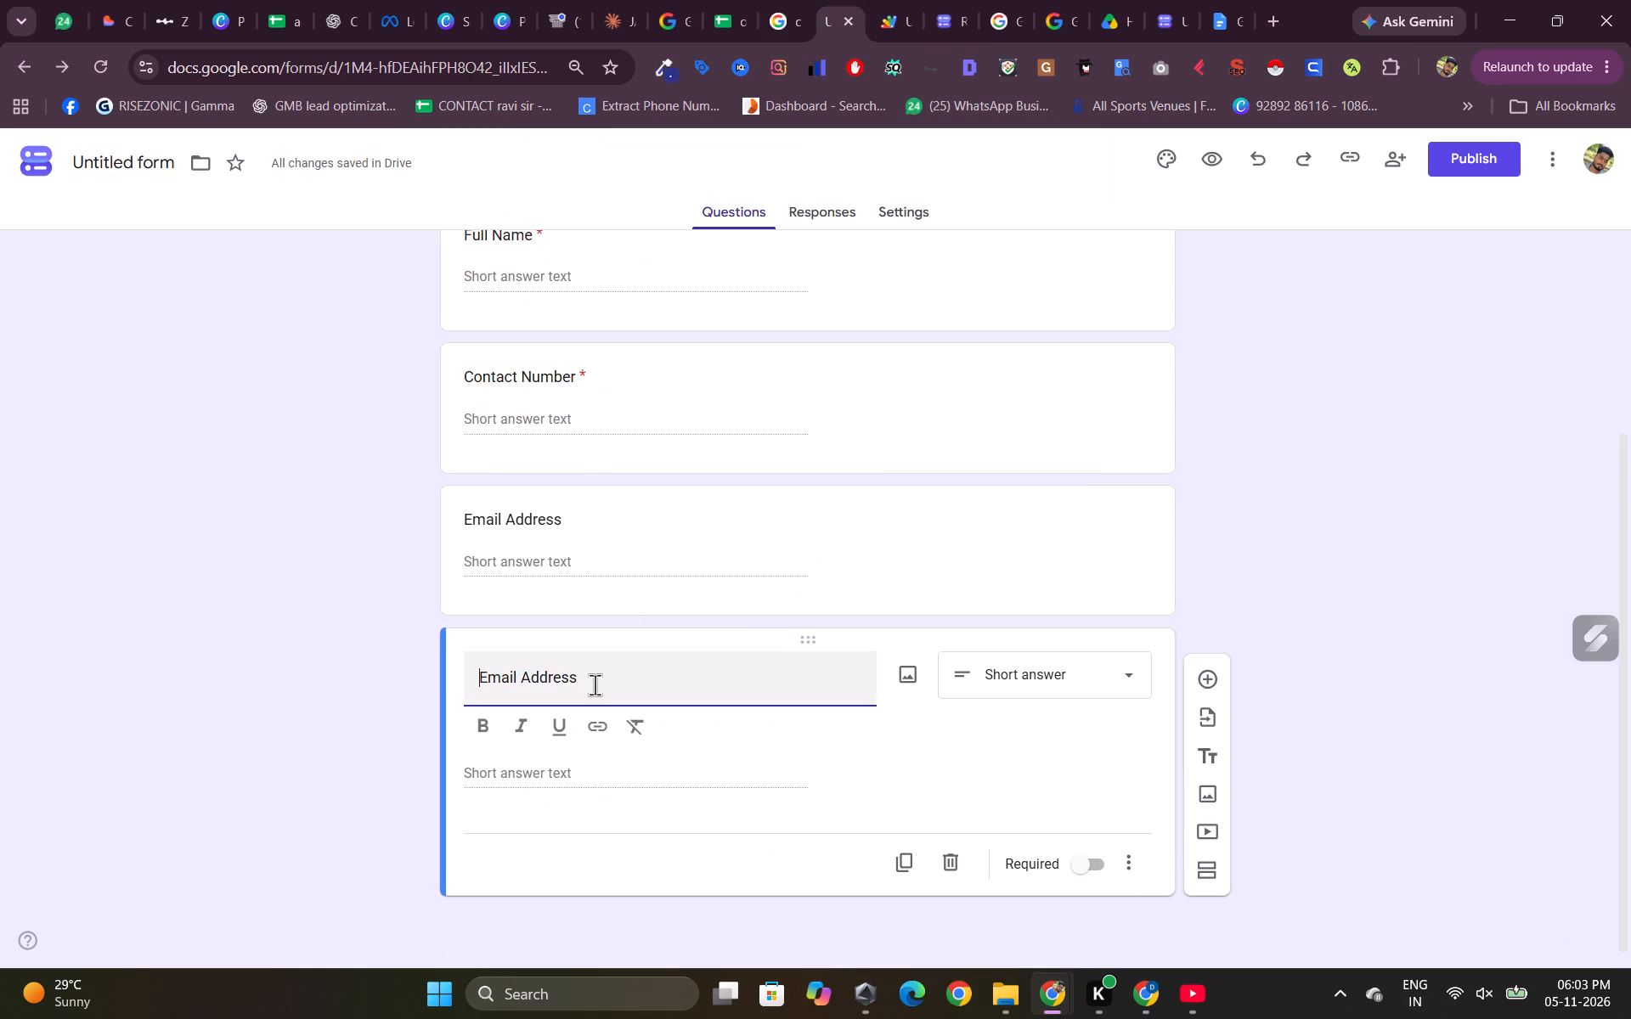
triple_click(595, 684)
key(ctrl+v)
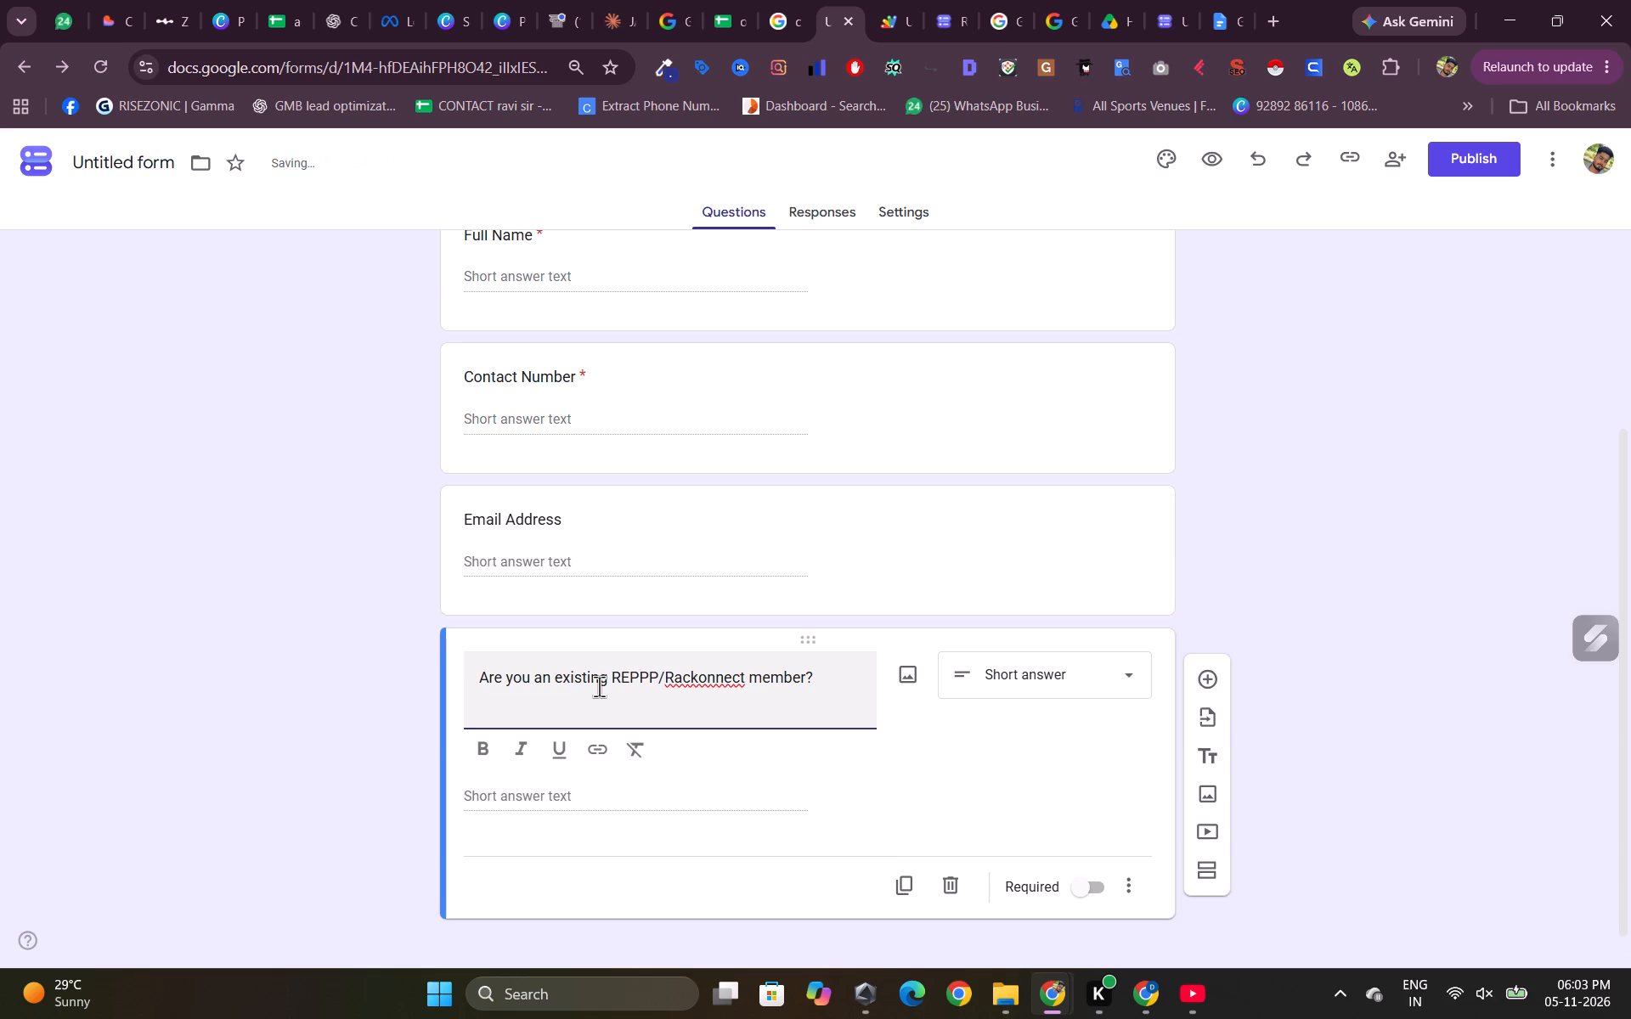
key(BackSpace)
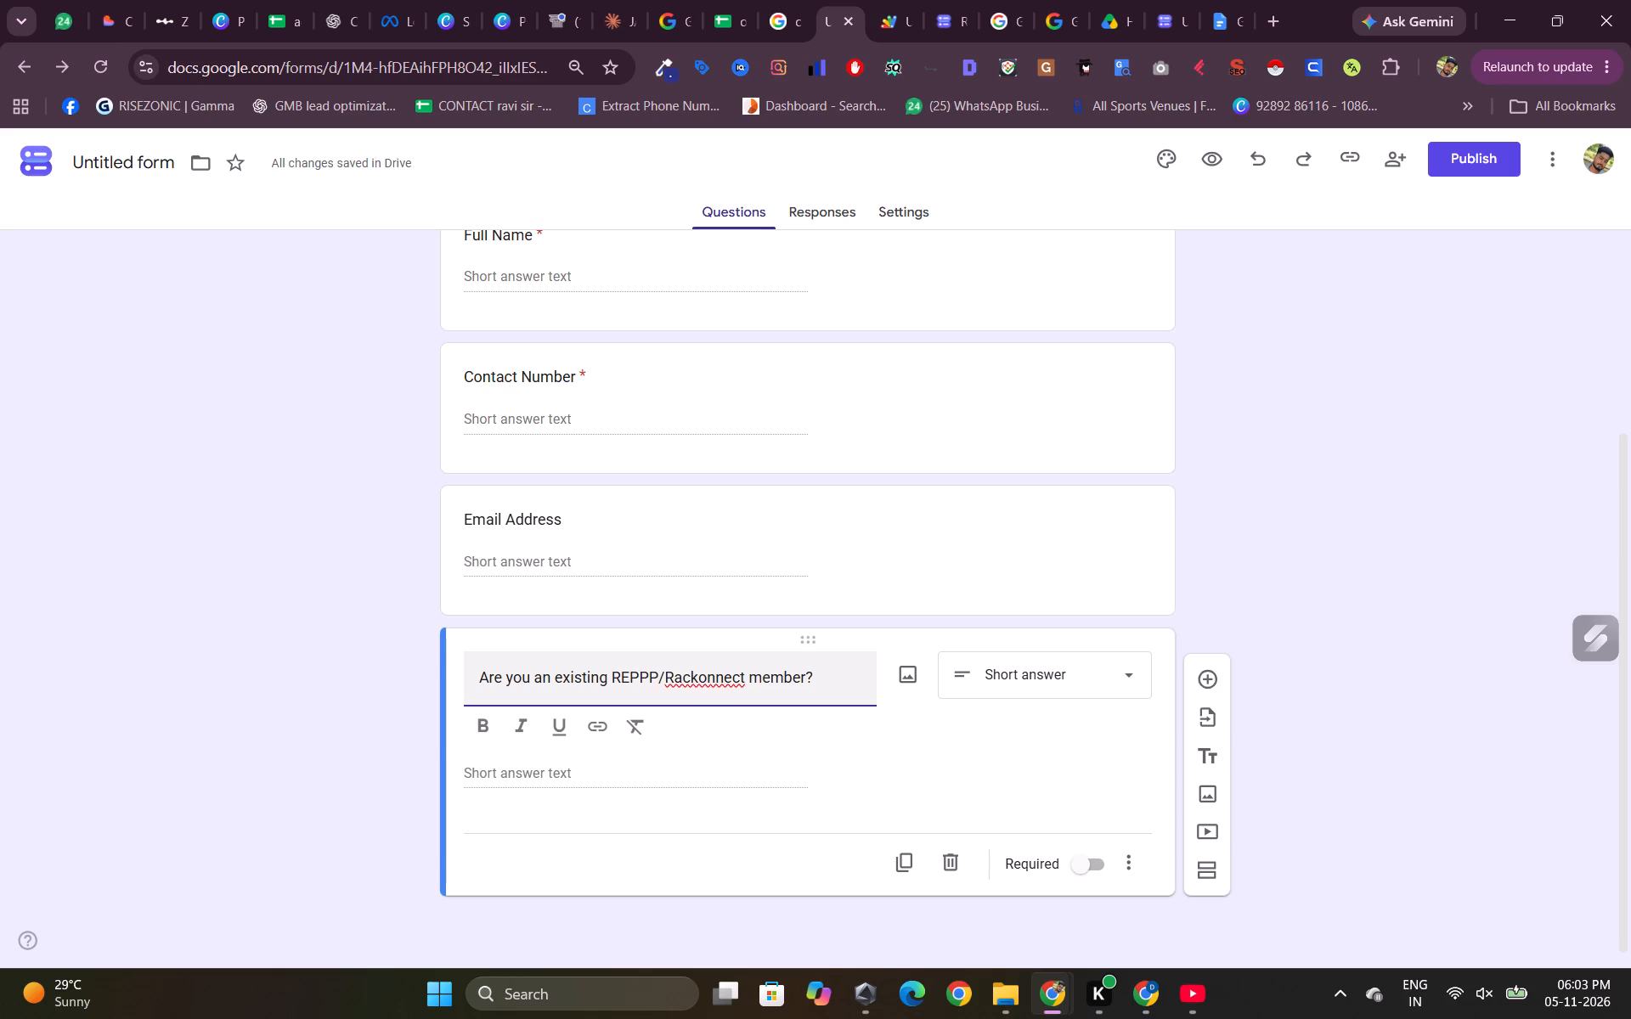
click(786, 758)
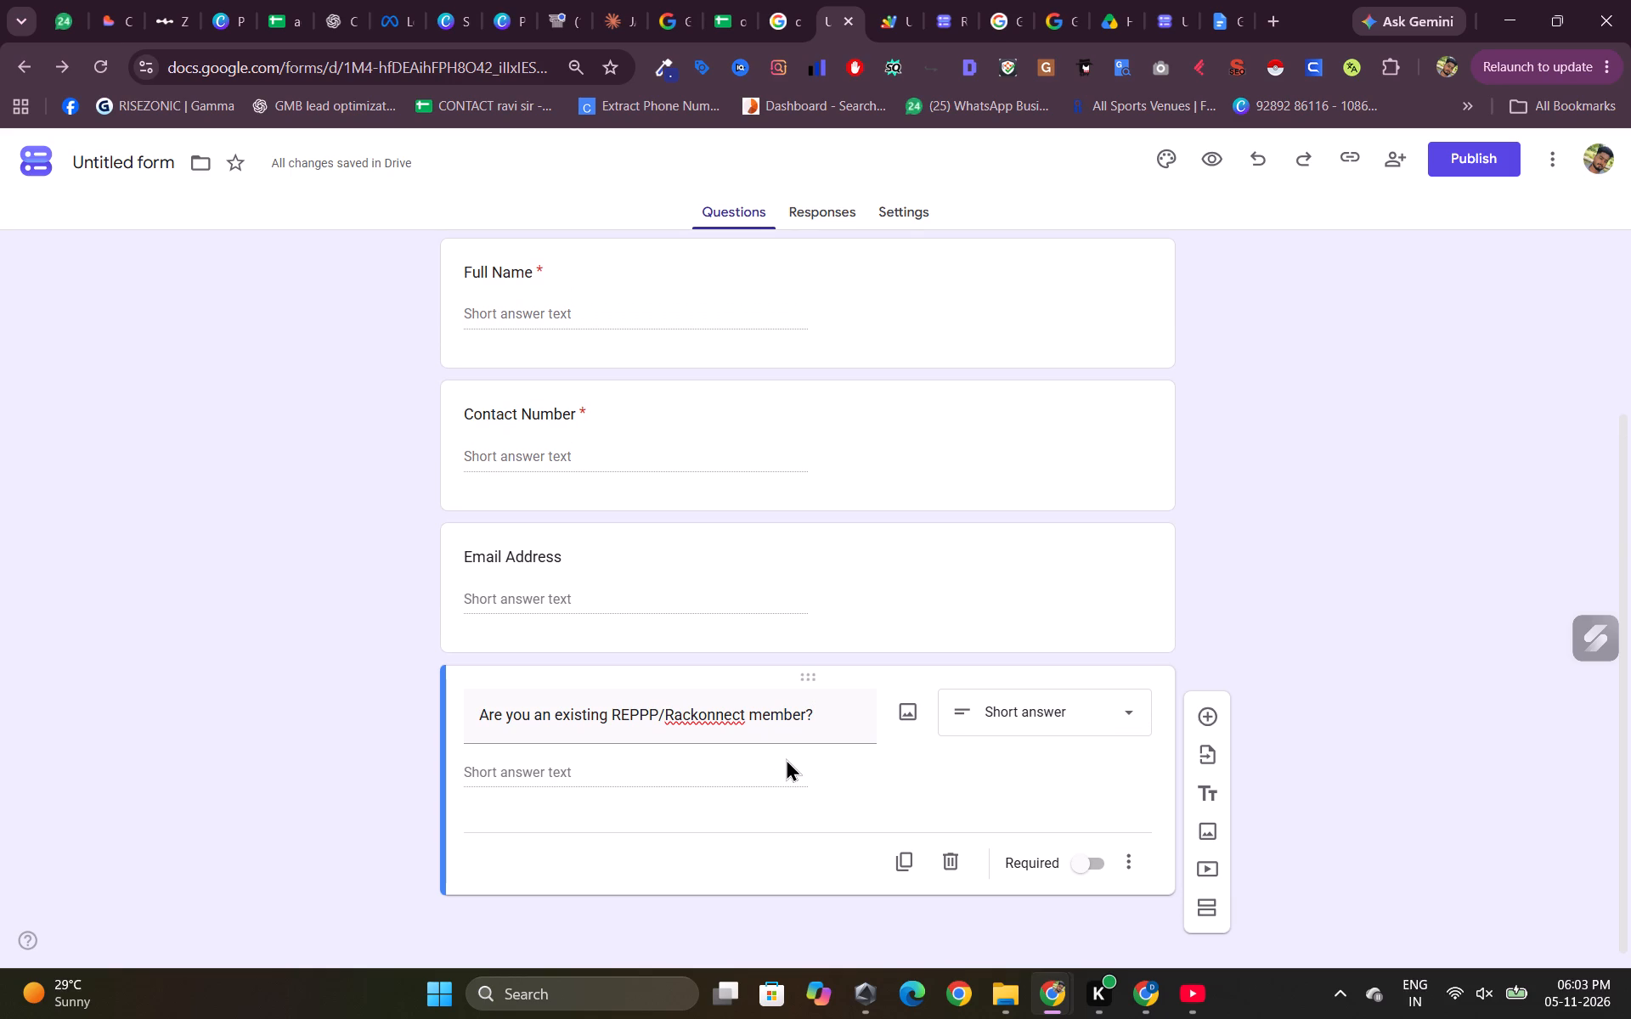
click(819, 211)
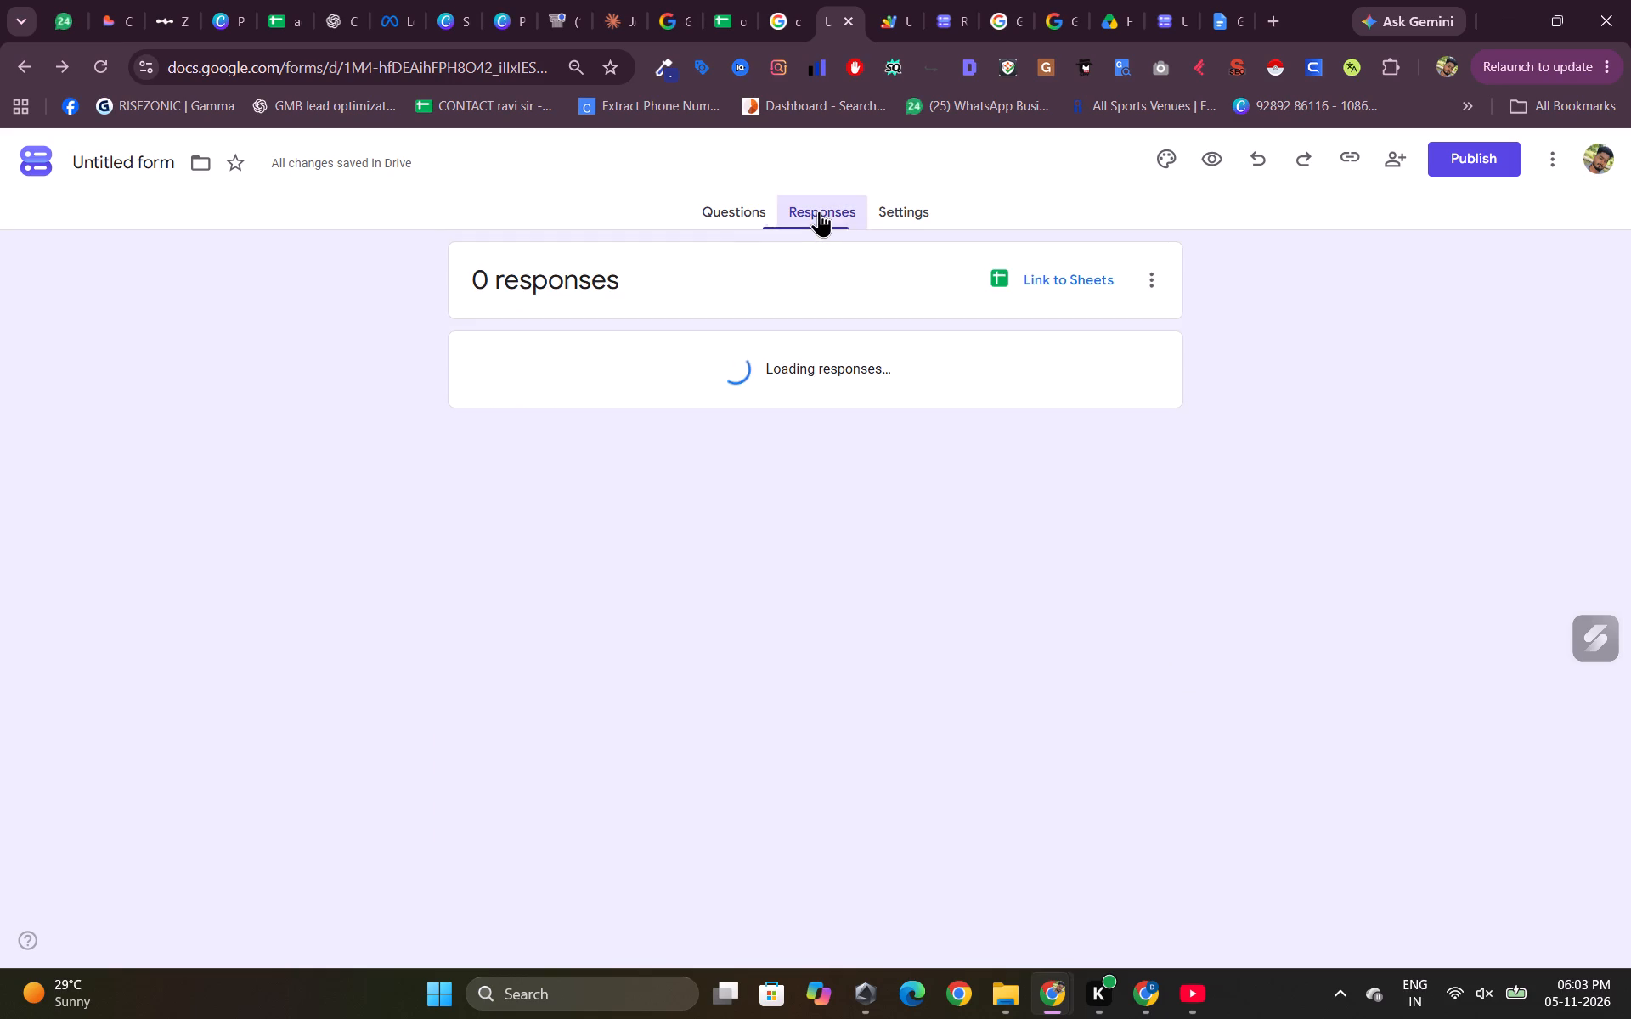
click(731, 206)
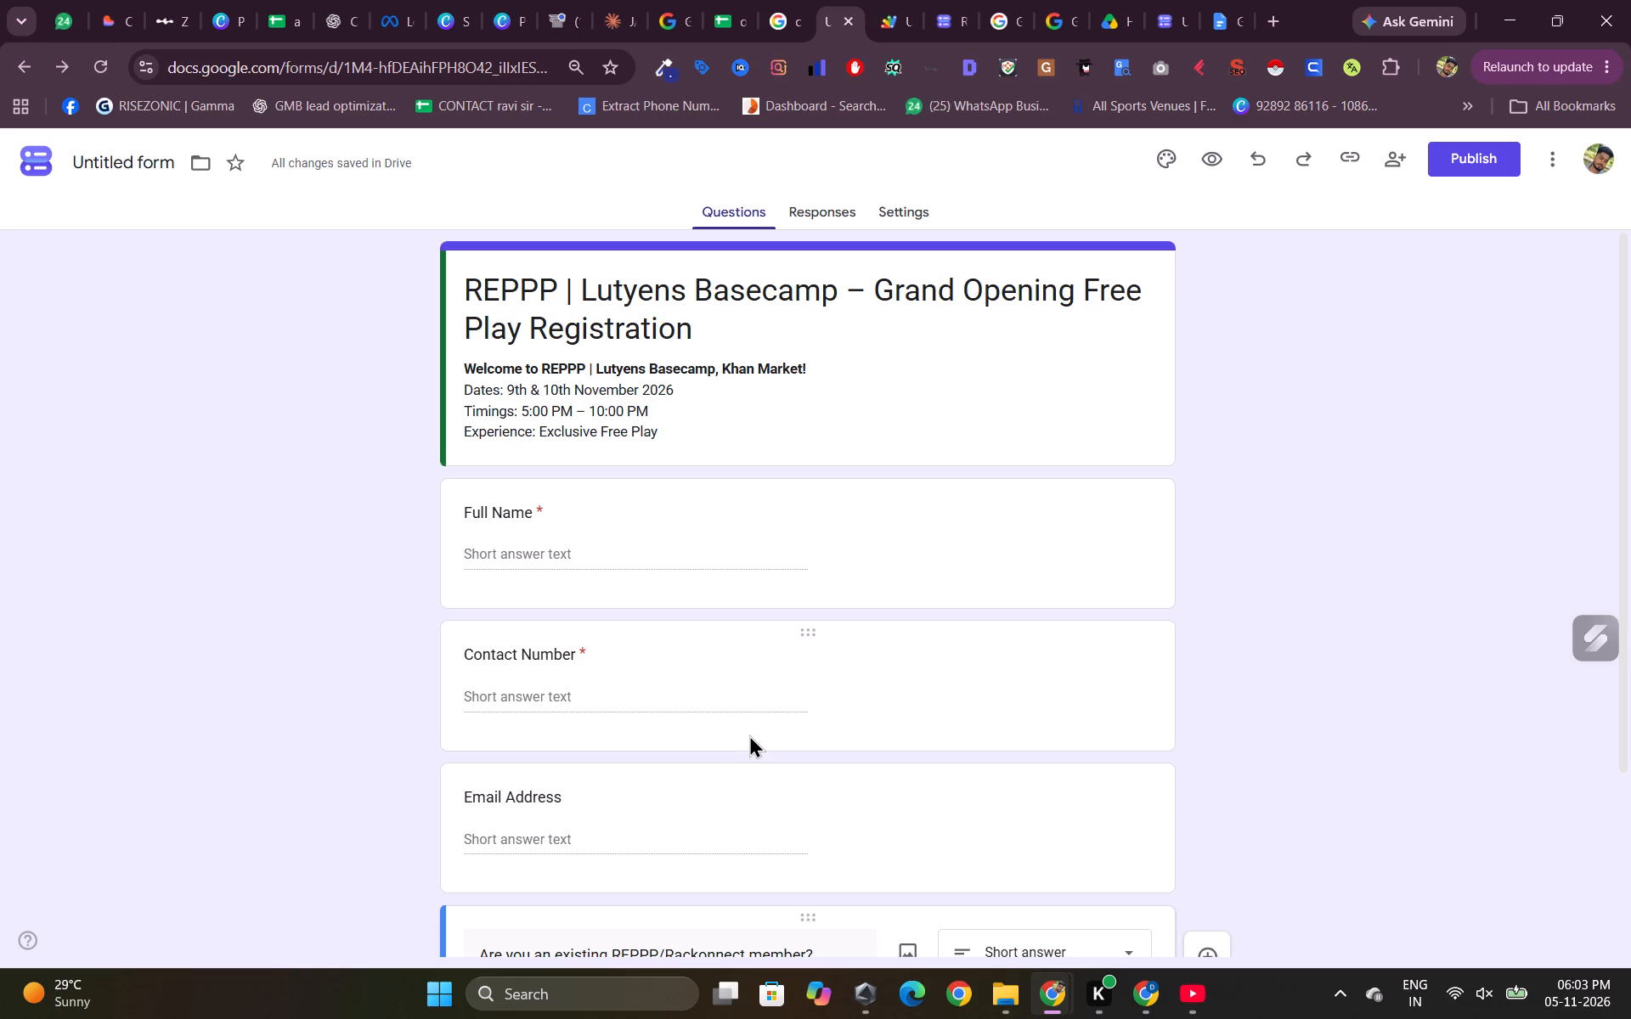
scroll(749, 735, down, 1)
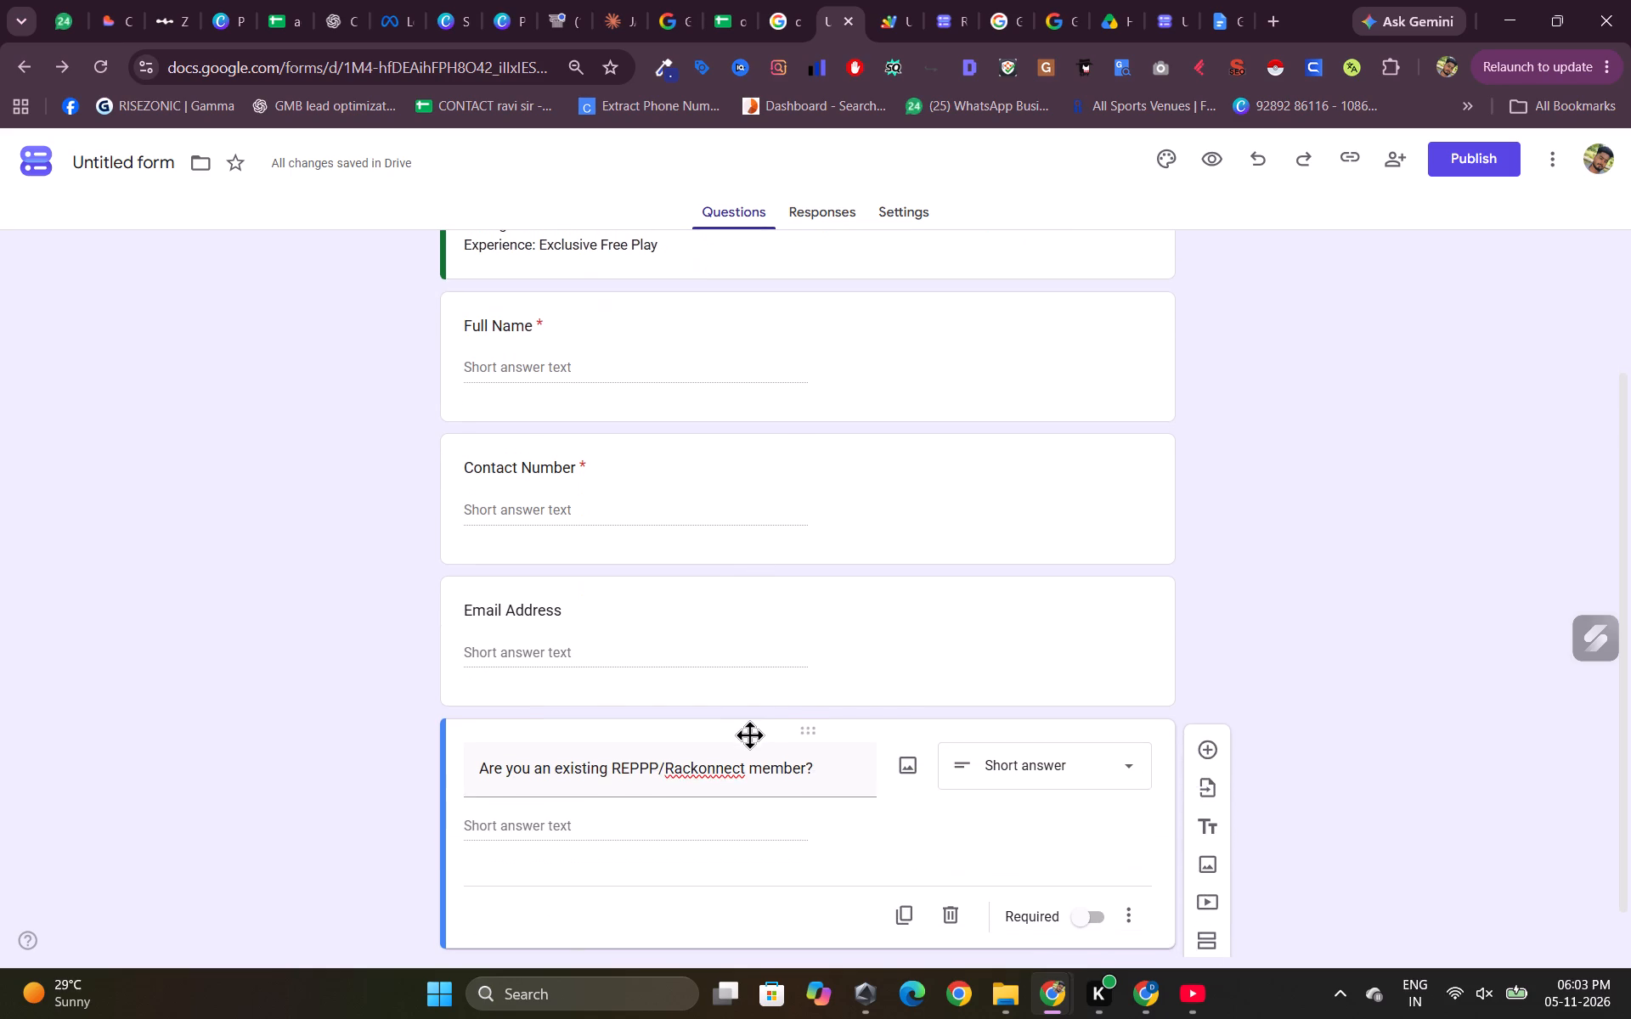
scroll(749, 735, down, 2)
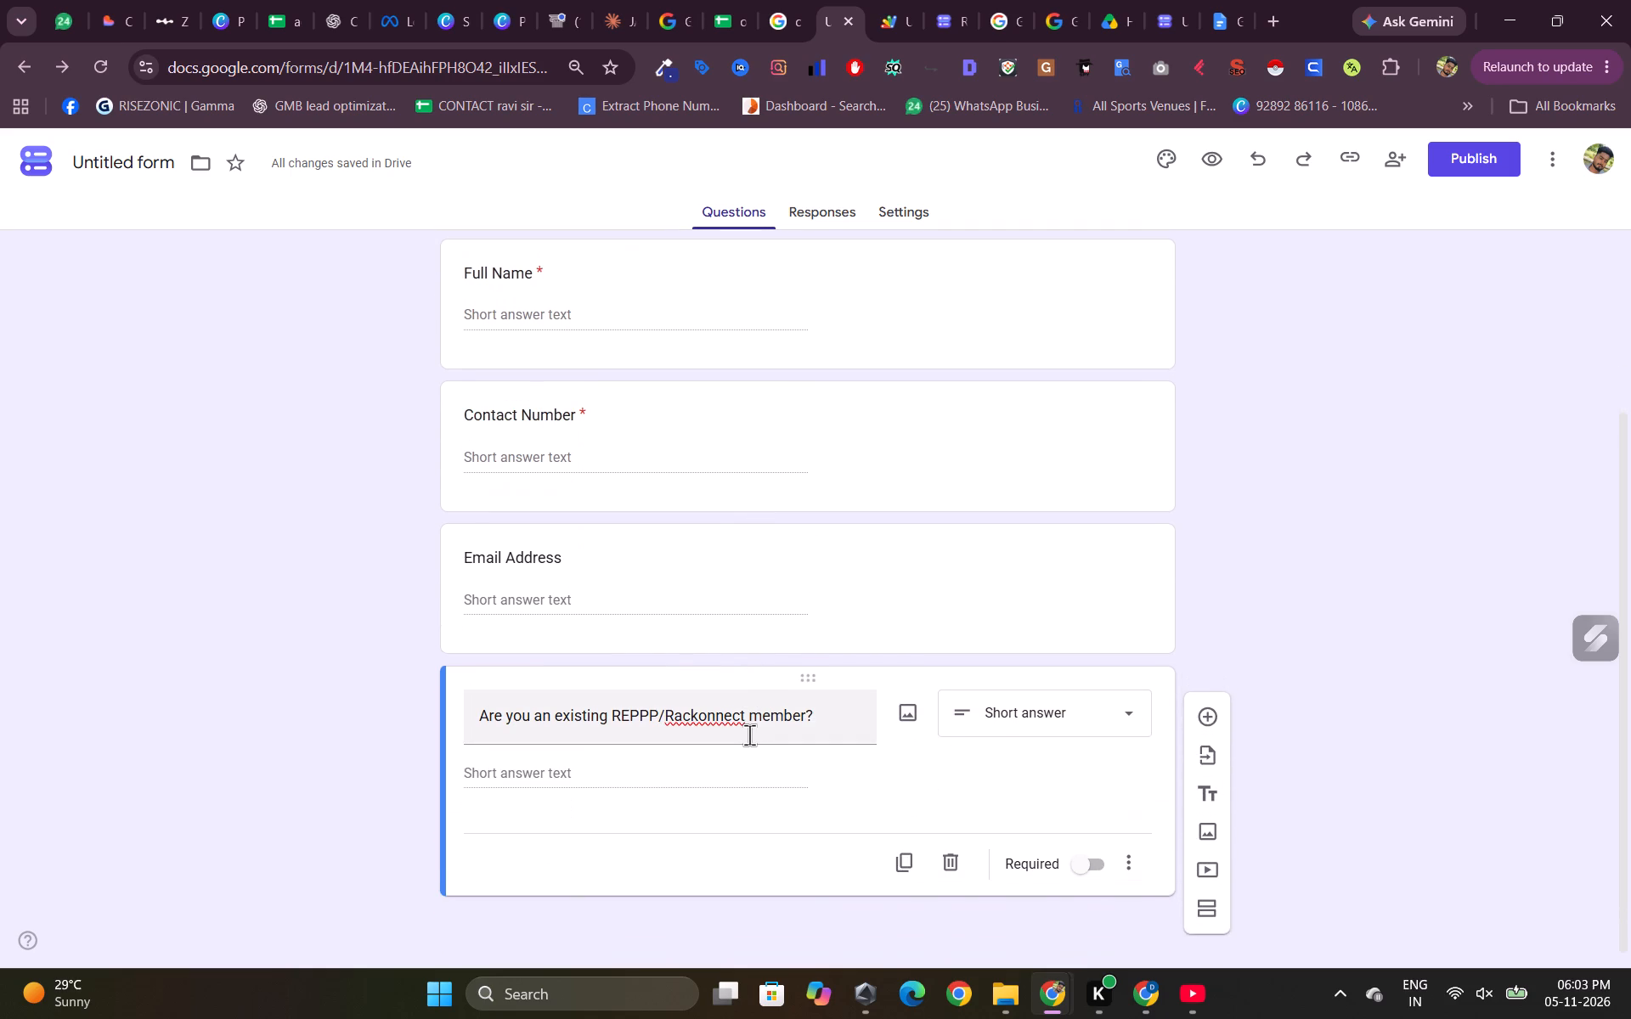
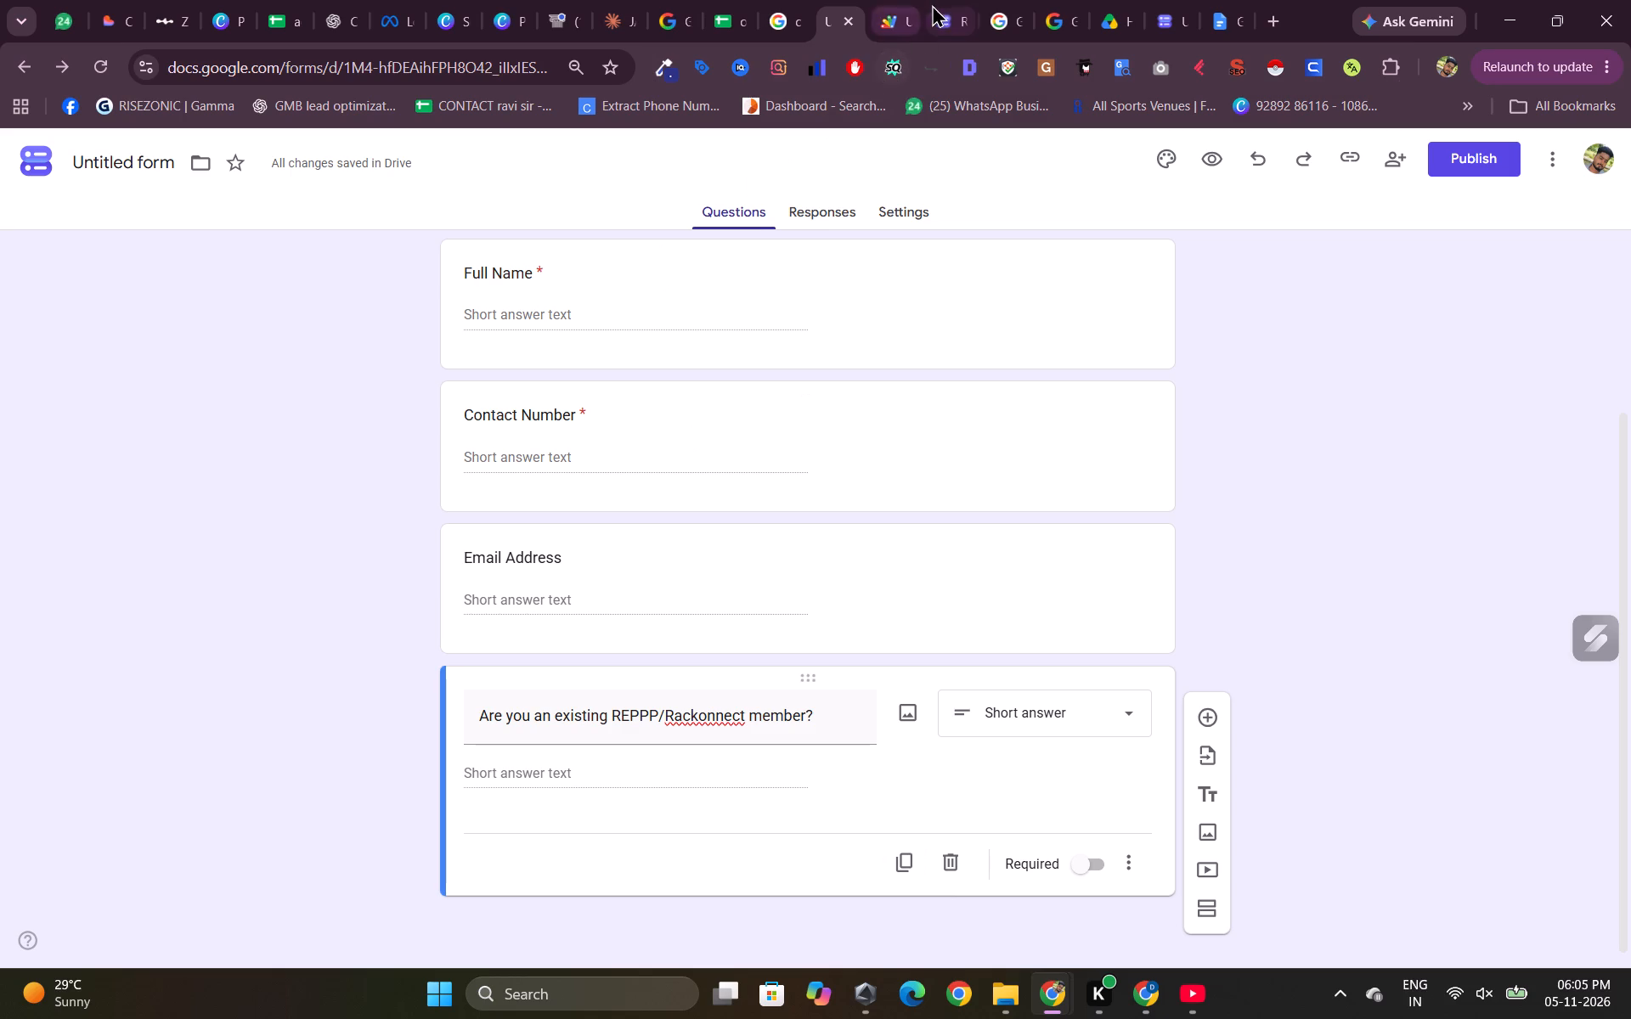
Close the browser tab holding the untitled Apps Script project with the createReppFormWithSheet code.
click(902, 20)
click(903, 23)
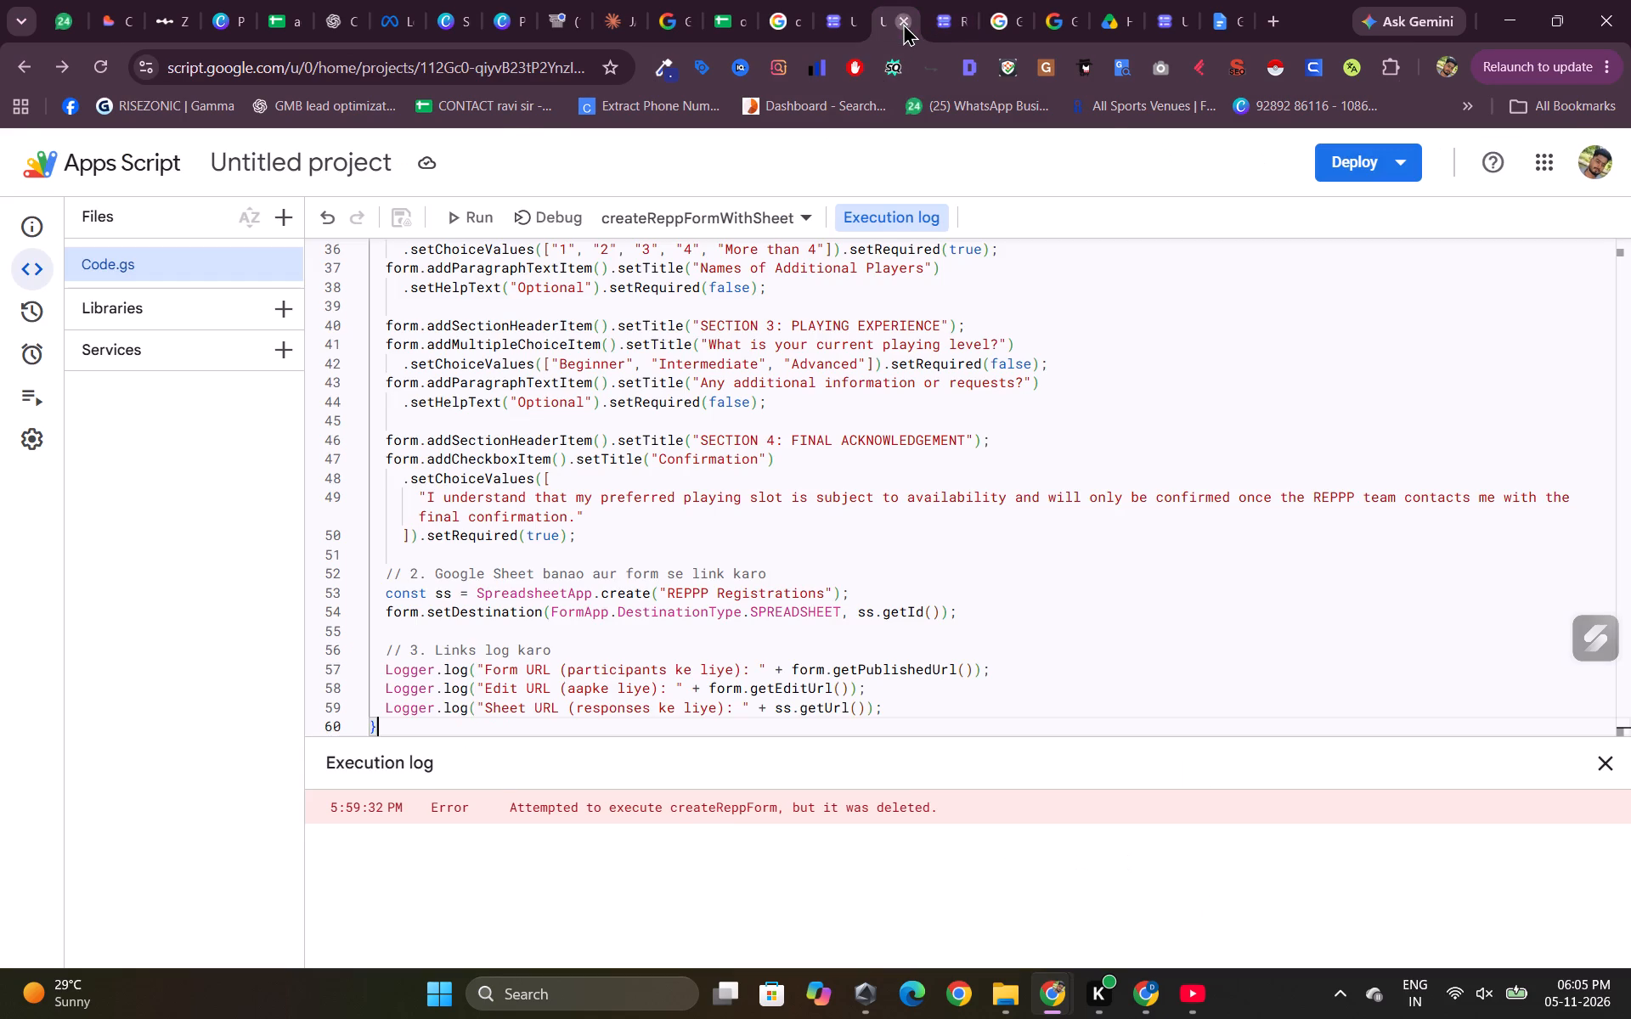
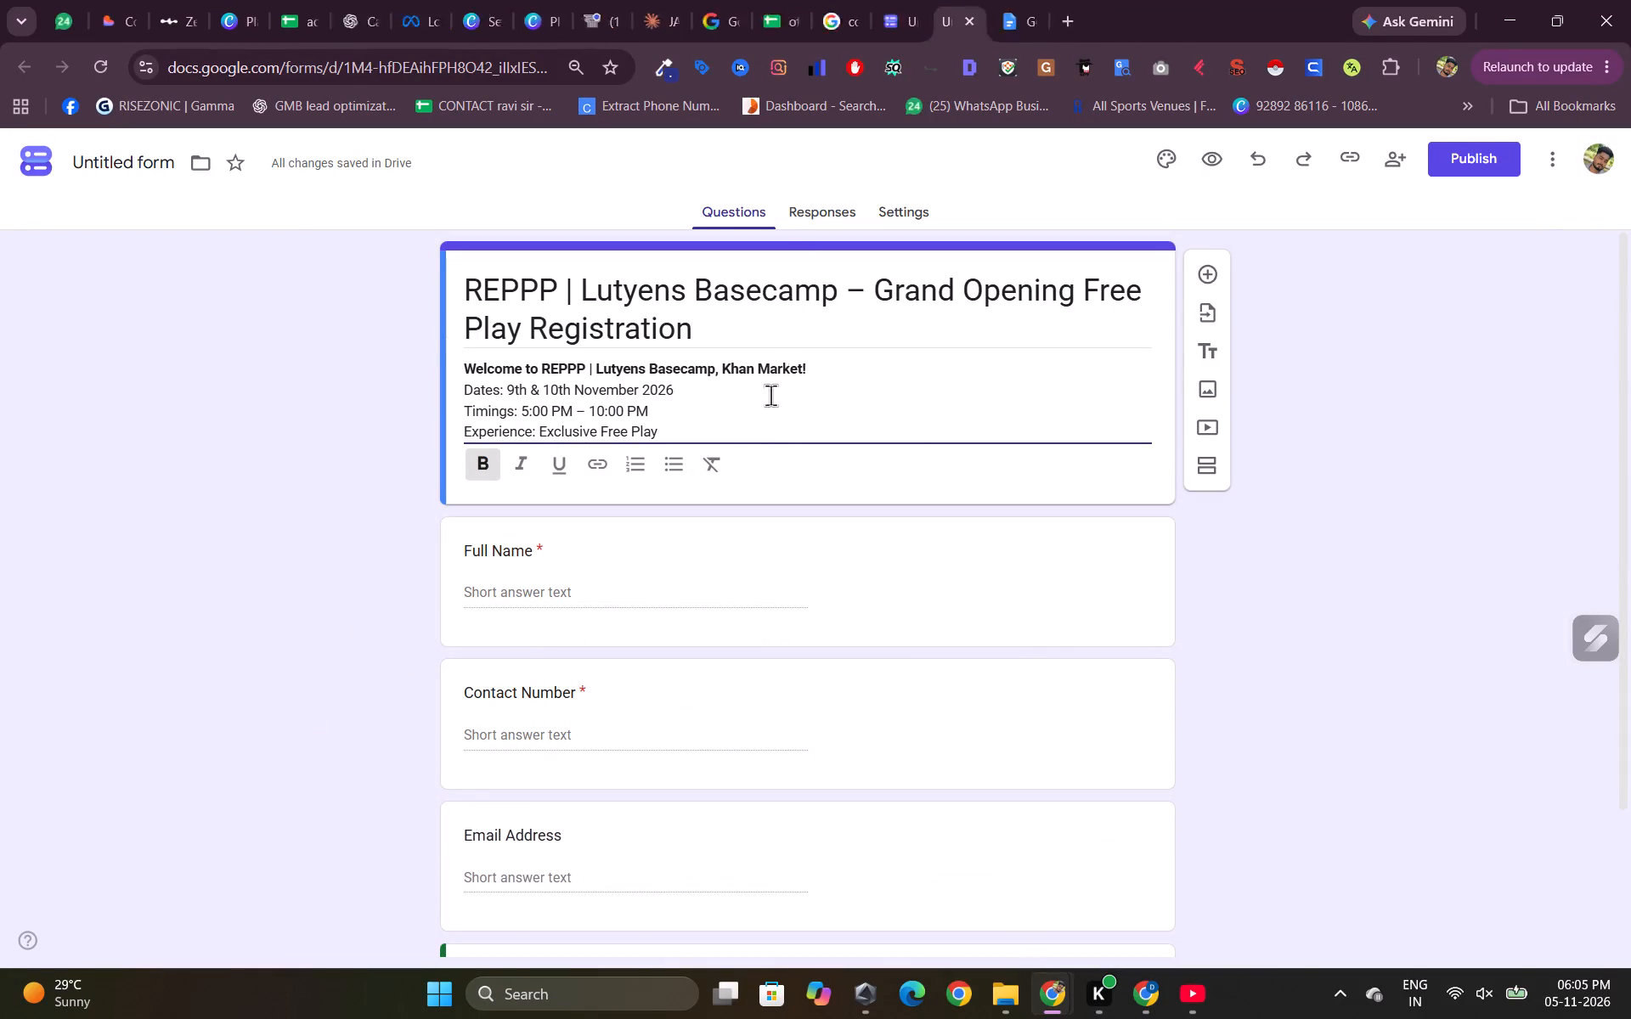
Look over the duplicate copy of the untitled registration form and close its browser tab.
scroll(702, 584, down, 1)
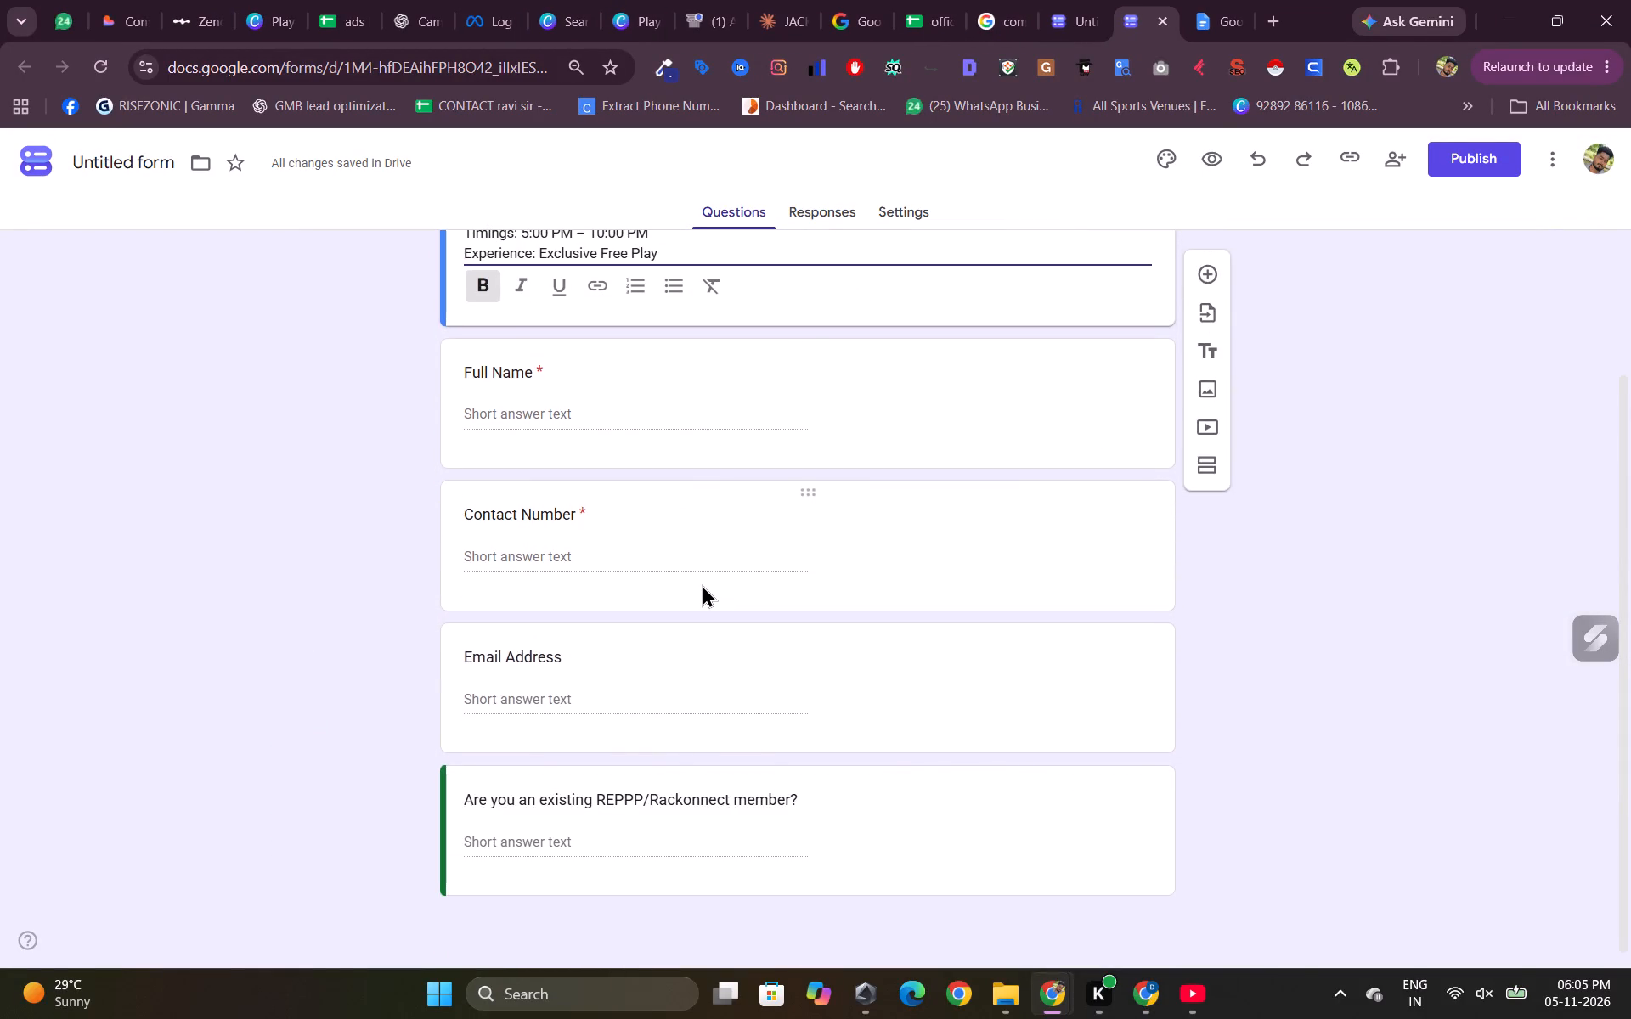
scroll(702, 584, down, 1)
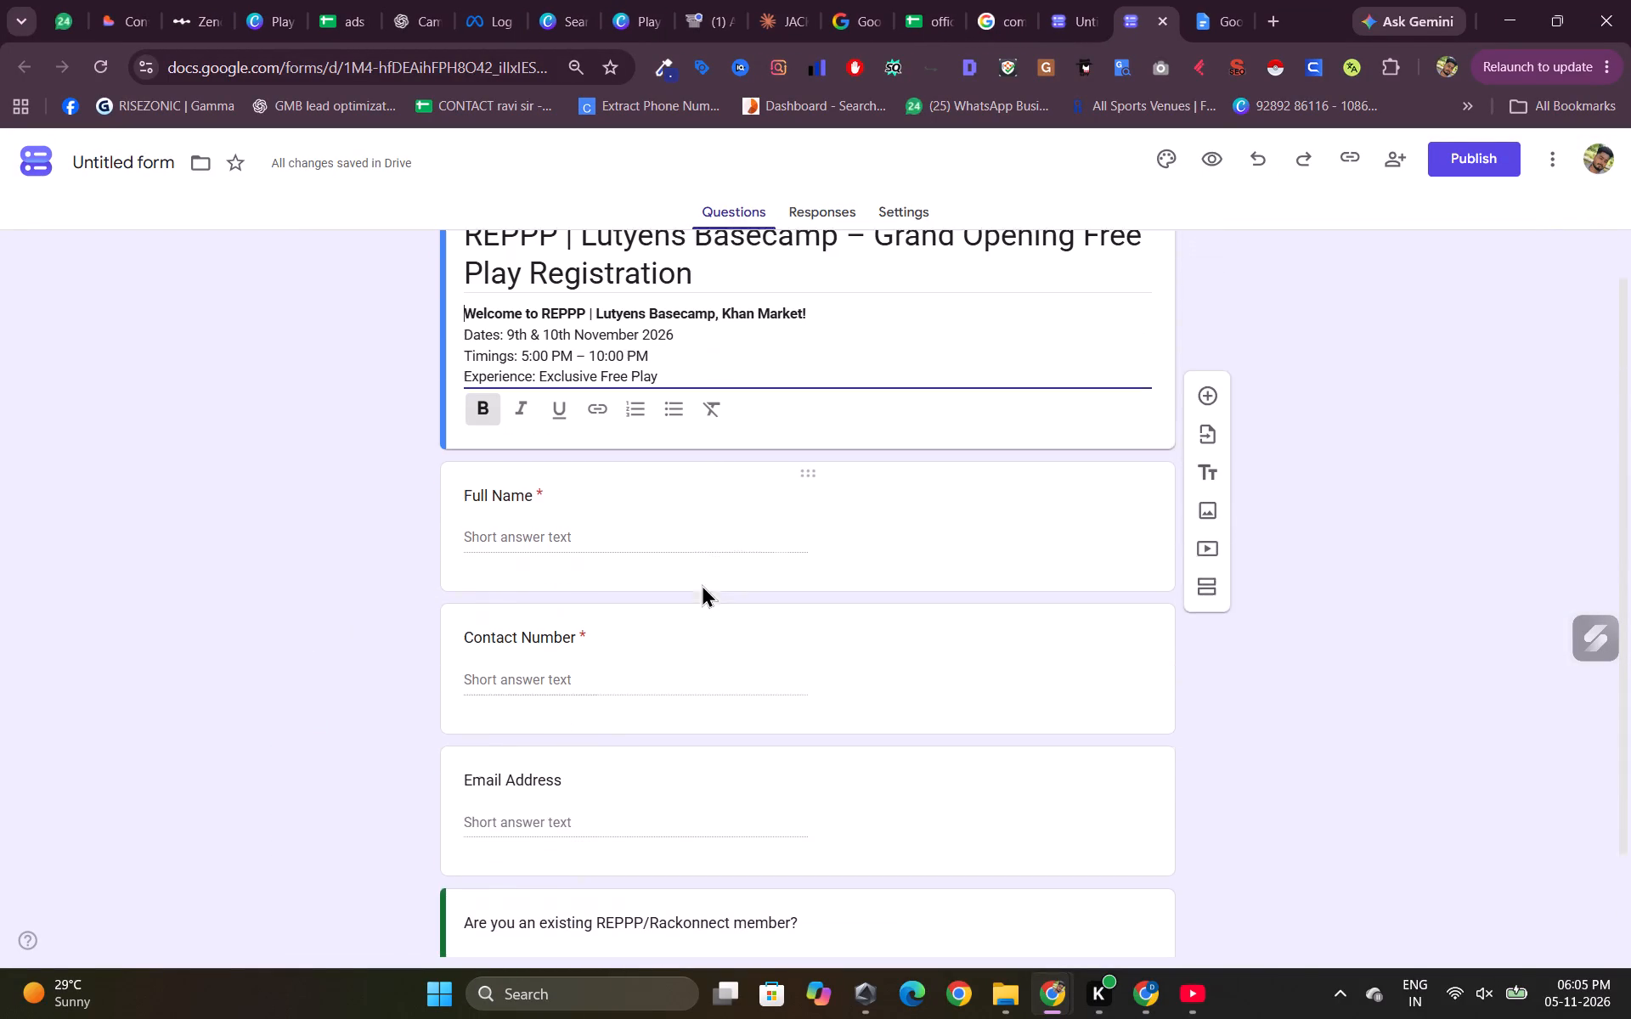
scroll(702, 584, down, 3)
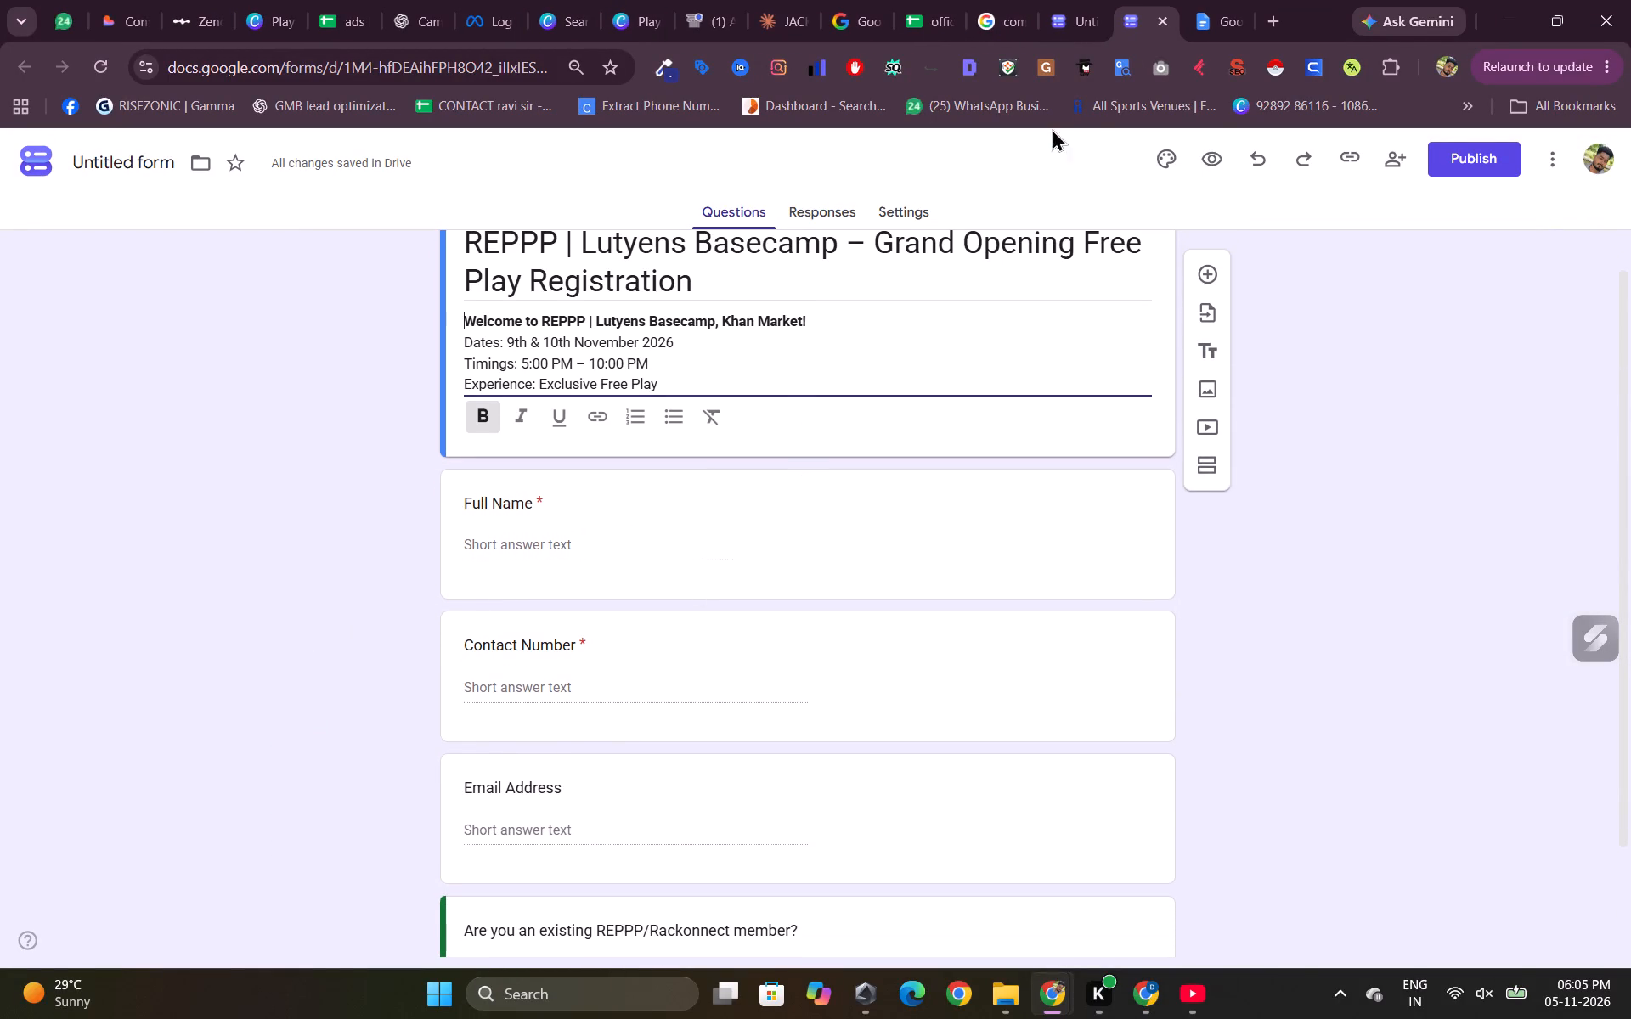
click(1165, 20)
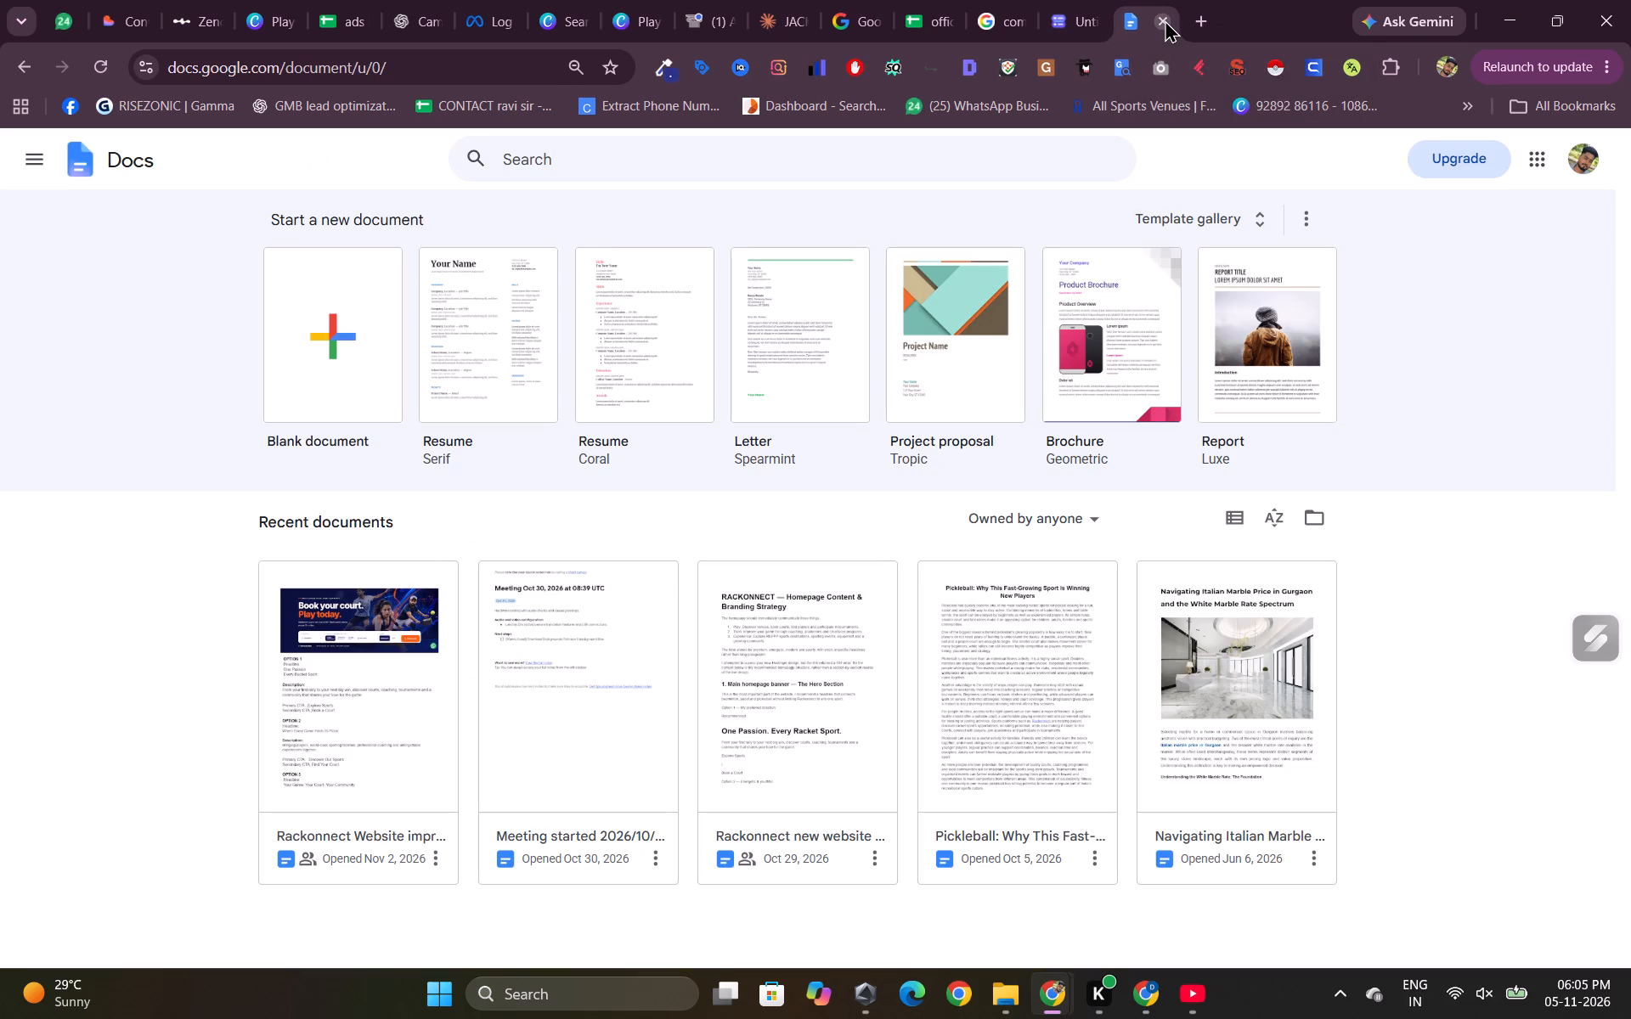
Check the remaining untitled form from its title down, and close the browser tab holding the Google Docs home page.
click(1079, 31)
scroll(821, 442, up, 2)
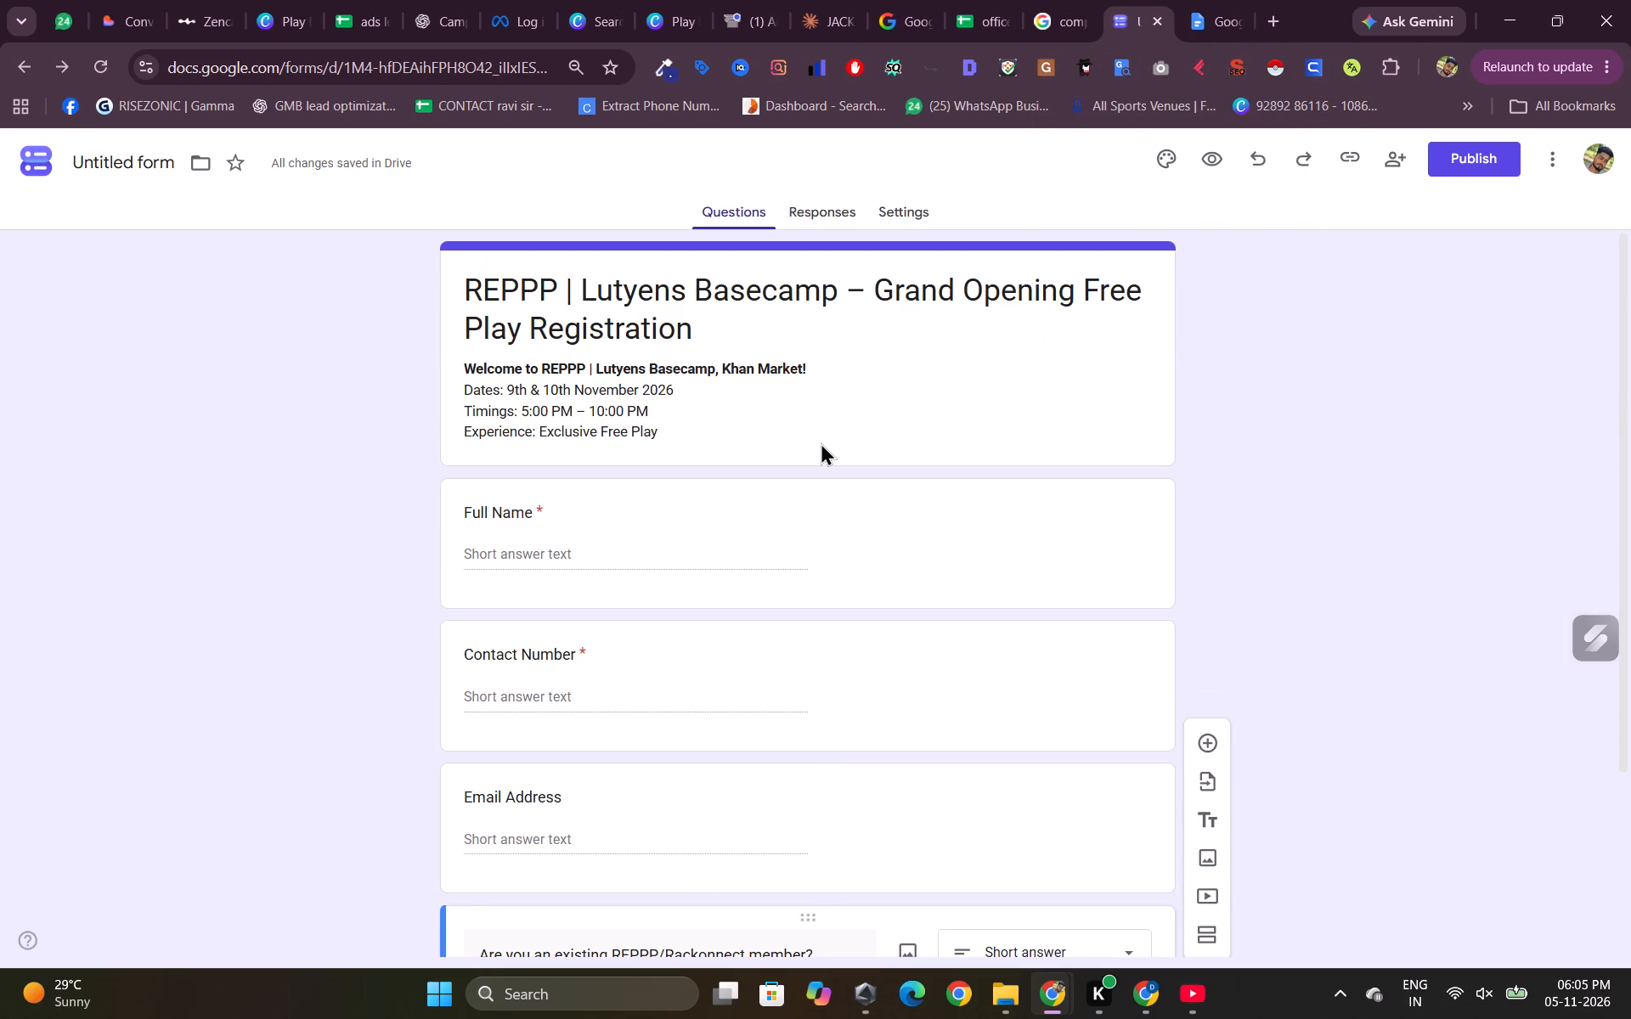
scroll(821, 442, up, 2)
click(1208, 24)
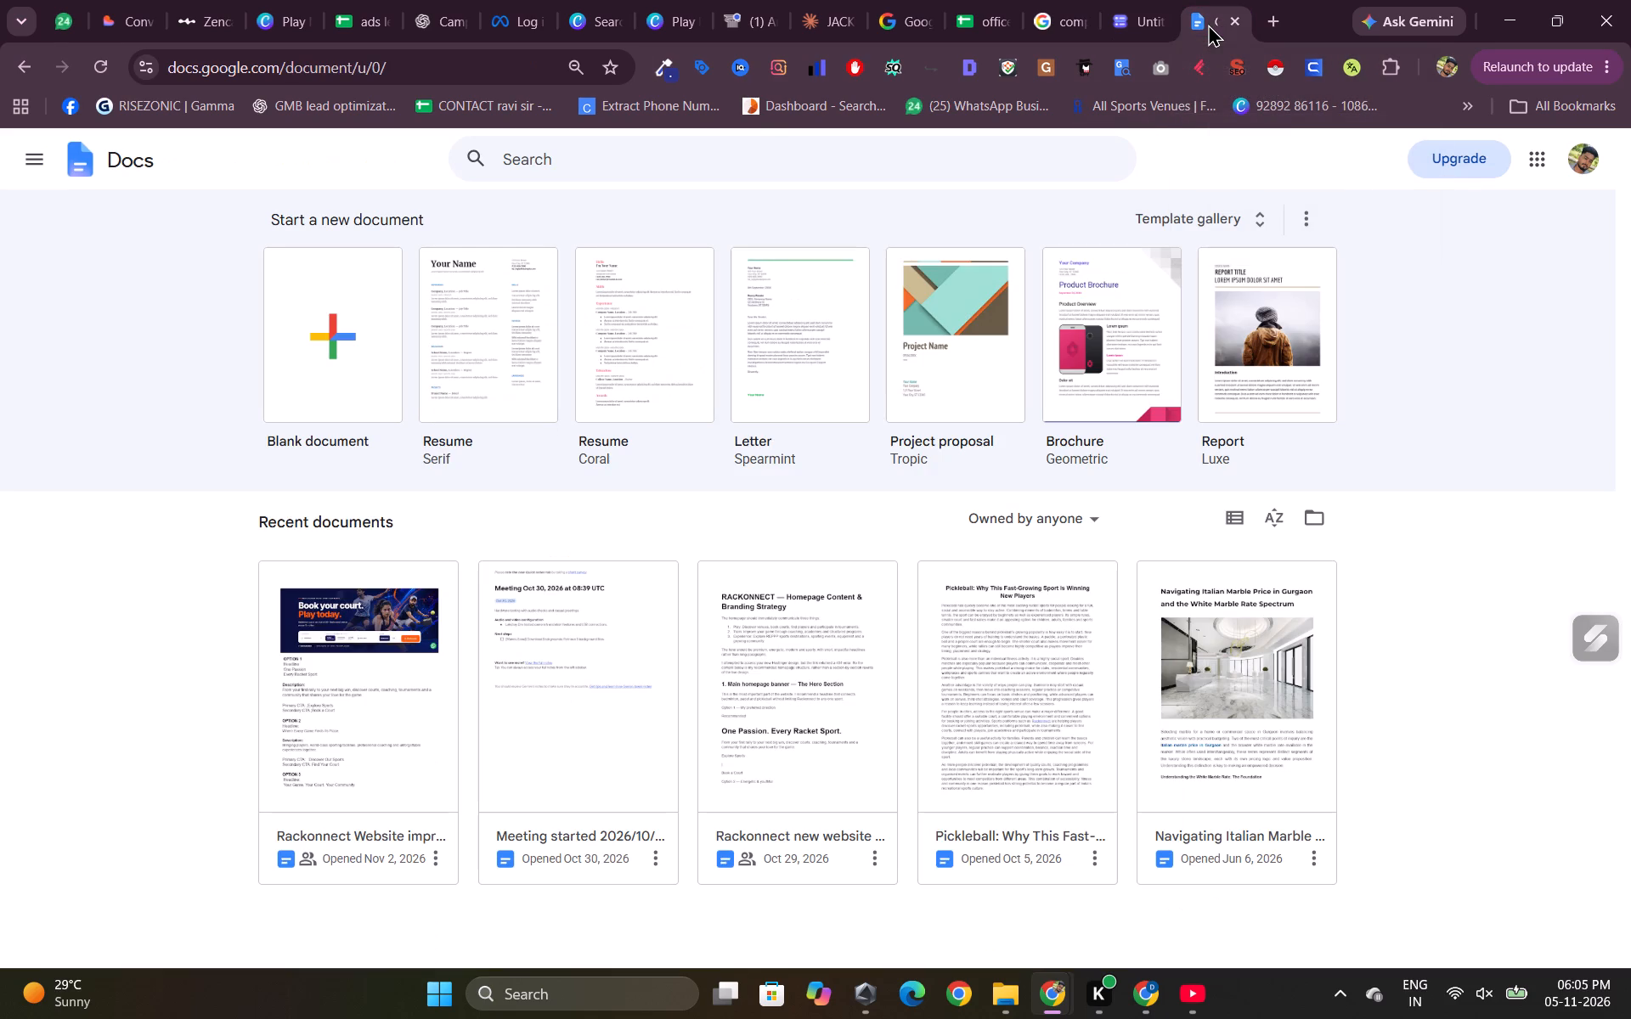
click(1231, 24)
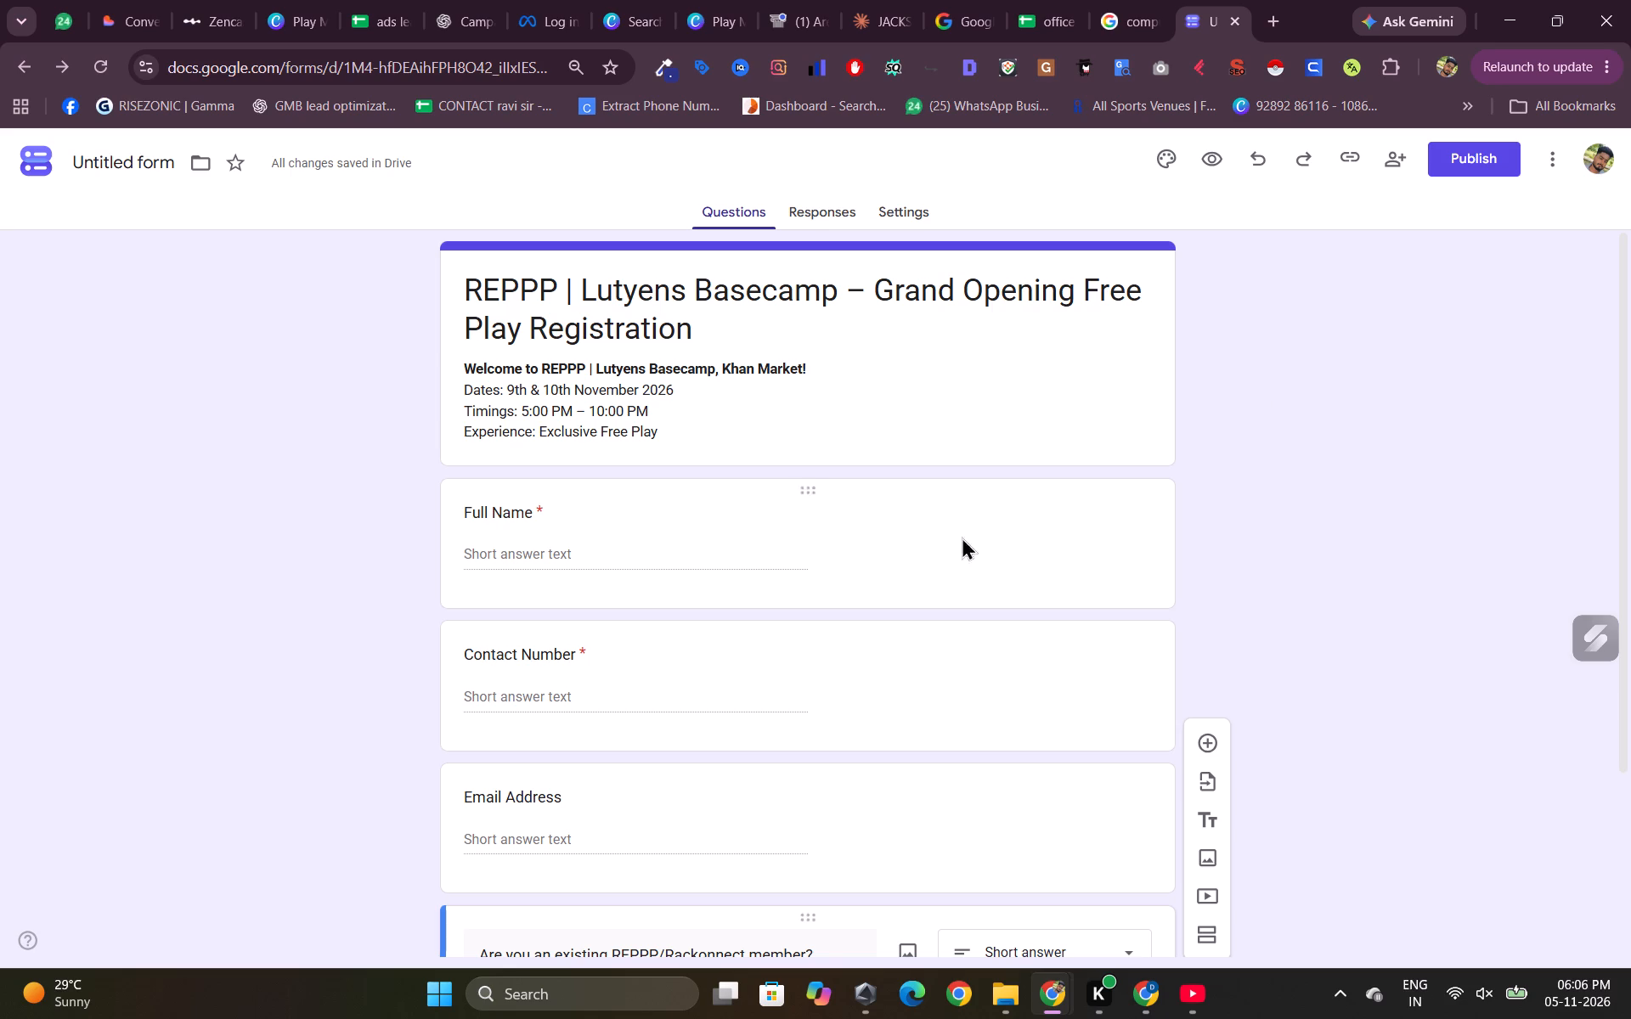
Open the answer type choices for the question "Are you an existing REPPP/Rackonnect member?".
scroll(762, 711, down, 3)
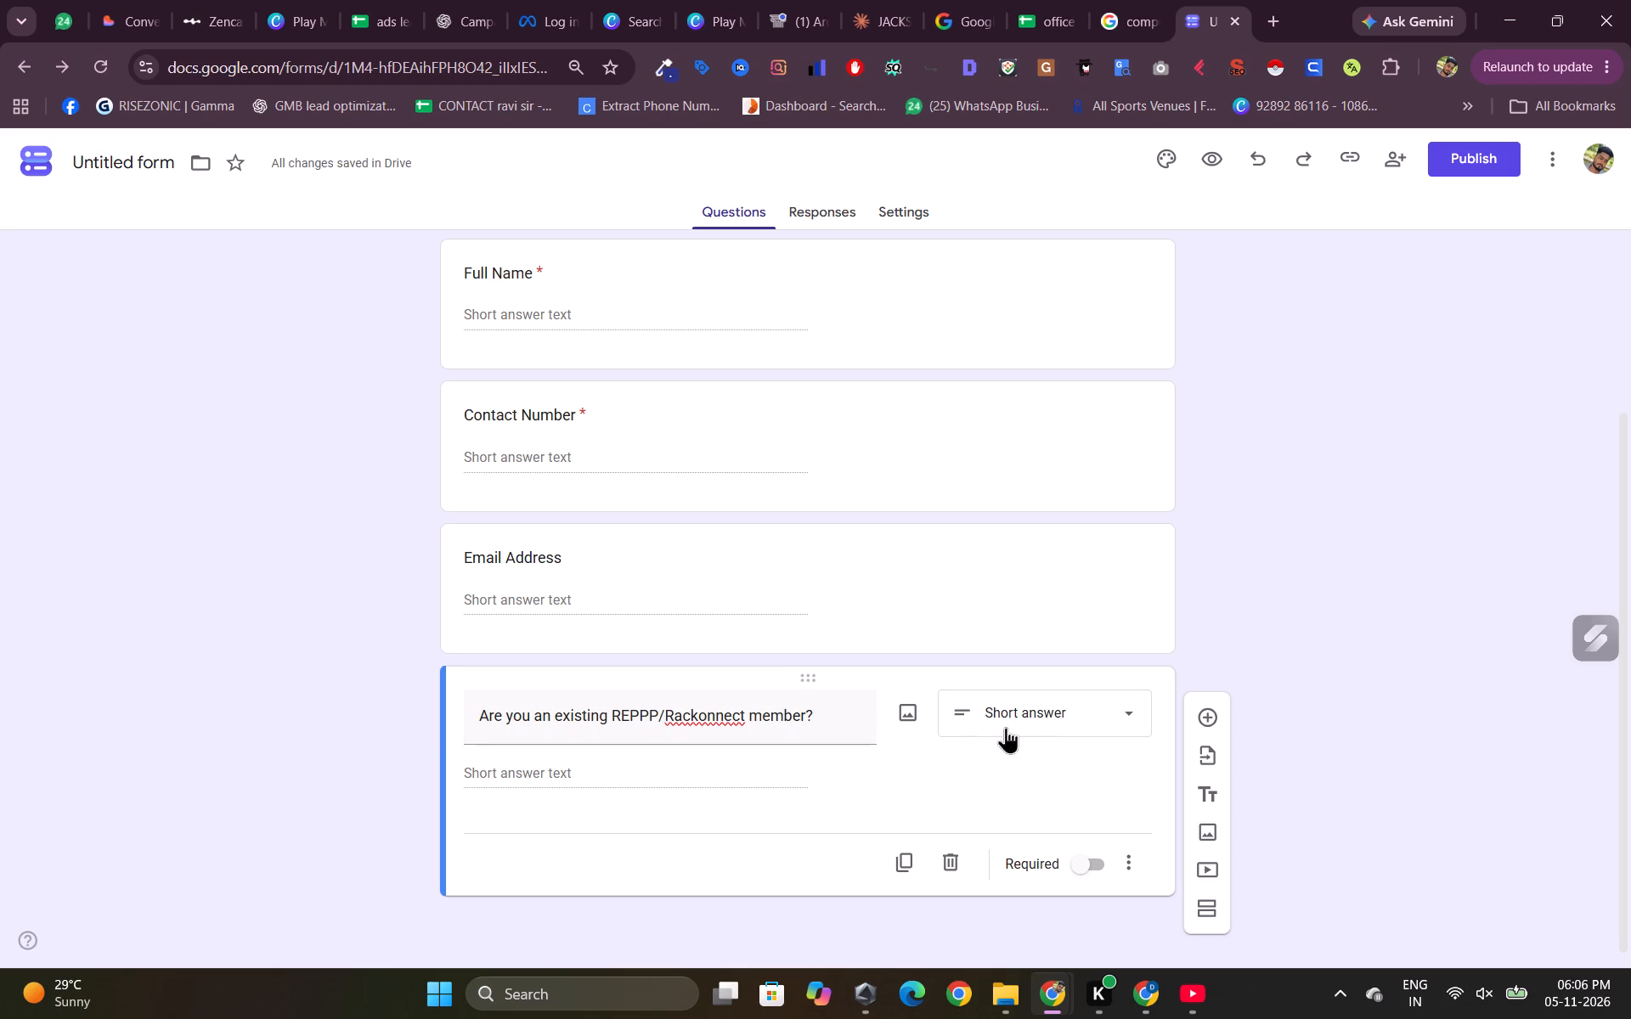
click(1050, 708)
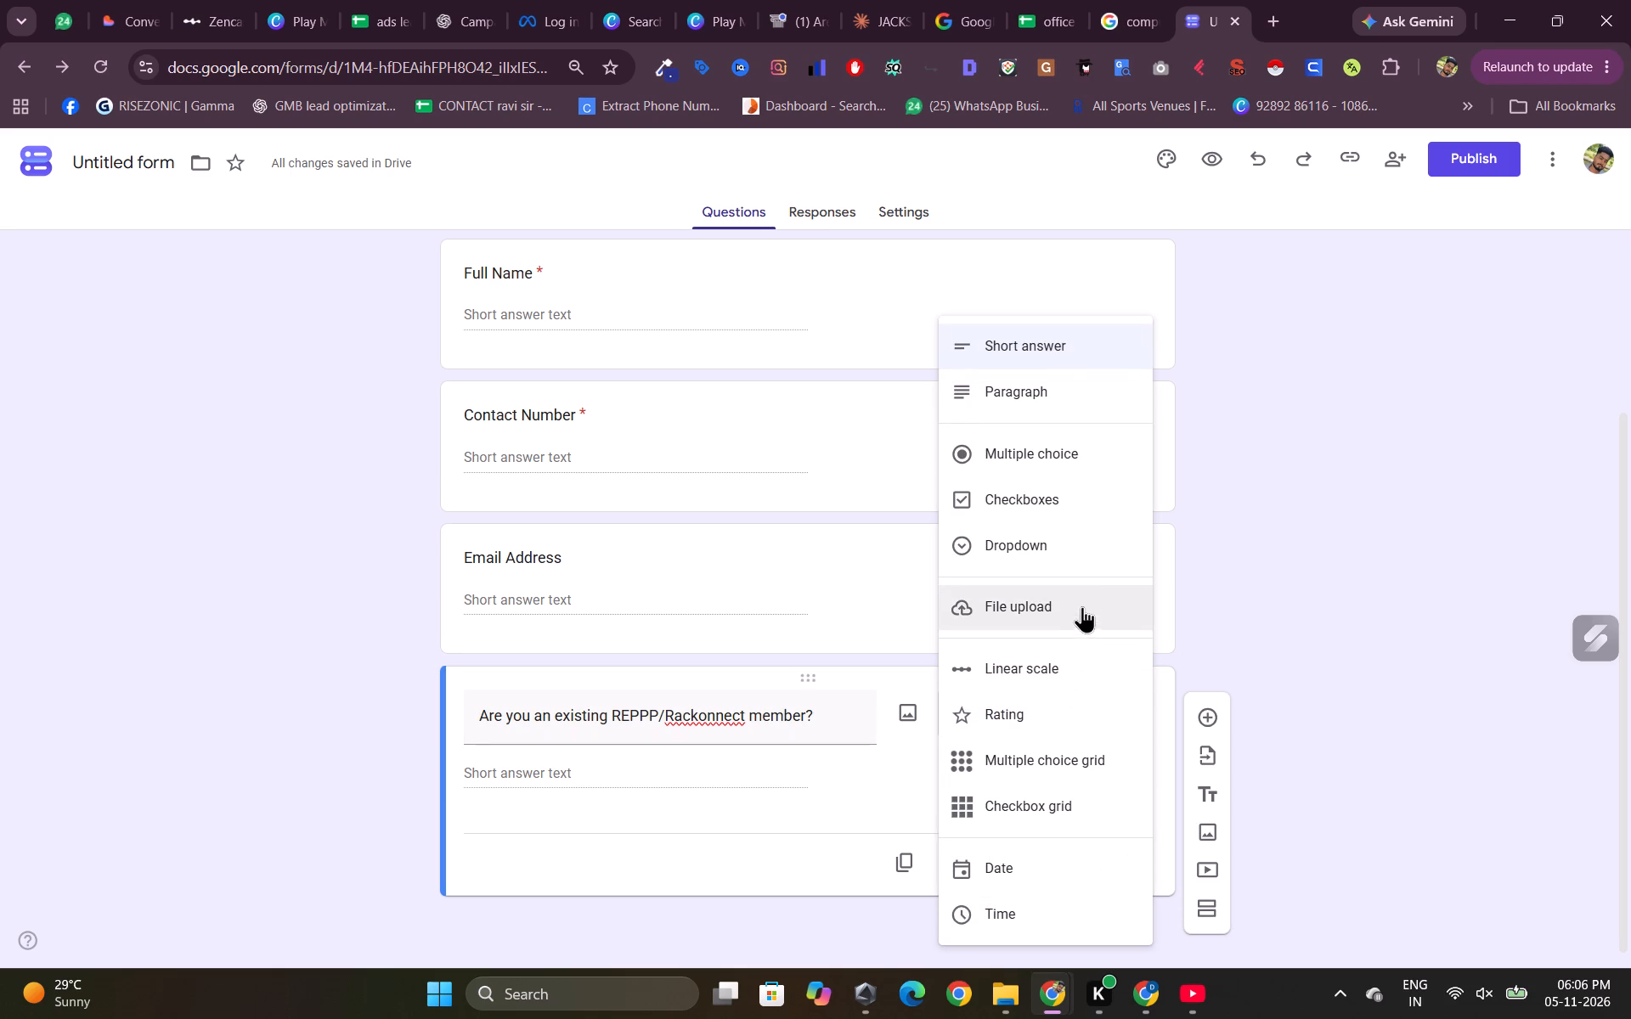
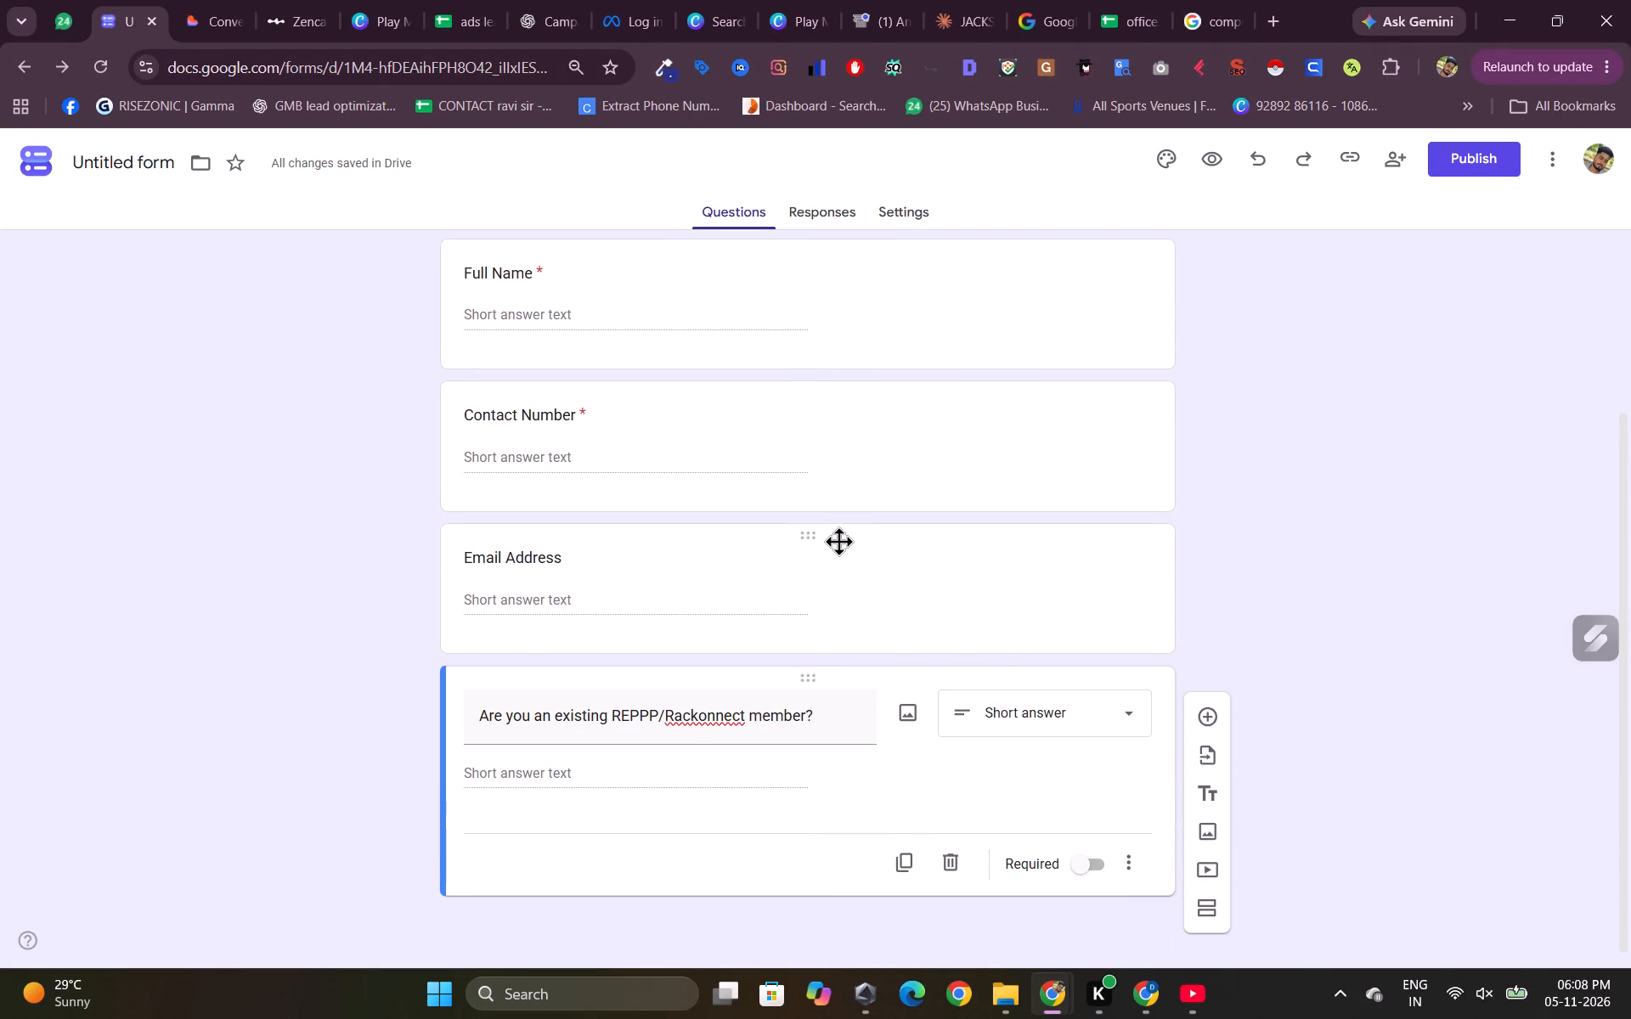
Duplicate the question "Are you an existing REPPP/Rackonnect member?" at the end of the form.
scroll(838, 541, down, 1)
click(907, 865)
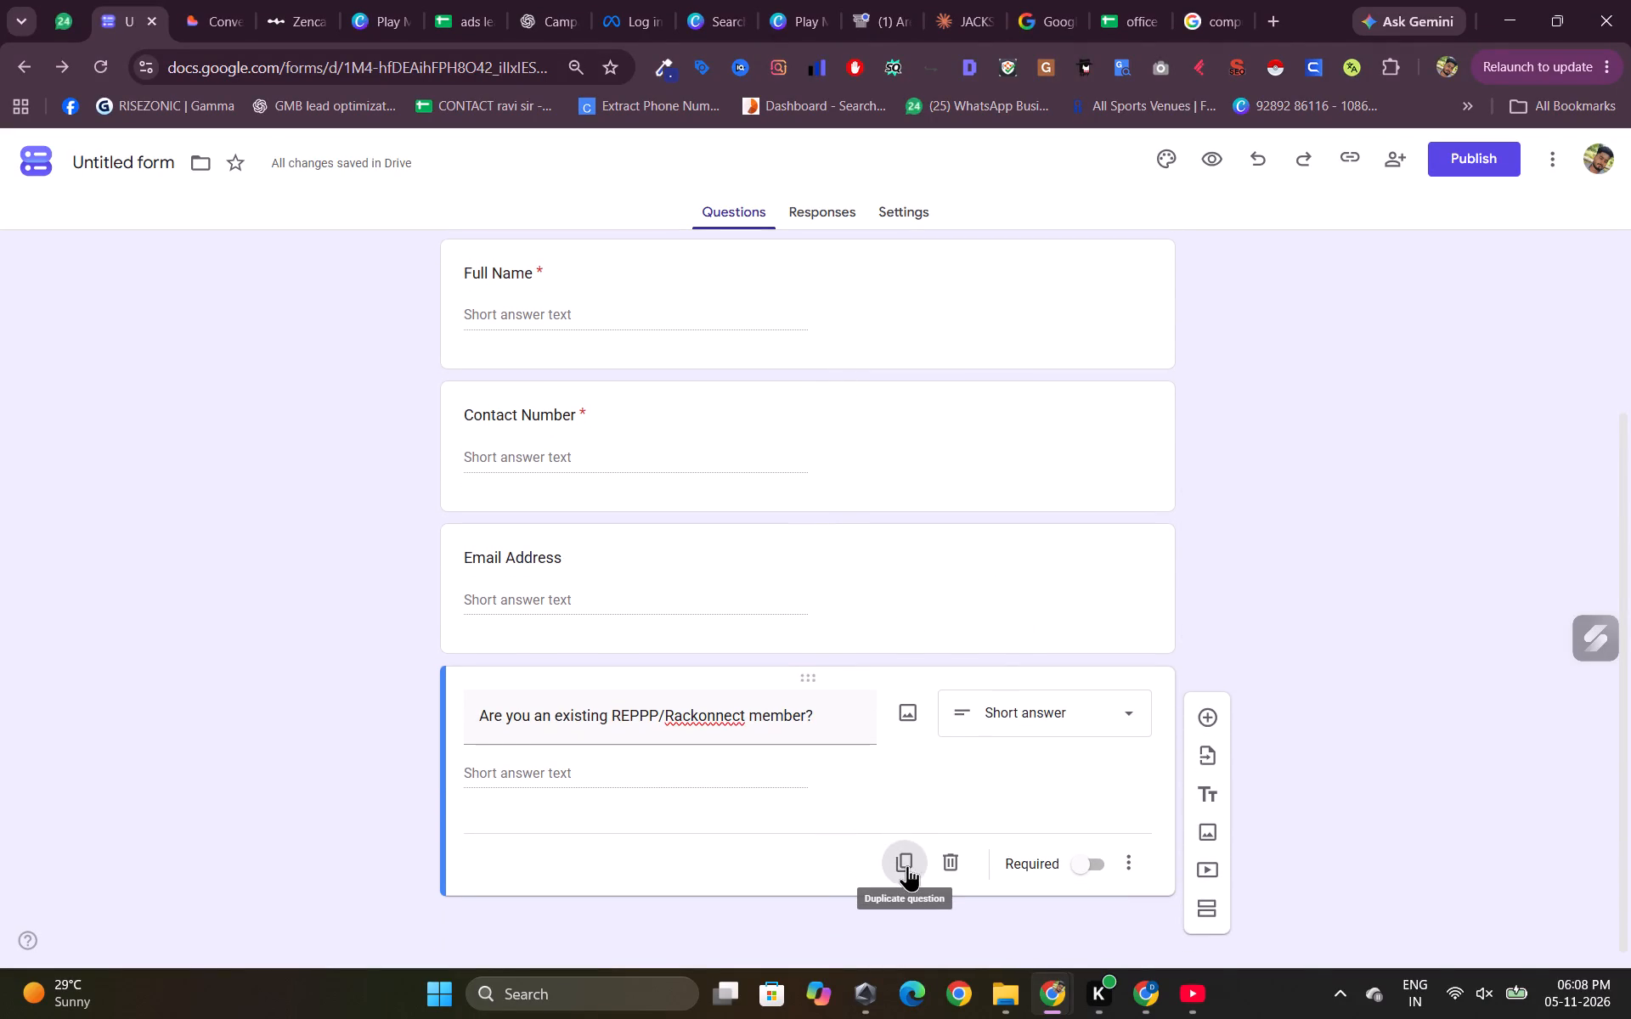
Select the entire question text in the duplicated "Are you an existing REPPP/Rackonnect member?" question for replacement.
scroll(1222, 648, down, 1)
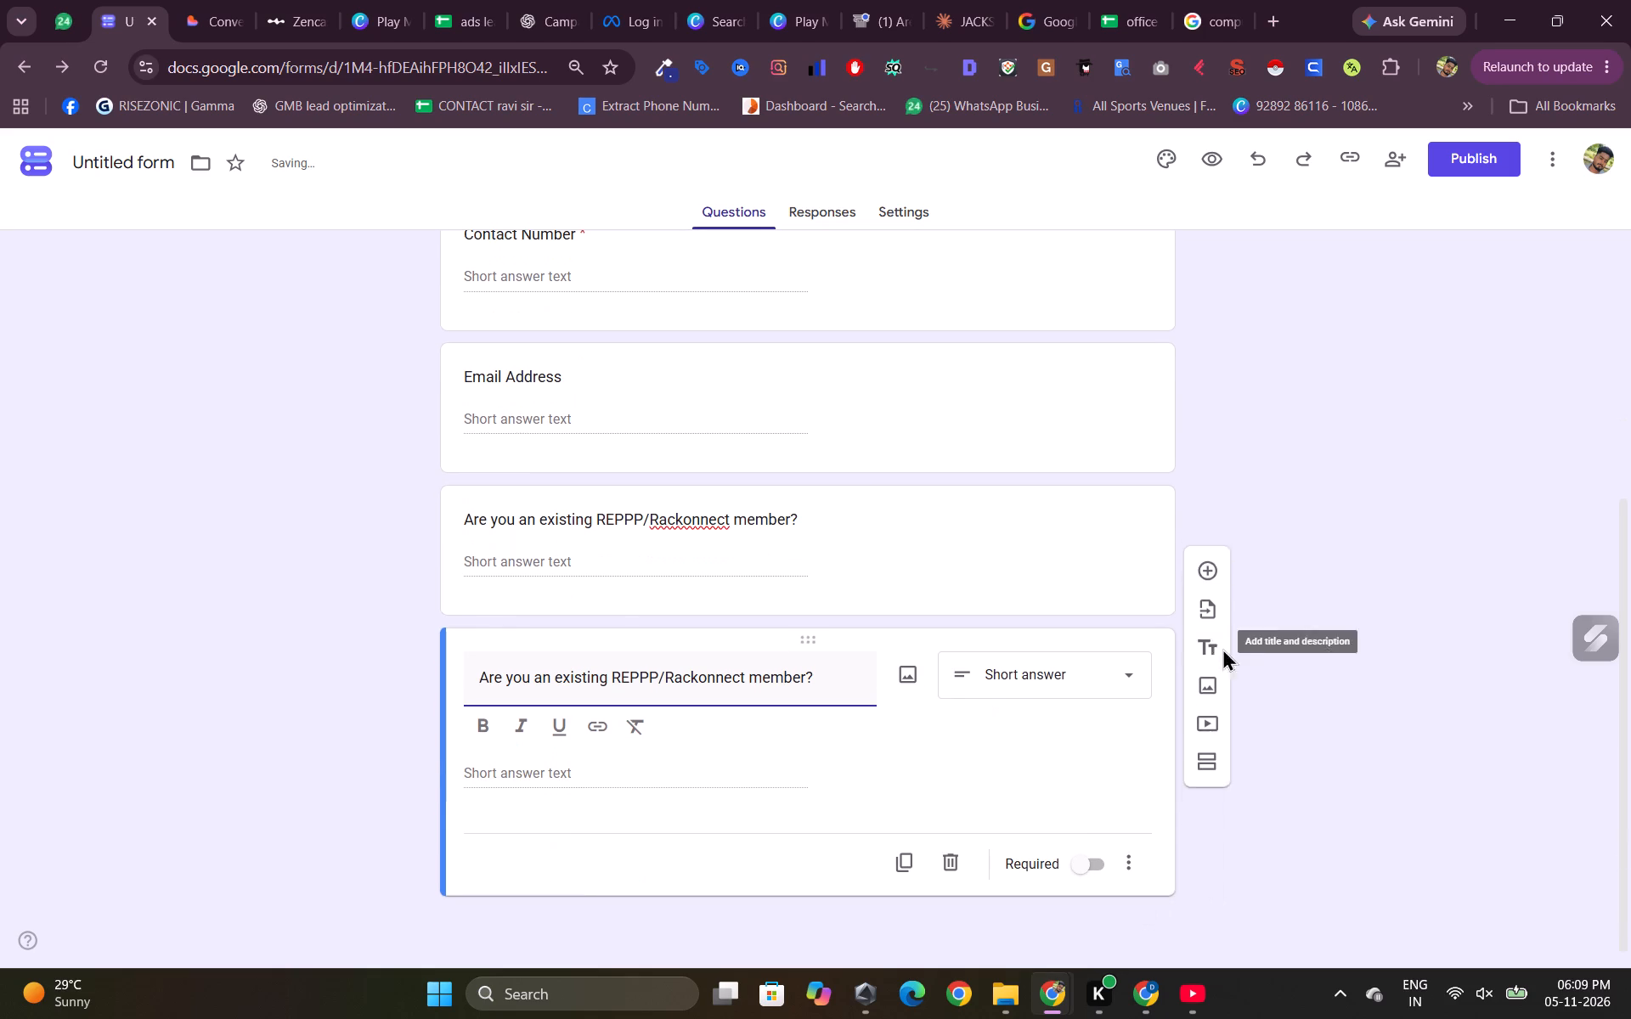
scroll(1222, 648, down, 2)
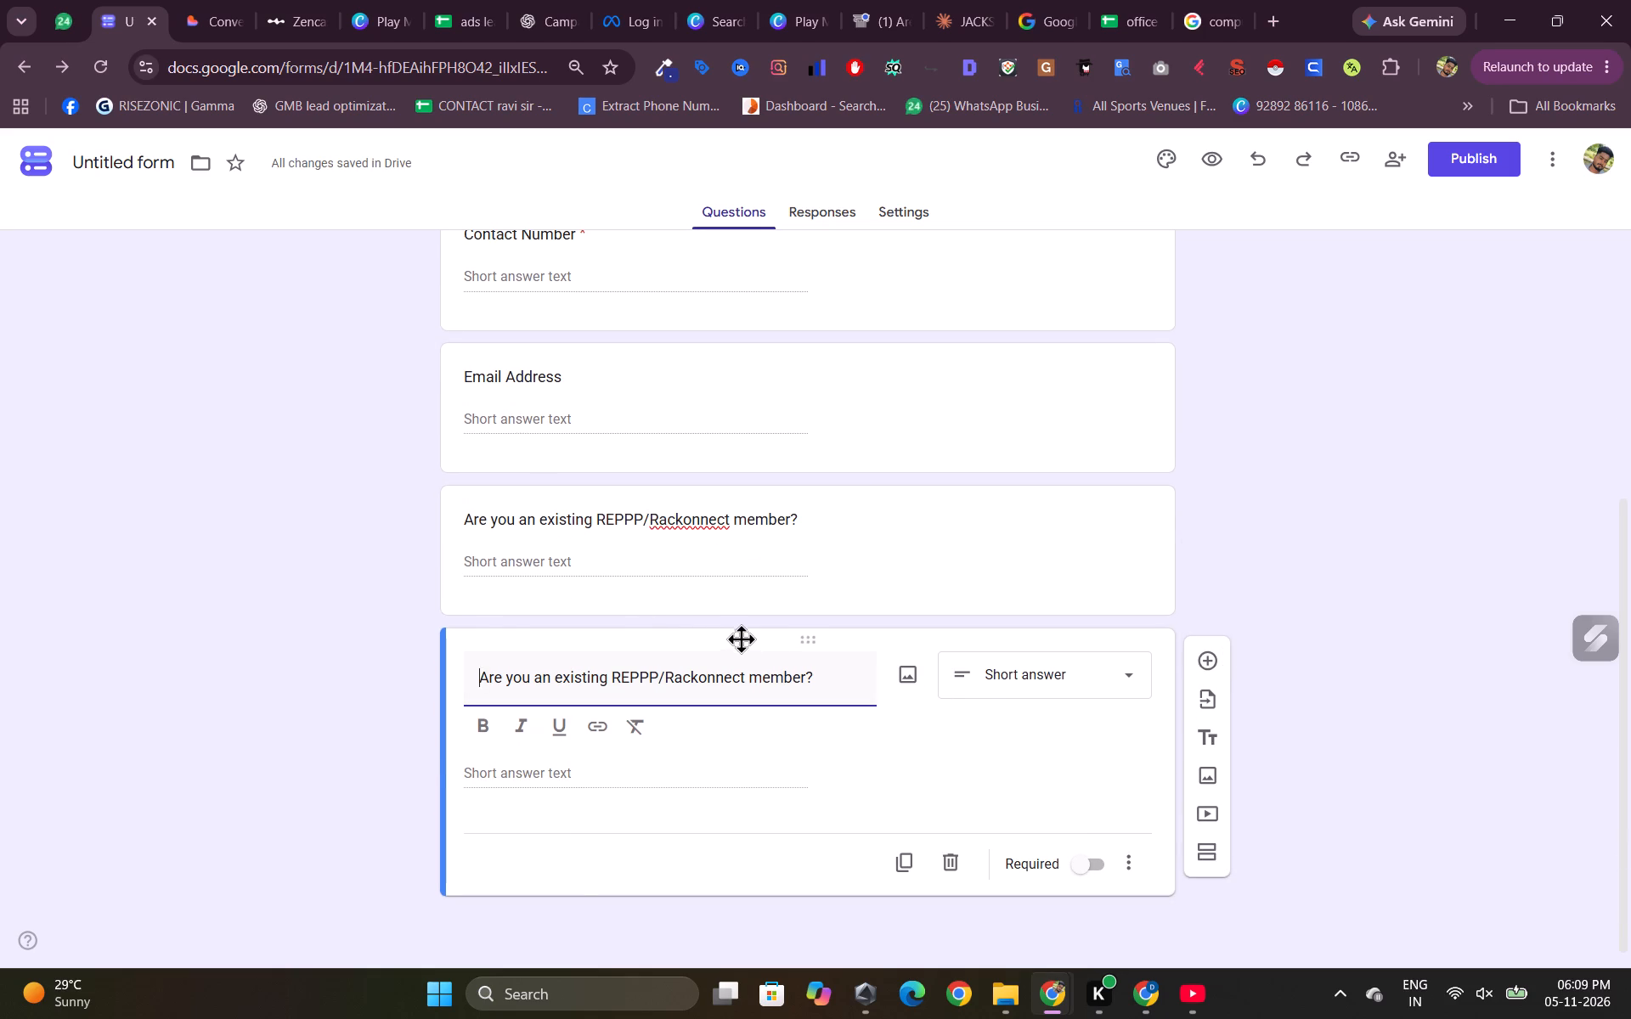
drag(816, 680, 469, 677)
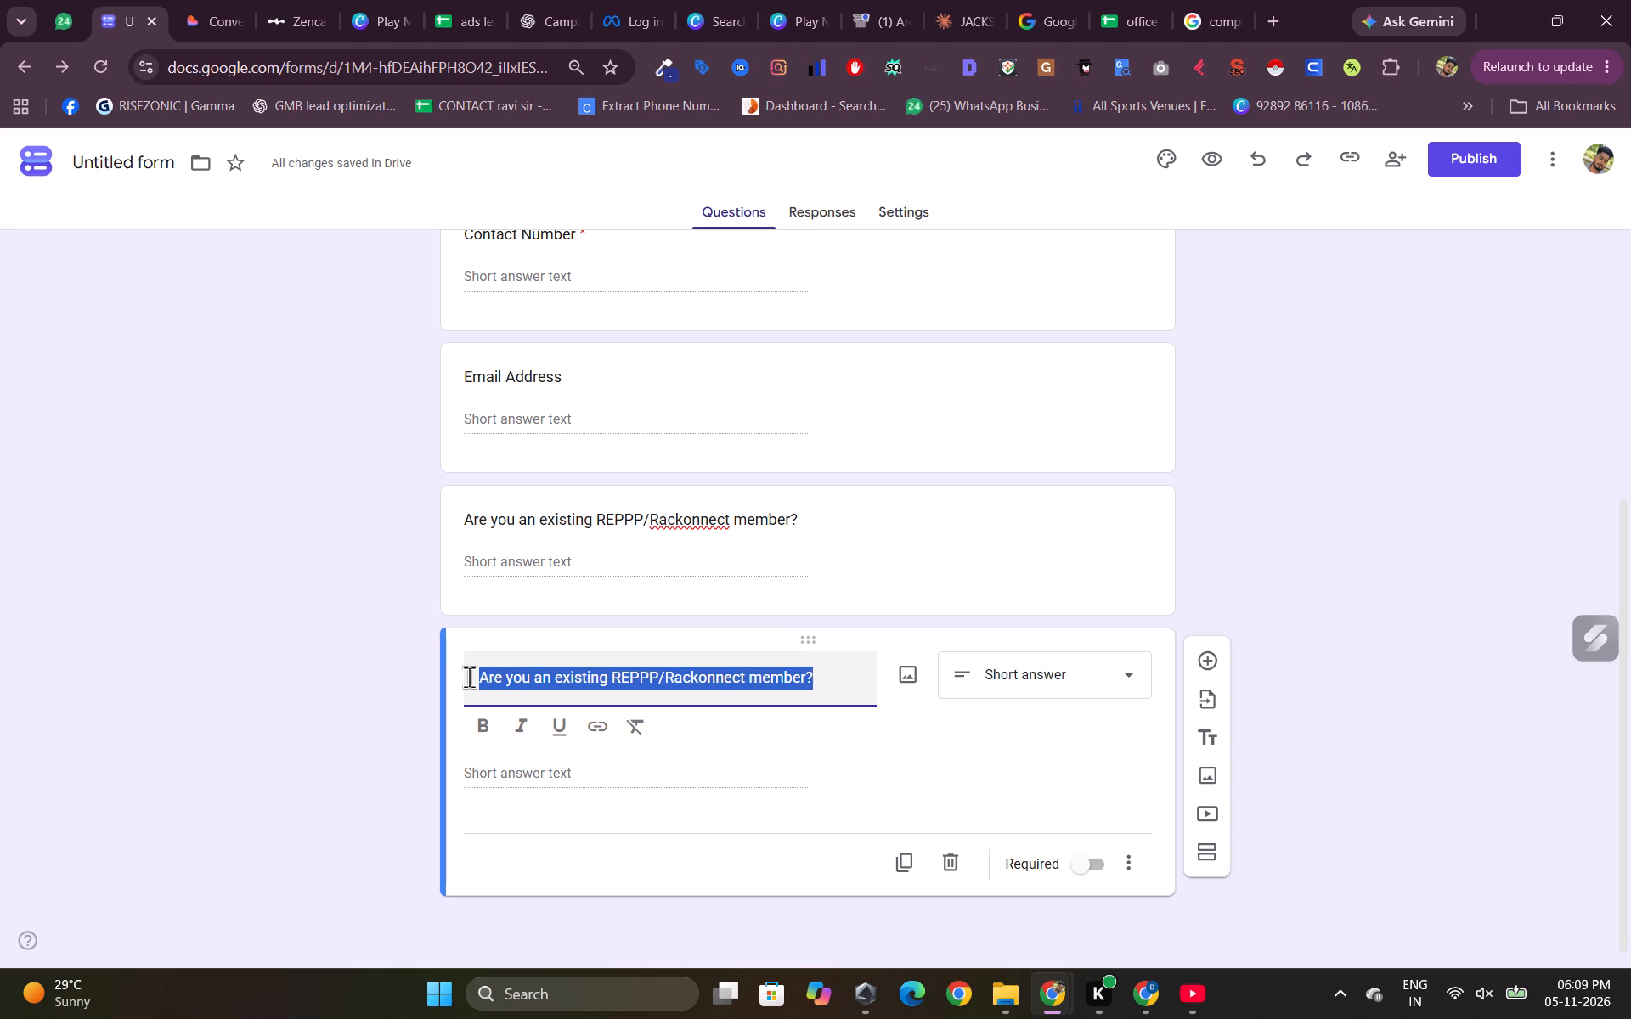
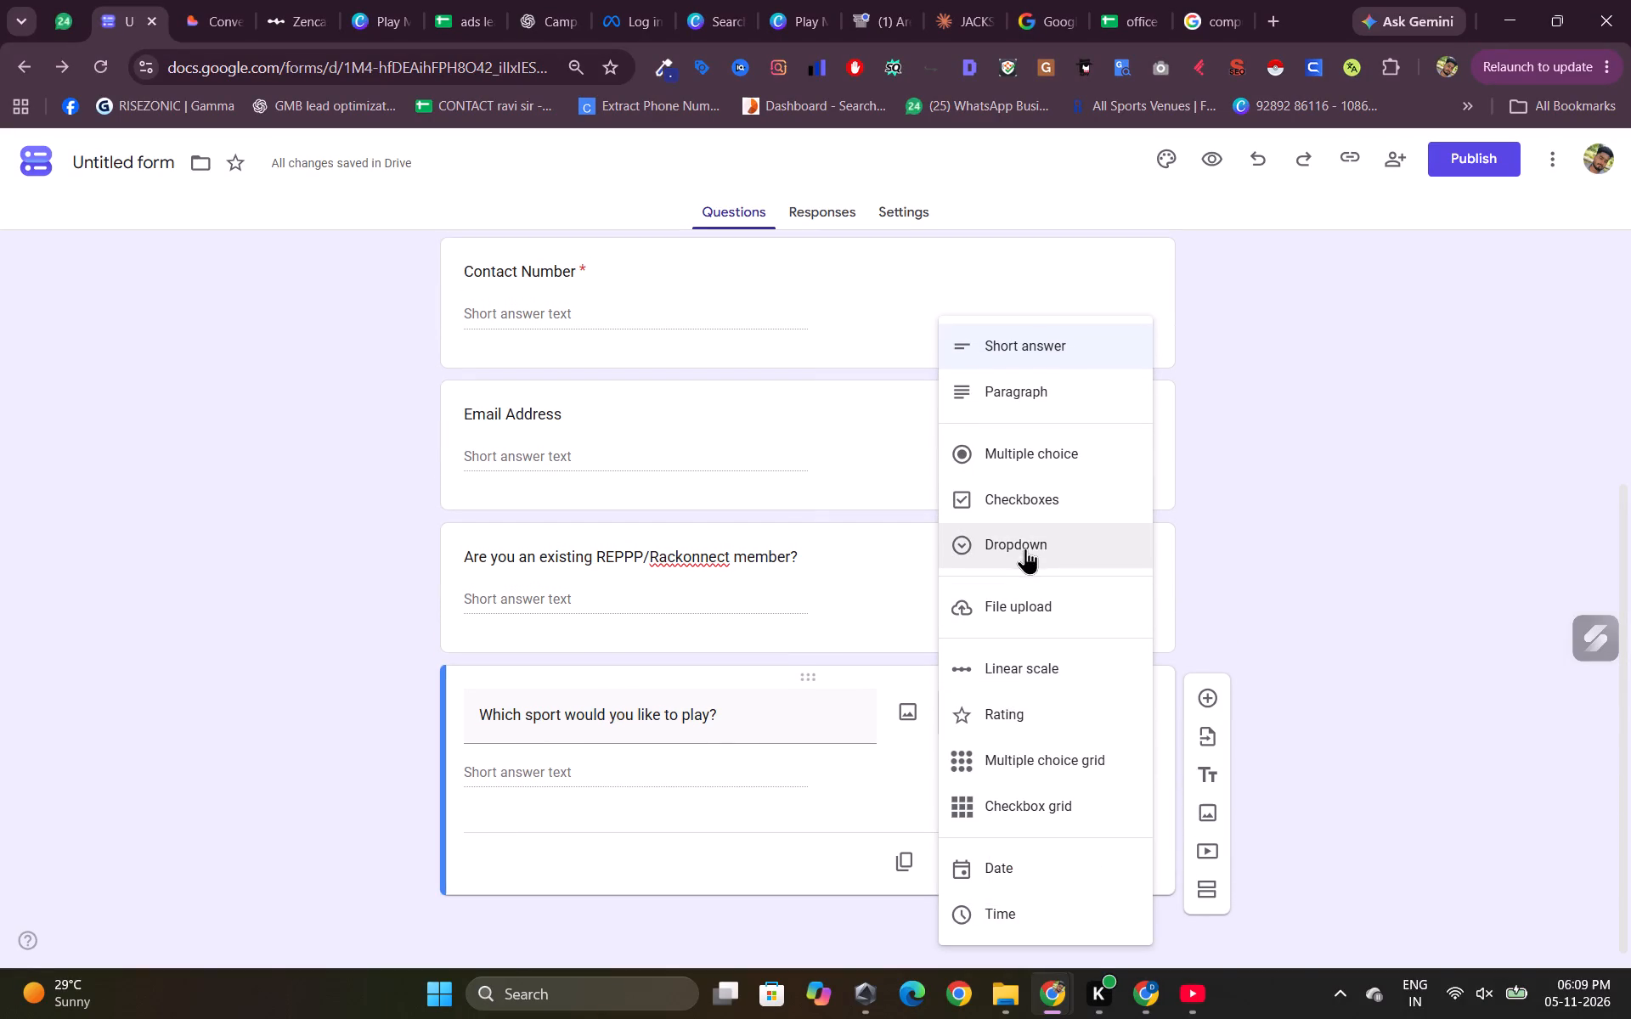
Set the answer type of the question "Which sport would you like to play?" to Checkboxes.
click(1010, 504)
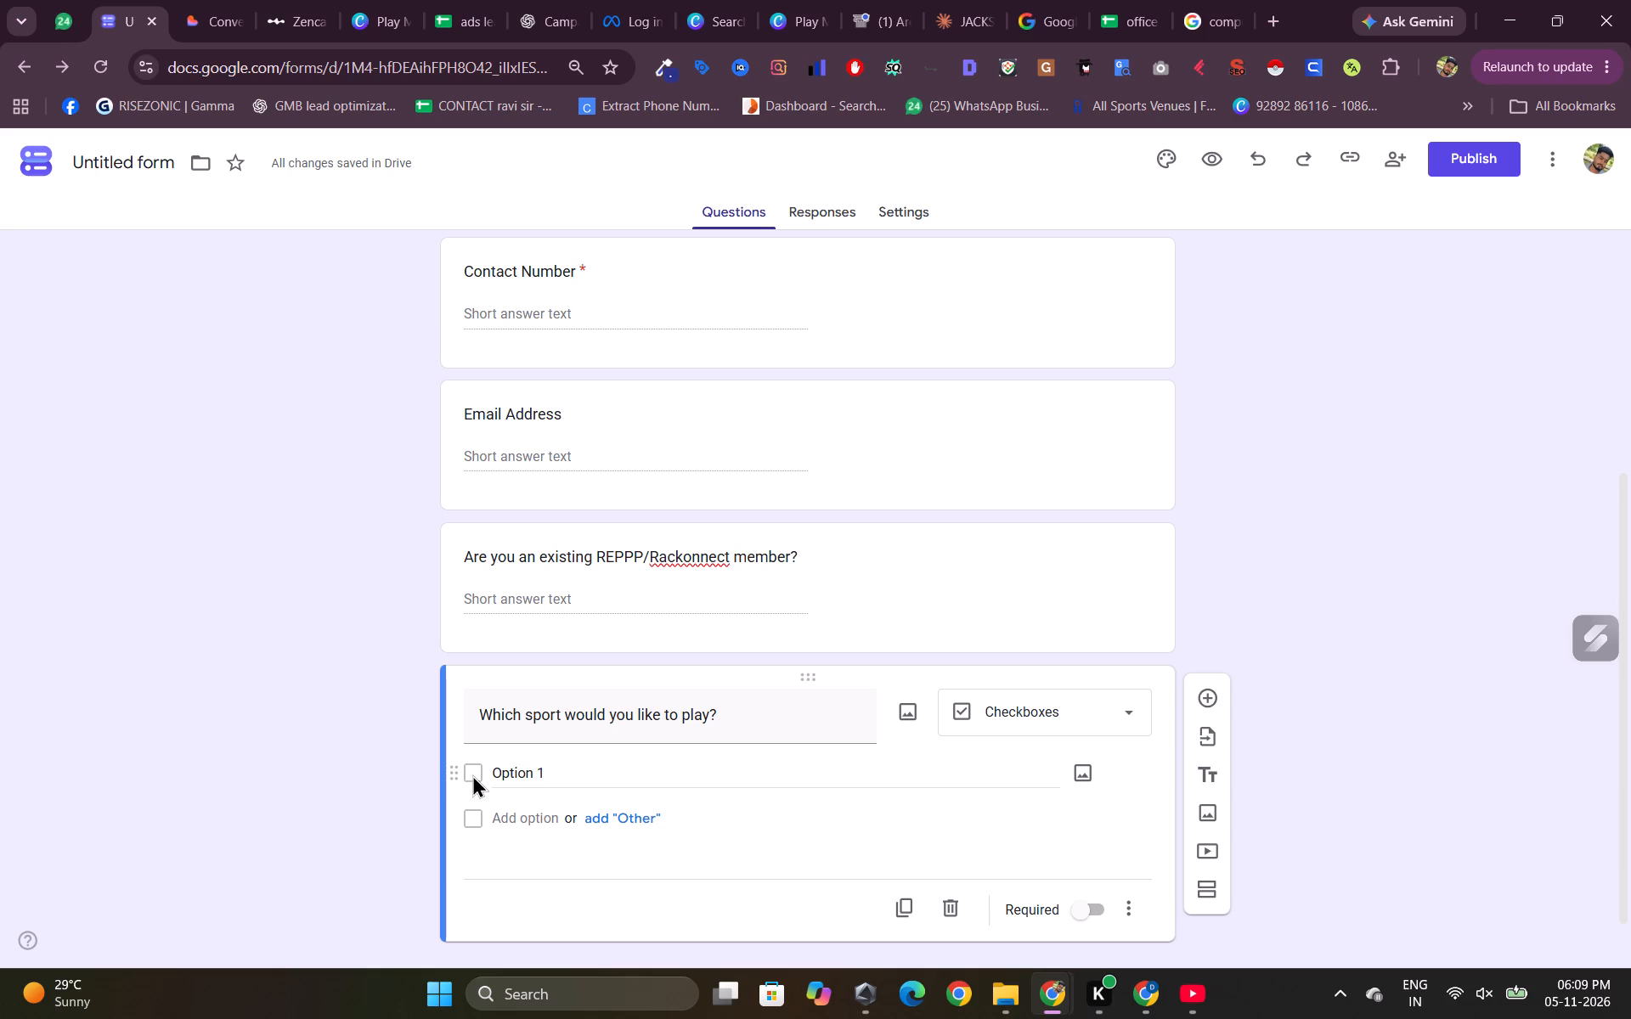
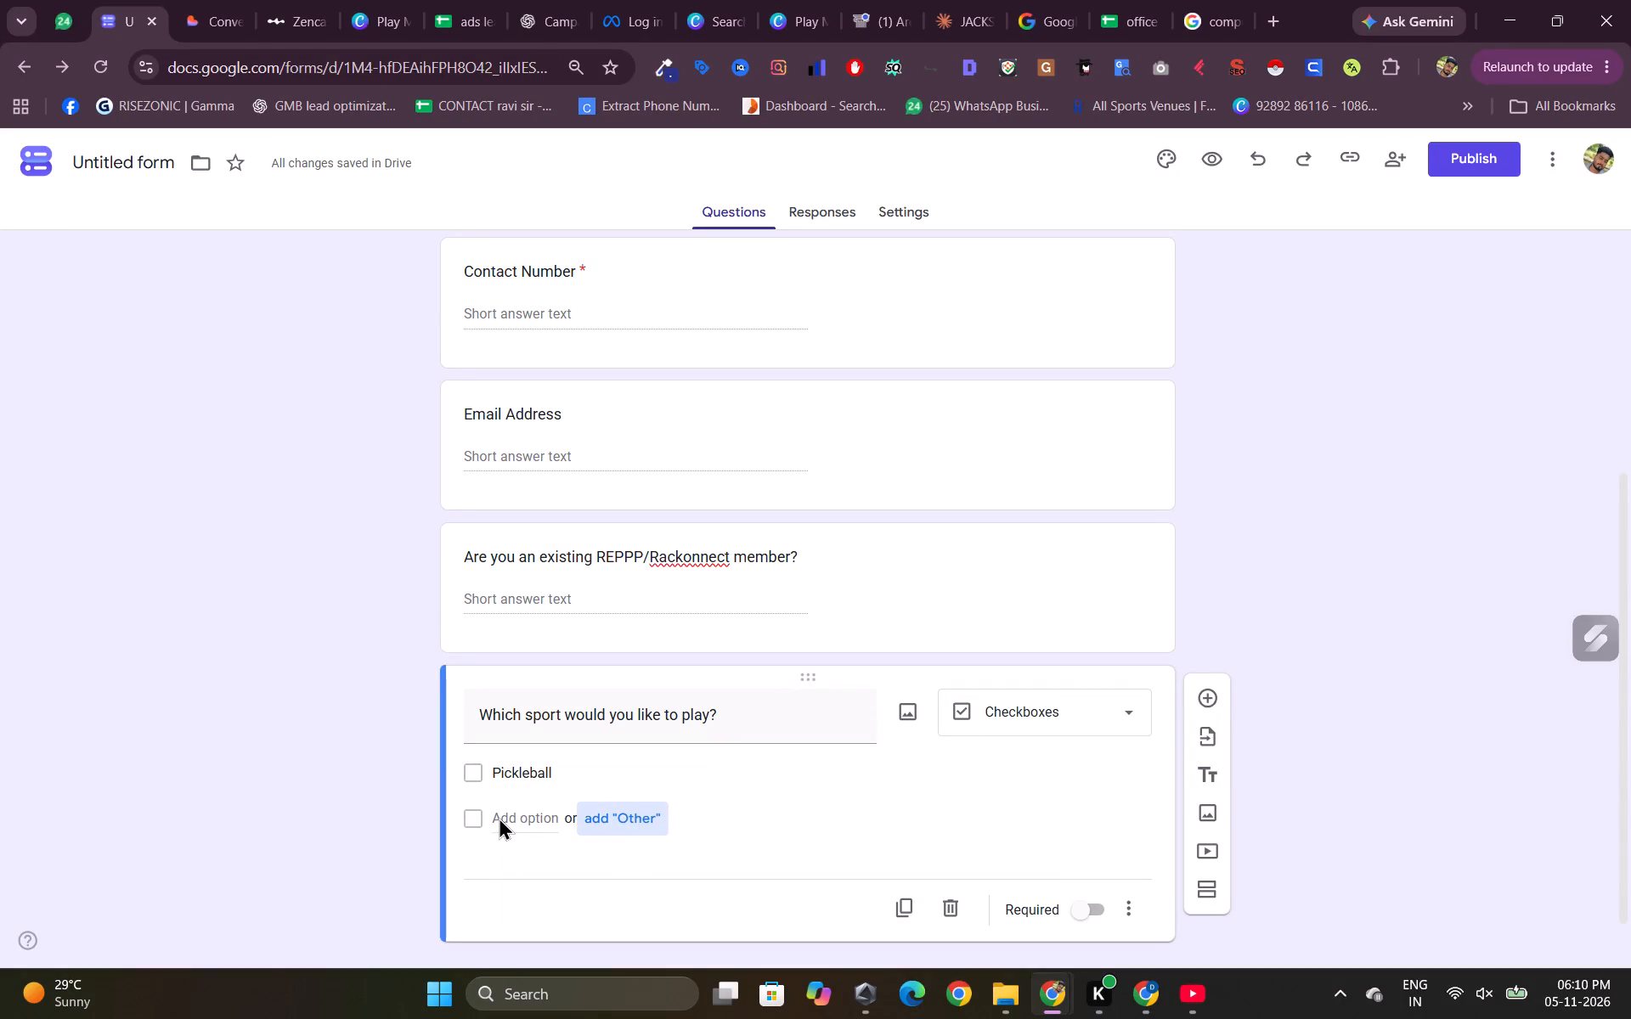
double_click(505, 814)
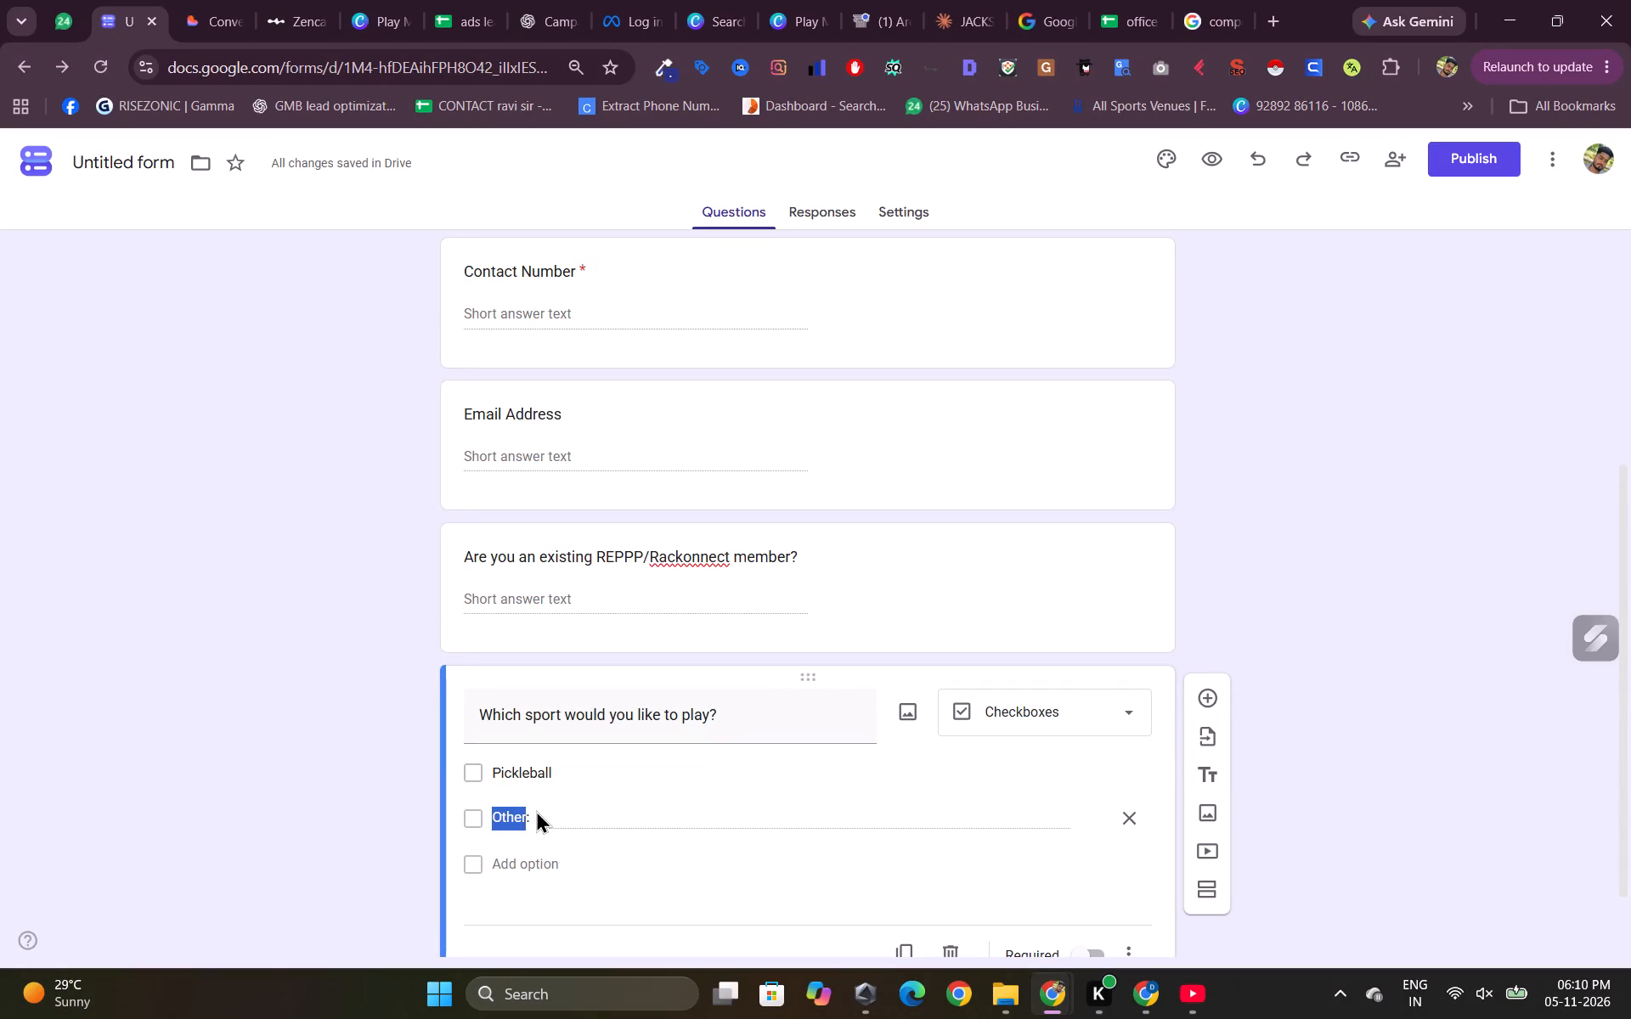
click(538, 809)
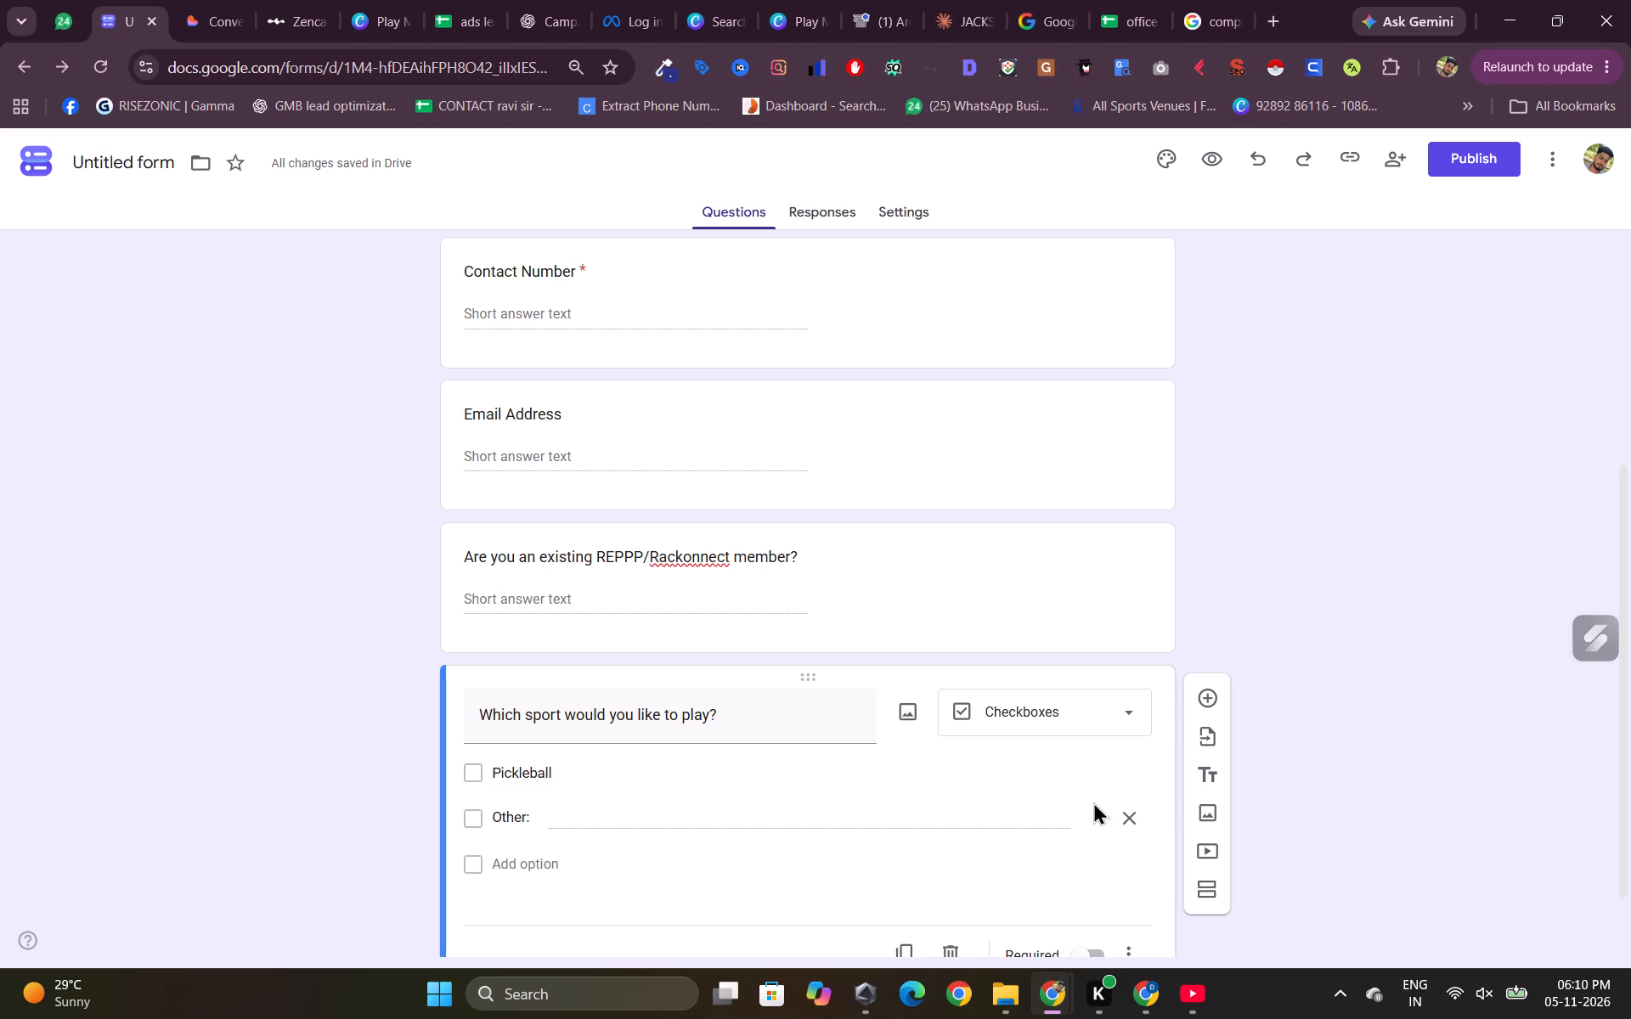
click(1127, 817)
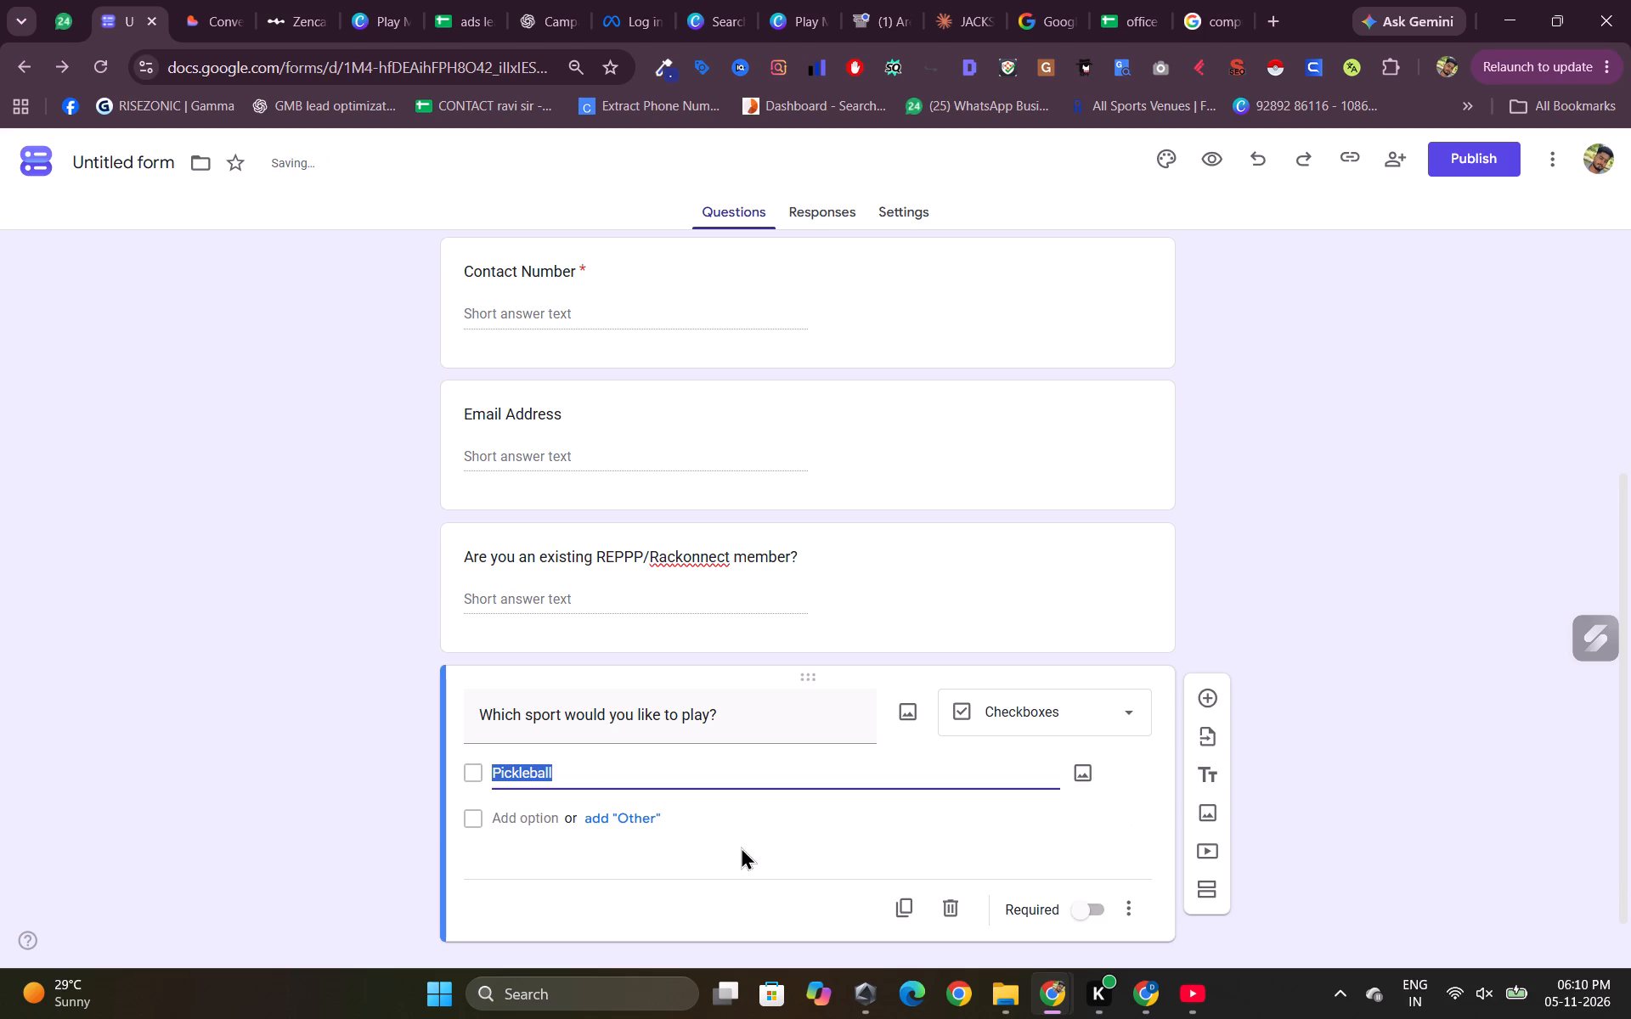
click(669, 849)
scroll(669, 849, down, 1)
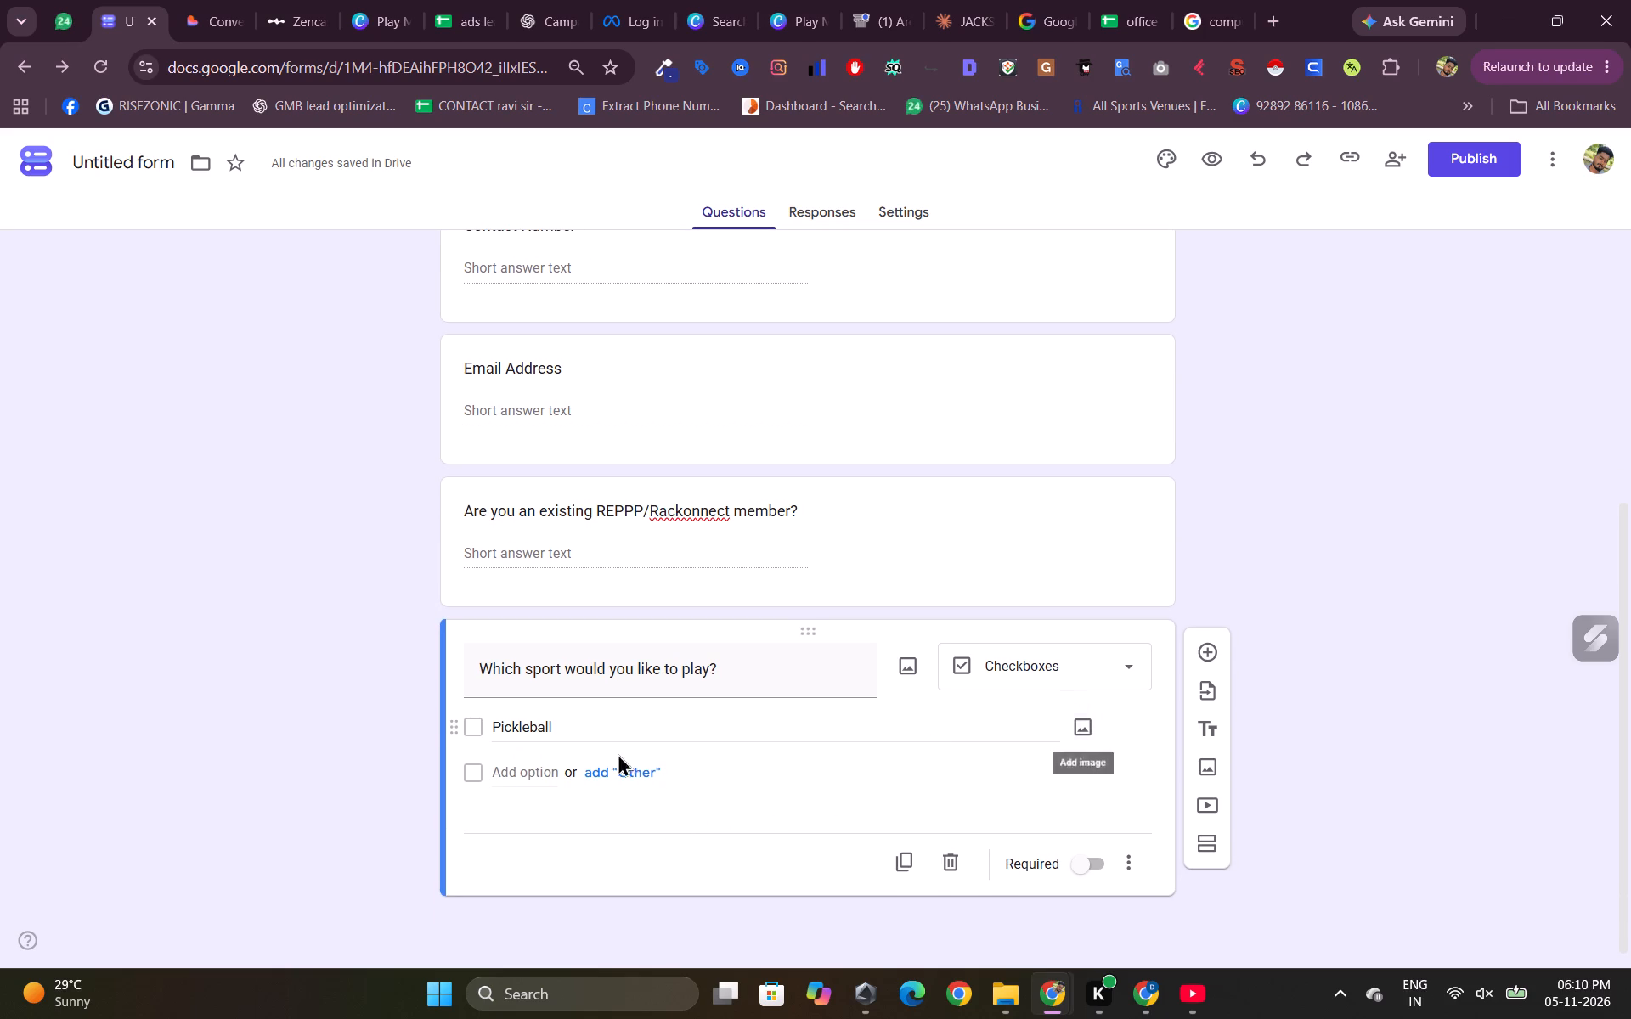
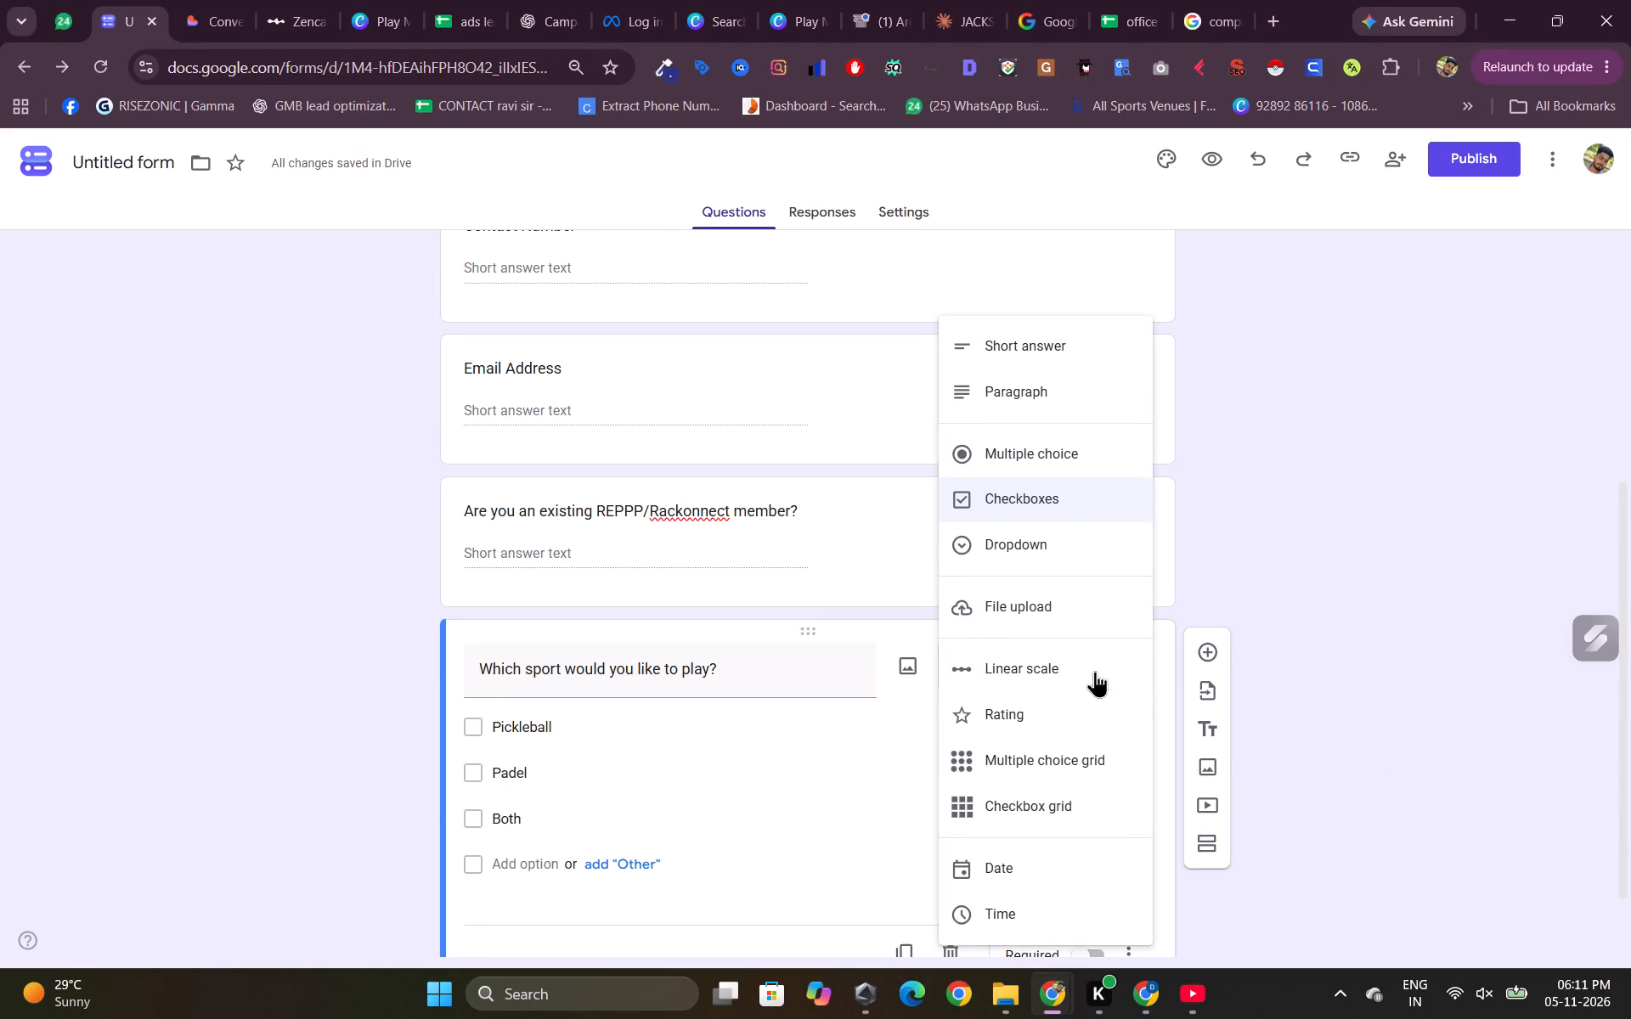
Set the answer type of the question "Which sport would you like to play?" to Multiple choice.
click(1015, 432)
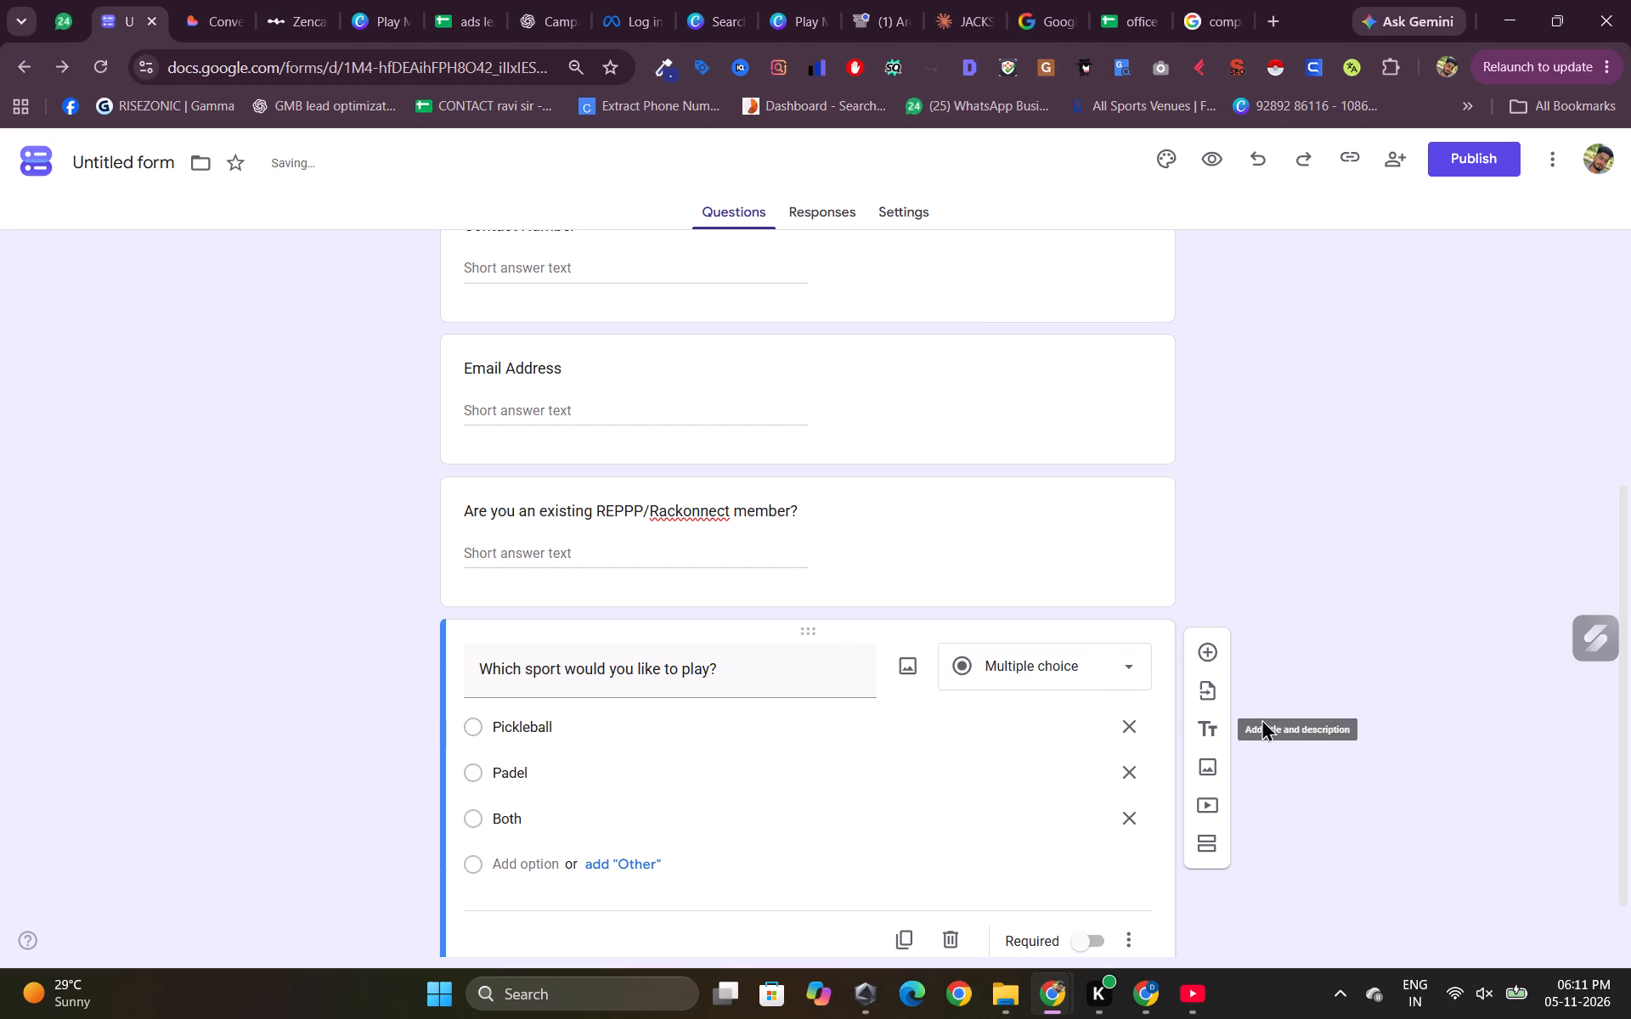
Duplicate the multiple-choice question "Which sport would you like to play?" with its options Pickleball, Padel and Both.
scroll(1305, 724, down, 3)
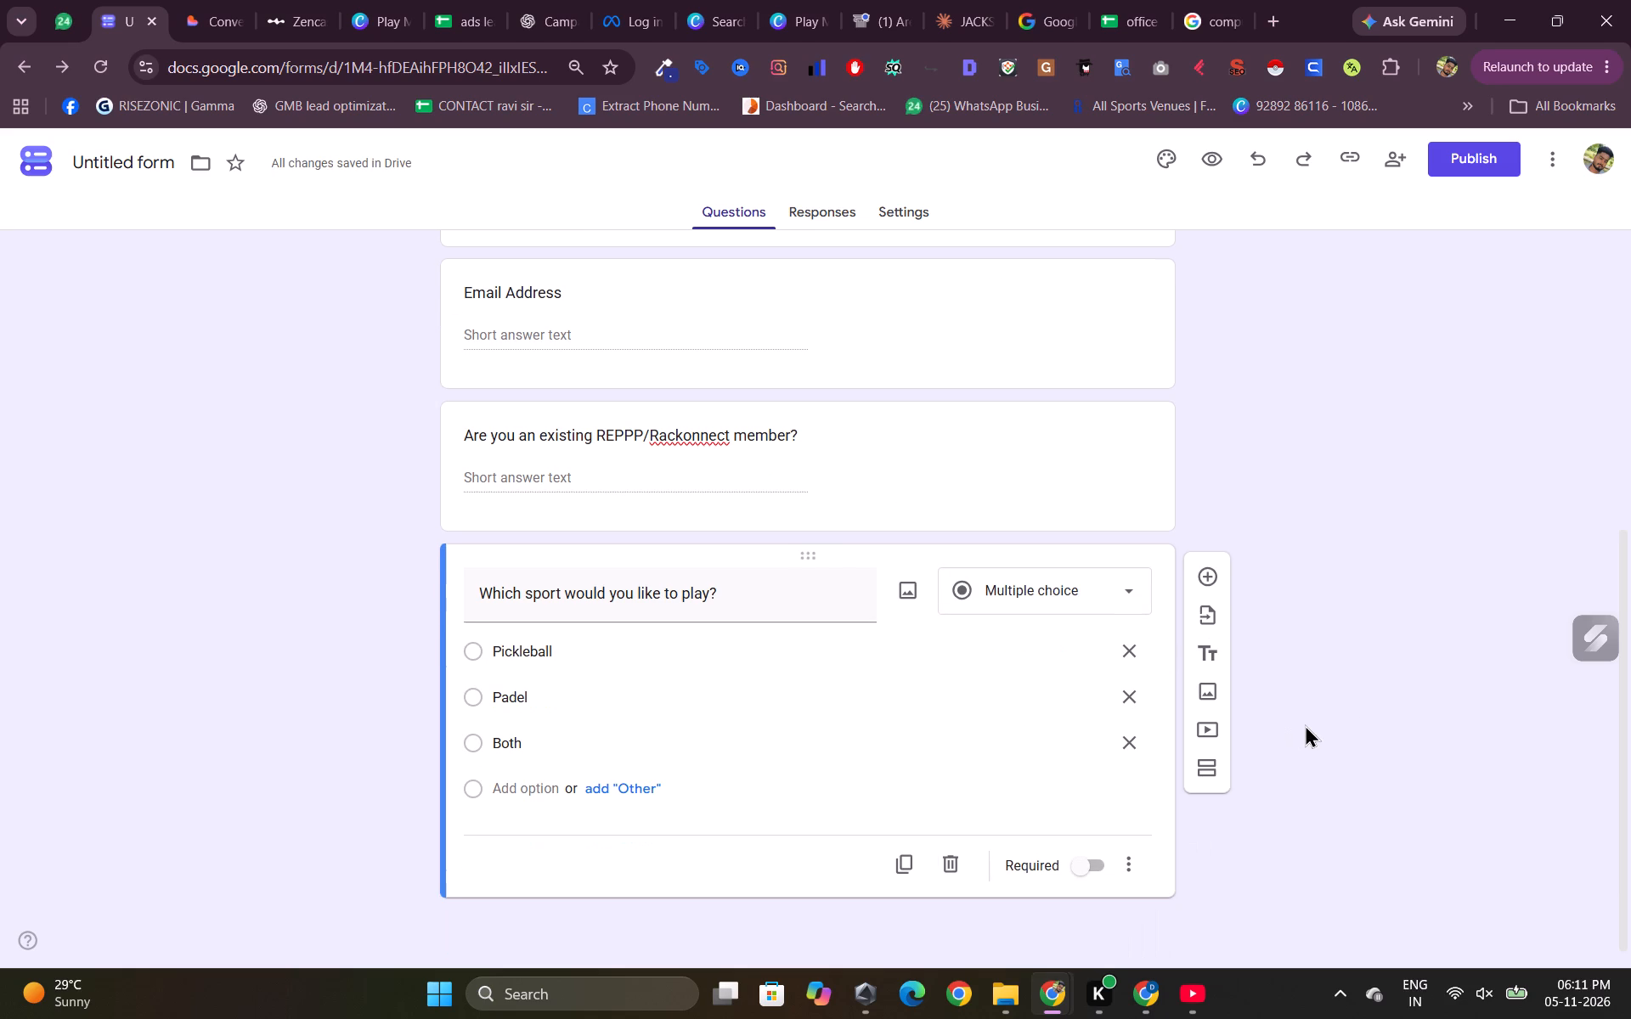
click(908, 873)
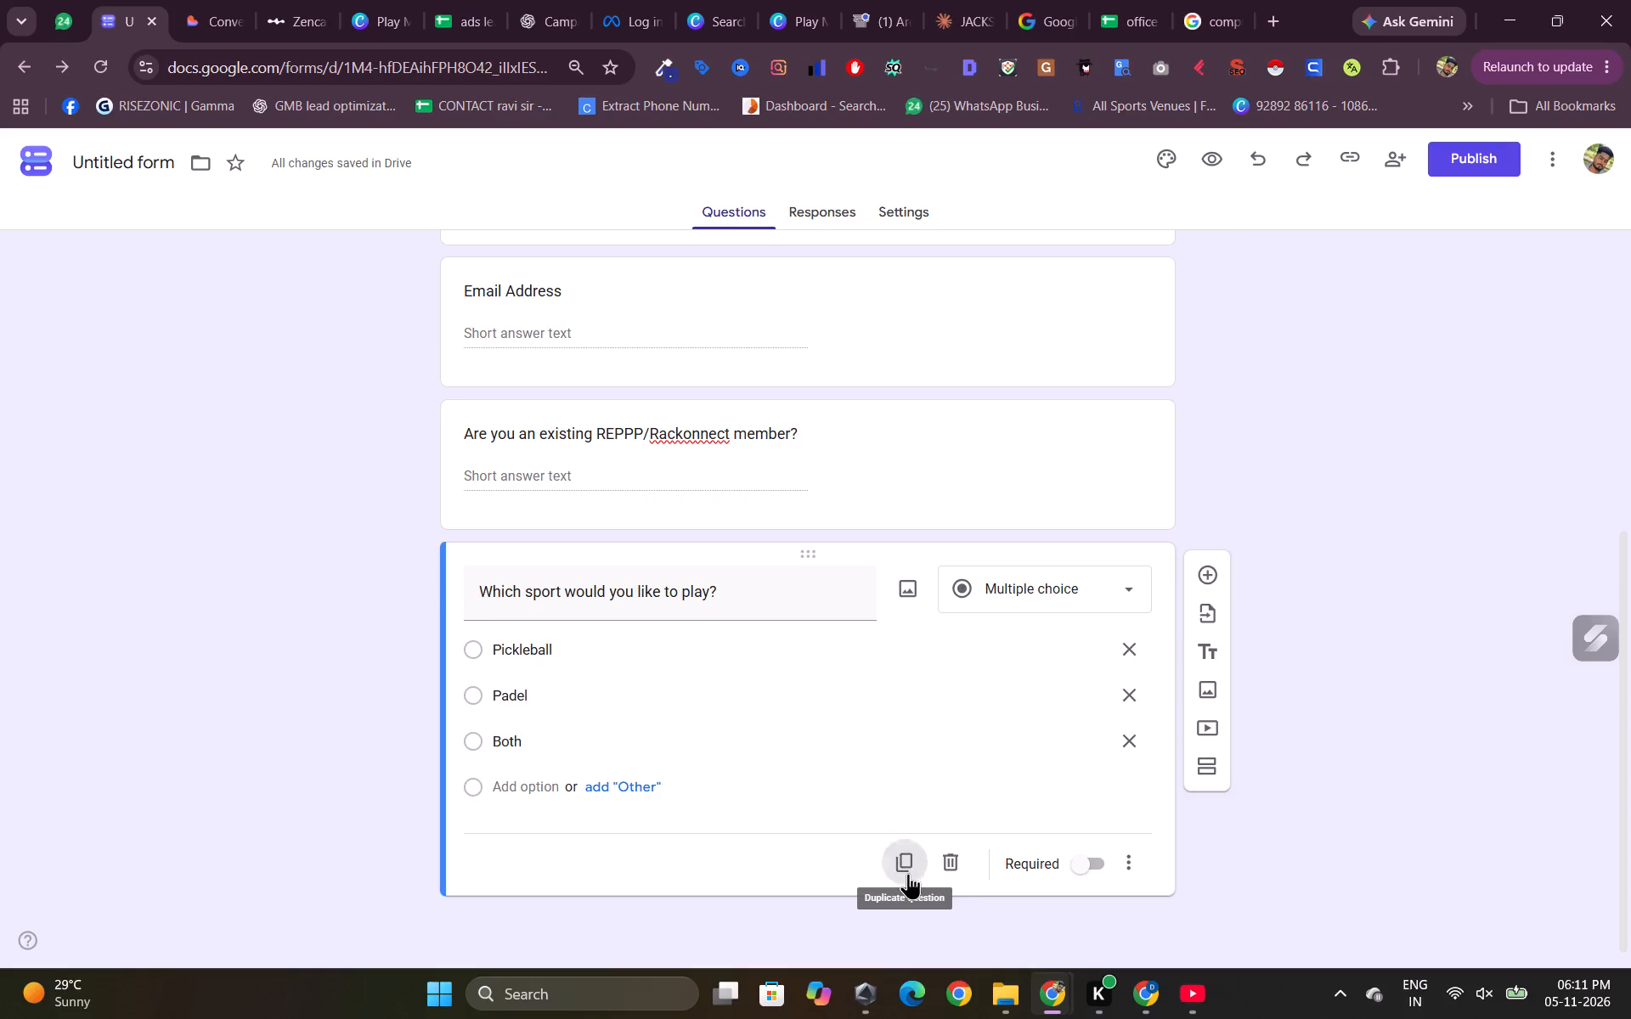
Check who has access to the form in its sharing settings, and return to the duplicated question.
click(1395, 153)
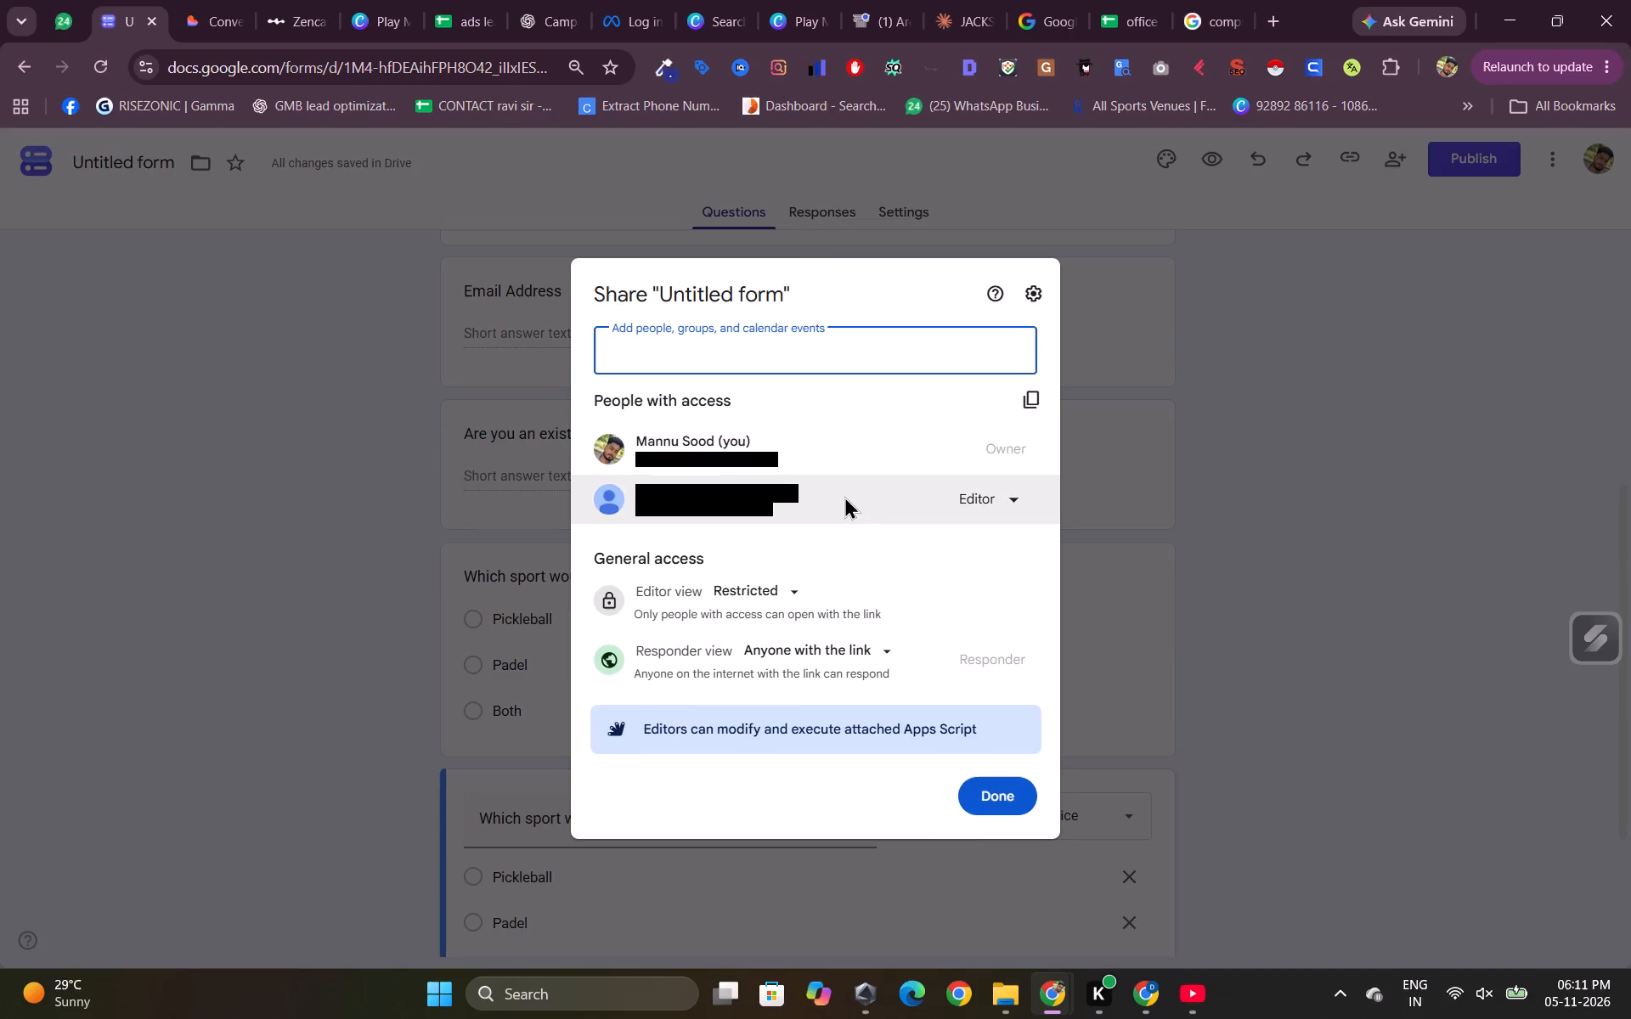
click(1342, 514)
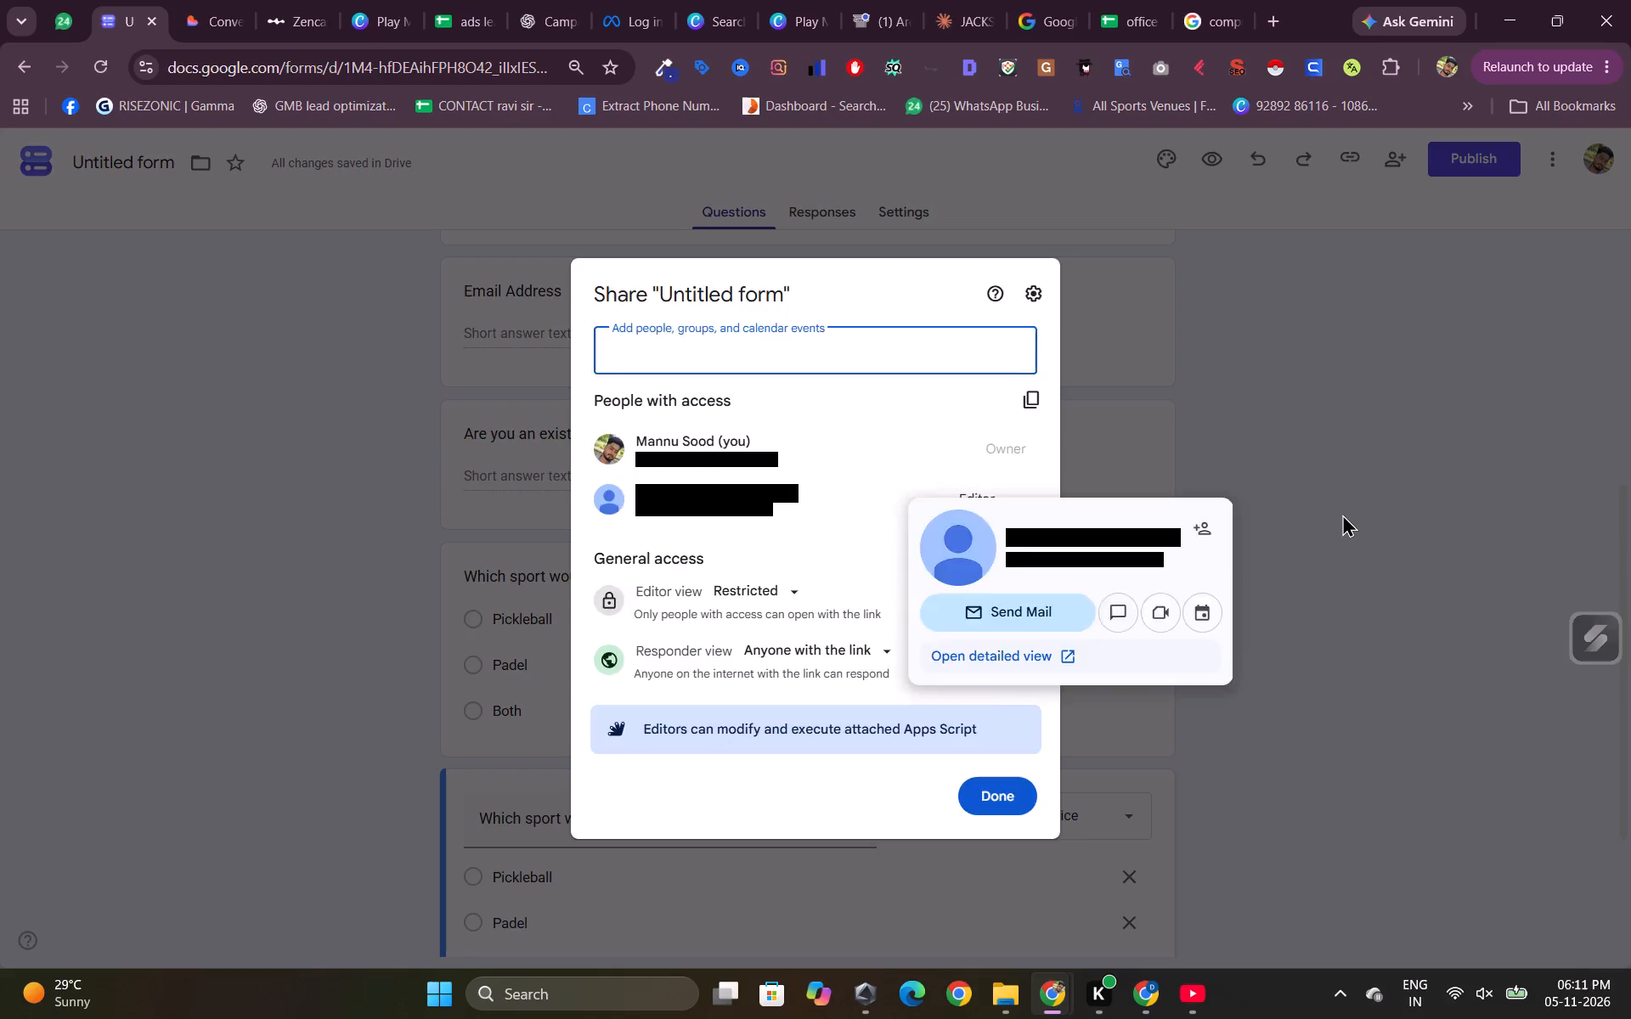
scroll(652, 734, down, 1)
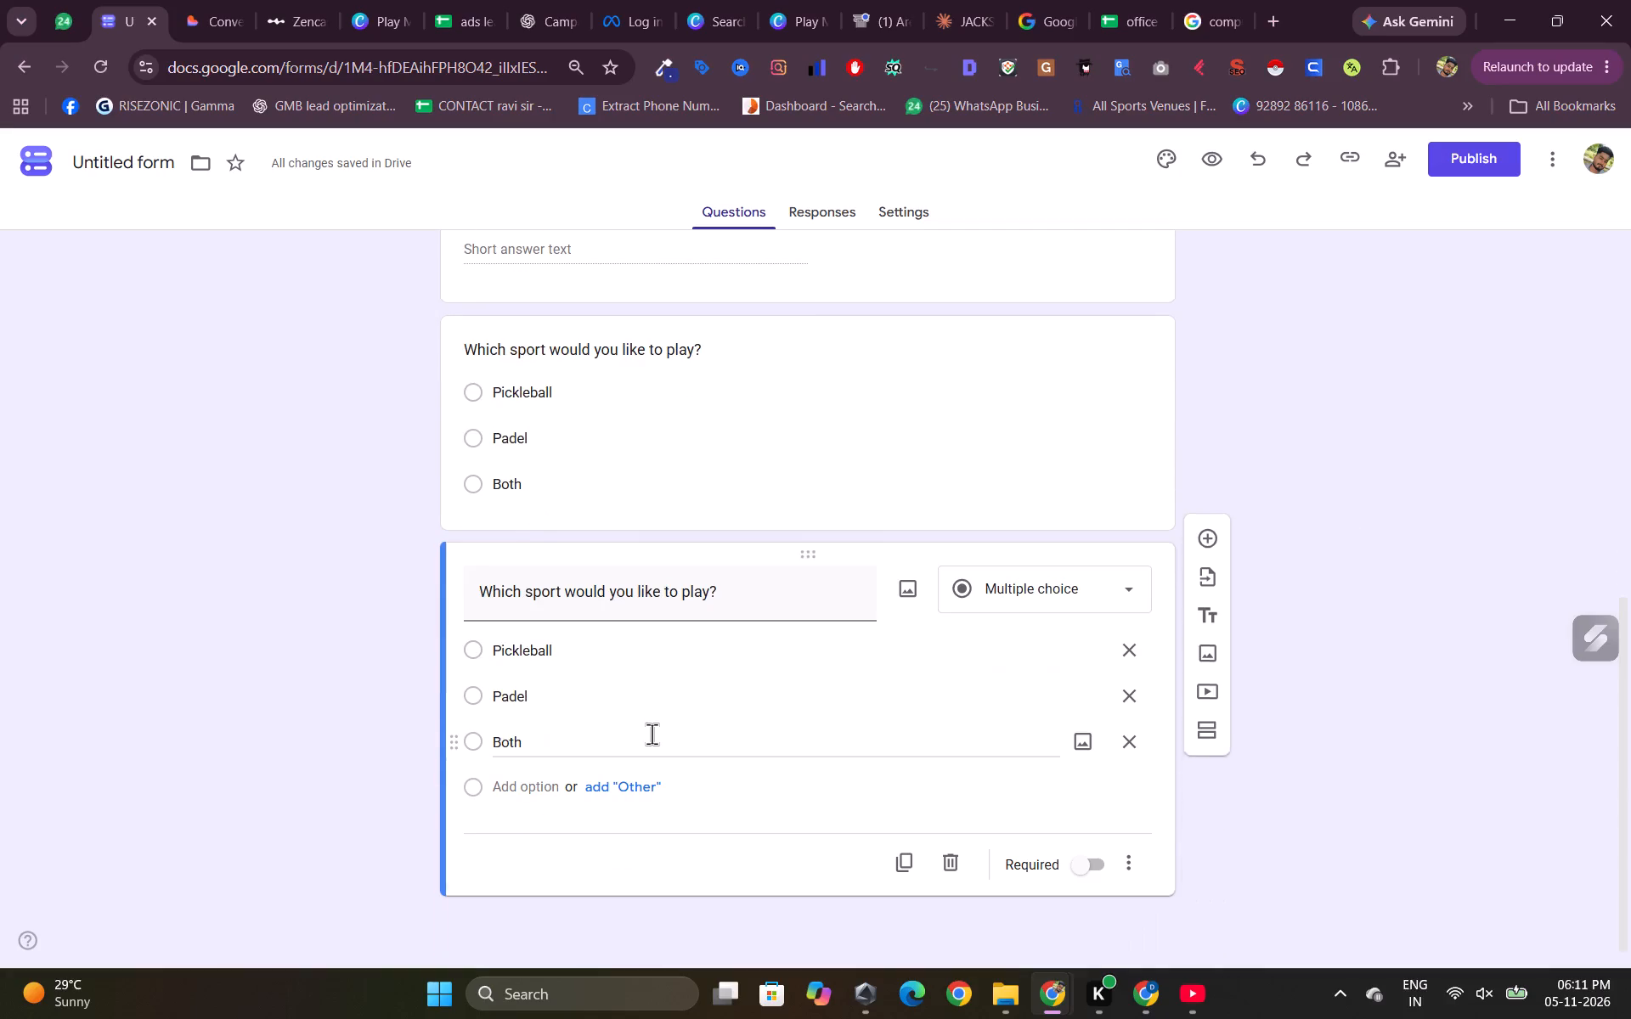
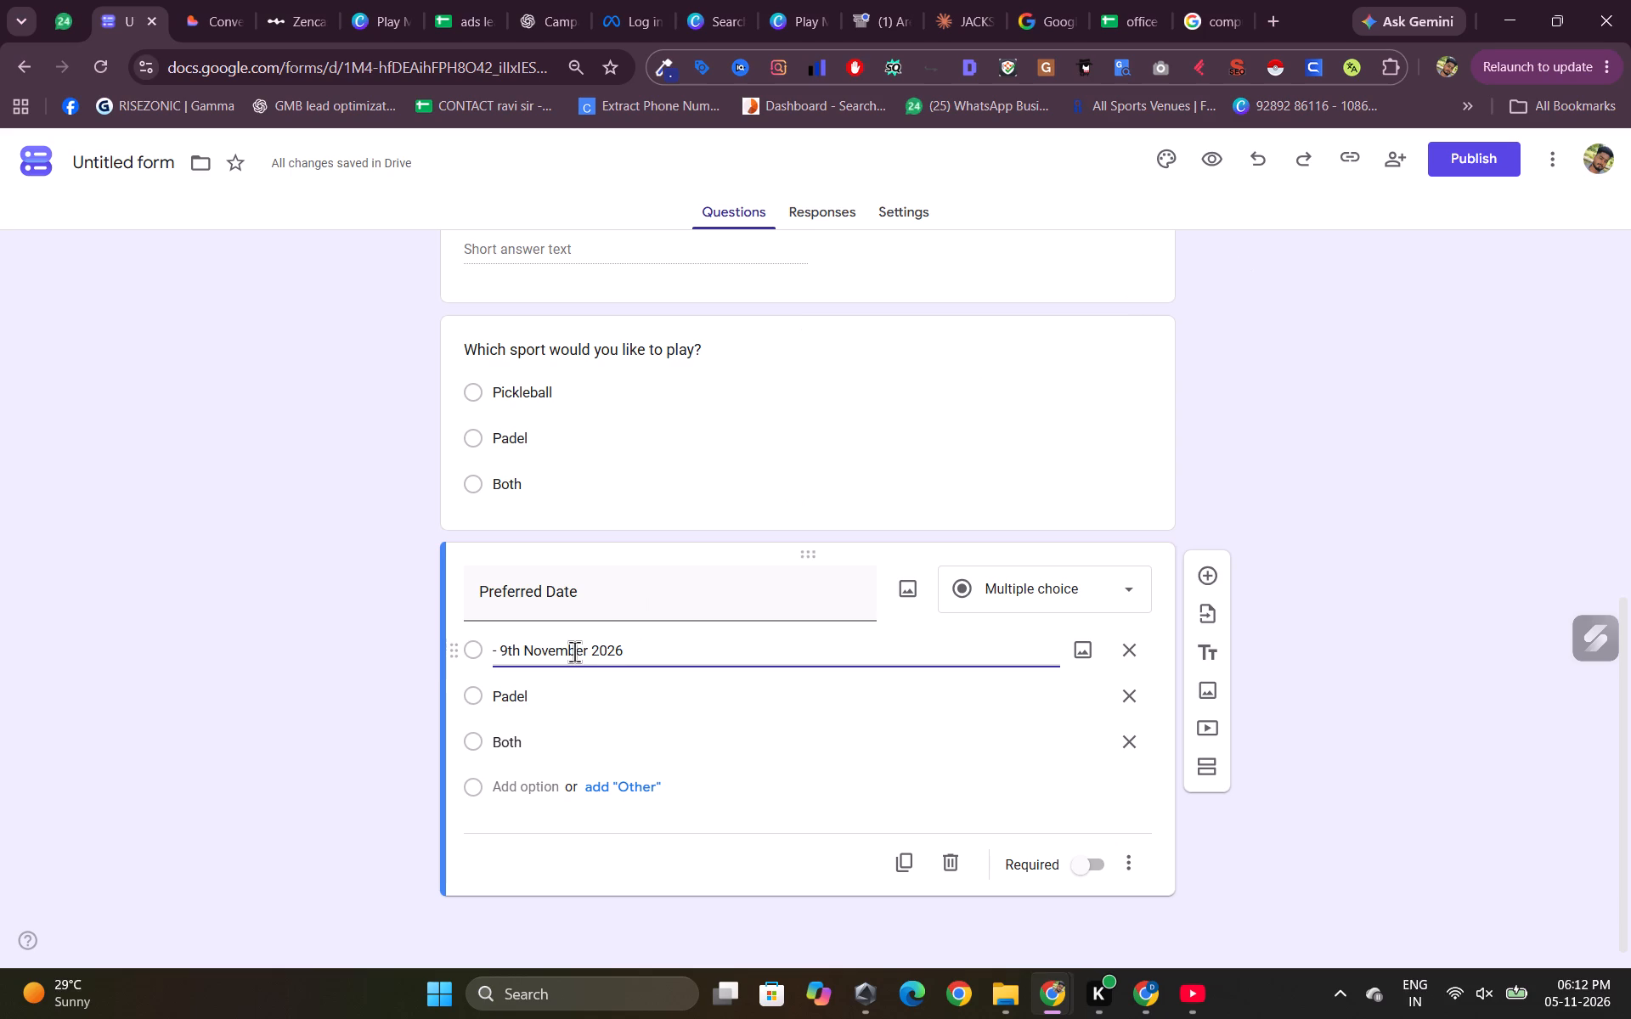
Remove the leading dash and space from the first Preferred Date option so it reads "9th November 2026".
key(BackSpace)
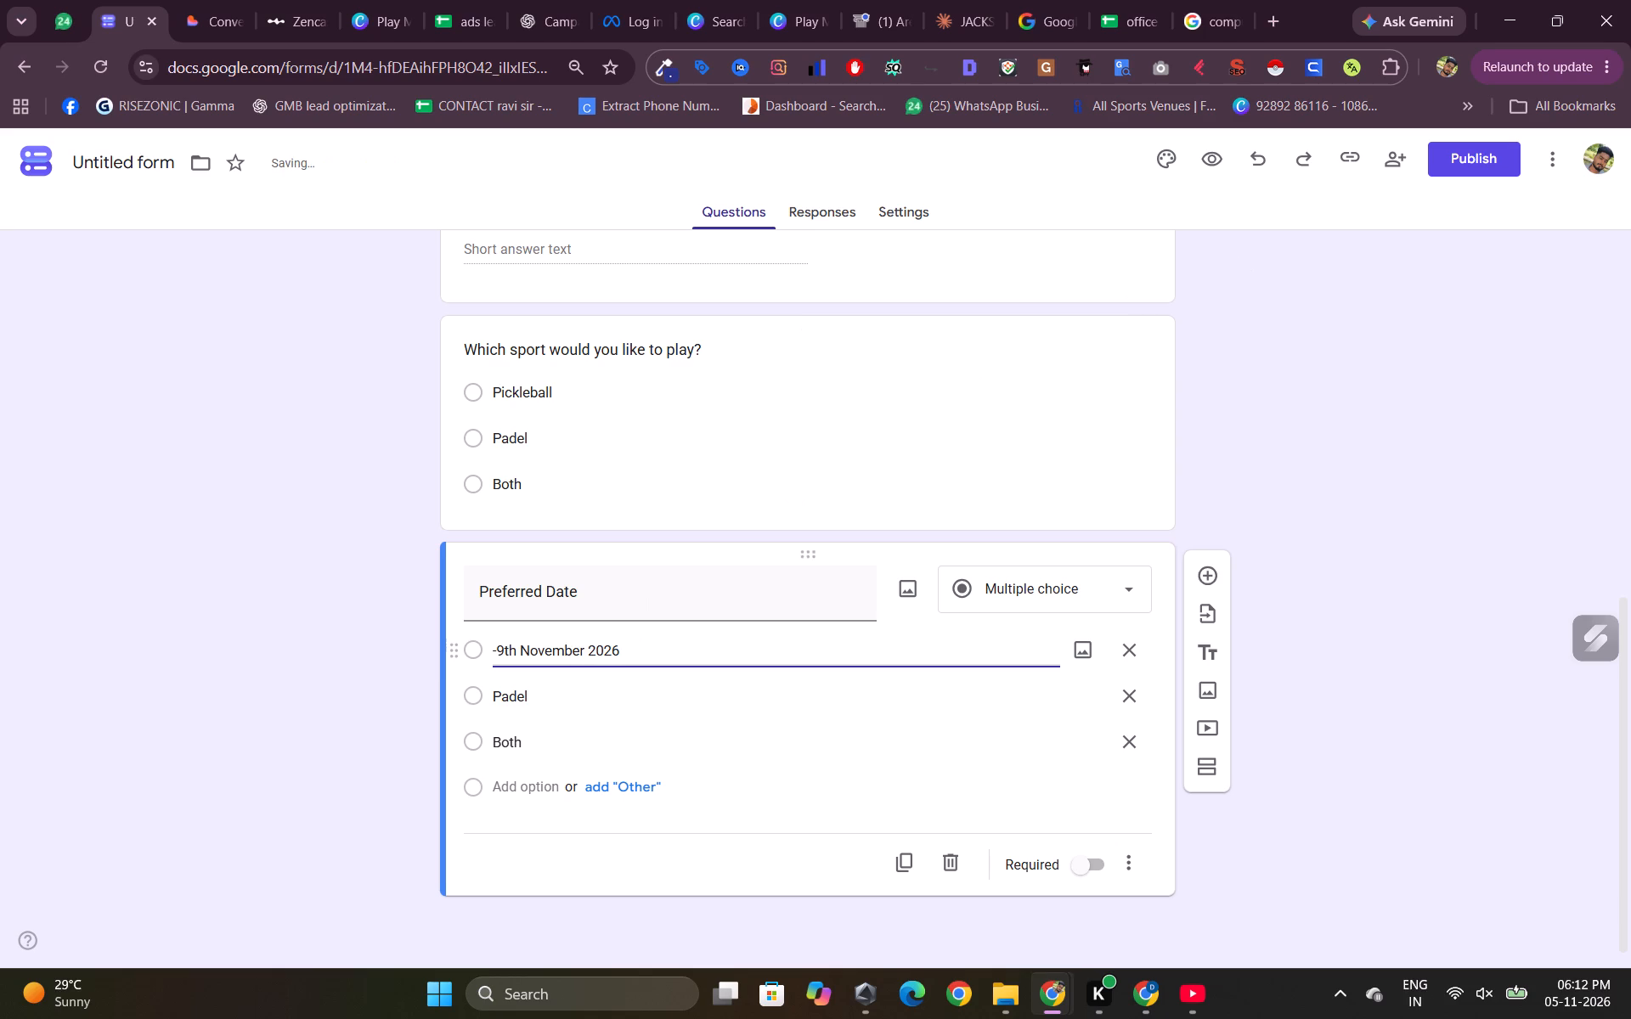
key(BackSpace)
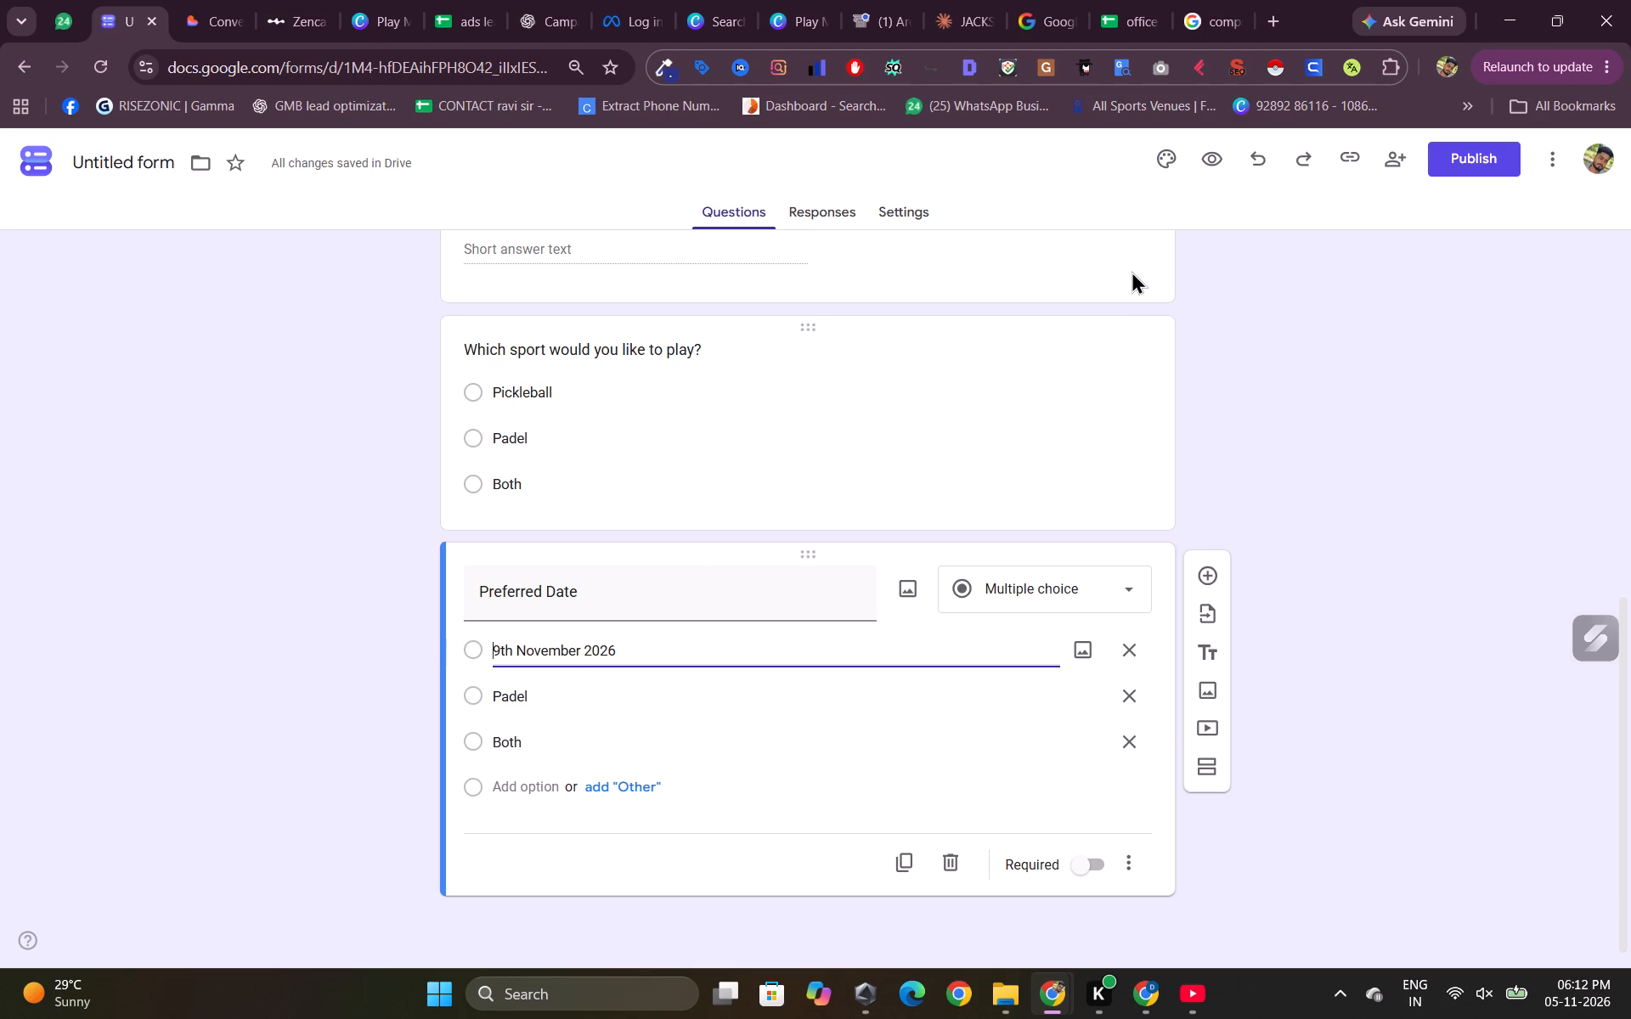
Open the prompt for copying the form's responder link.
click(1346, 158)
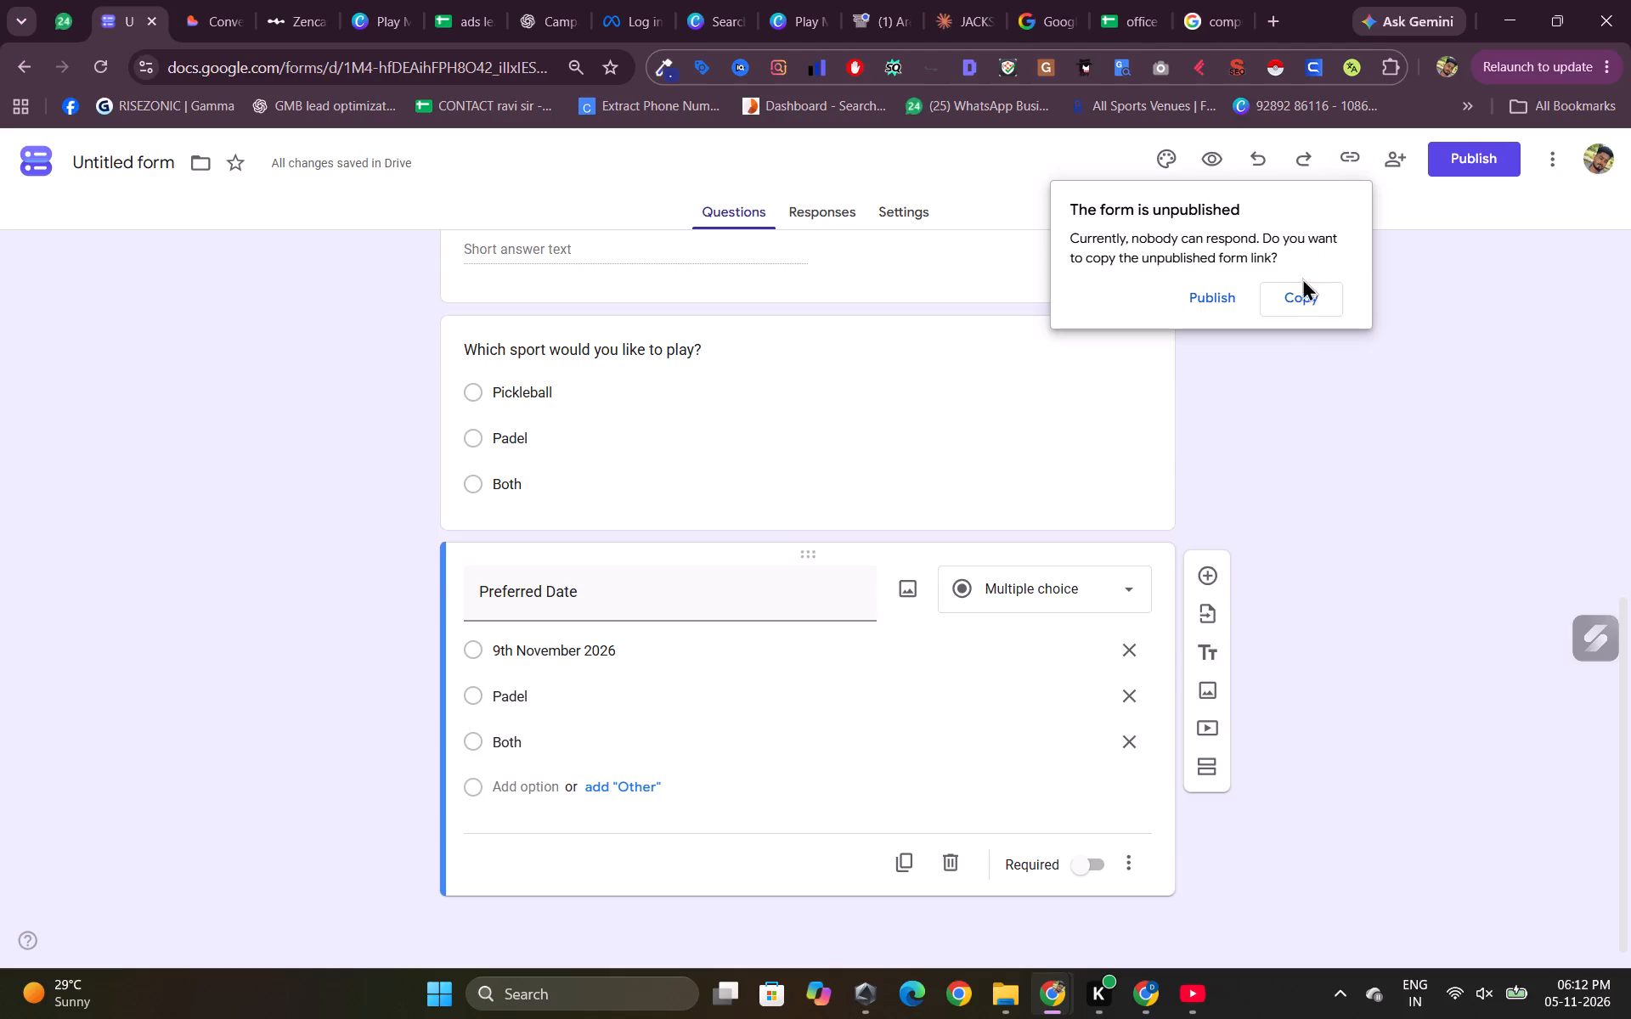
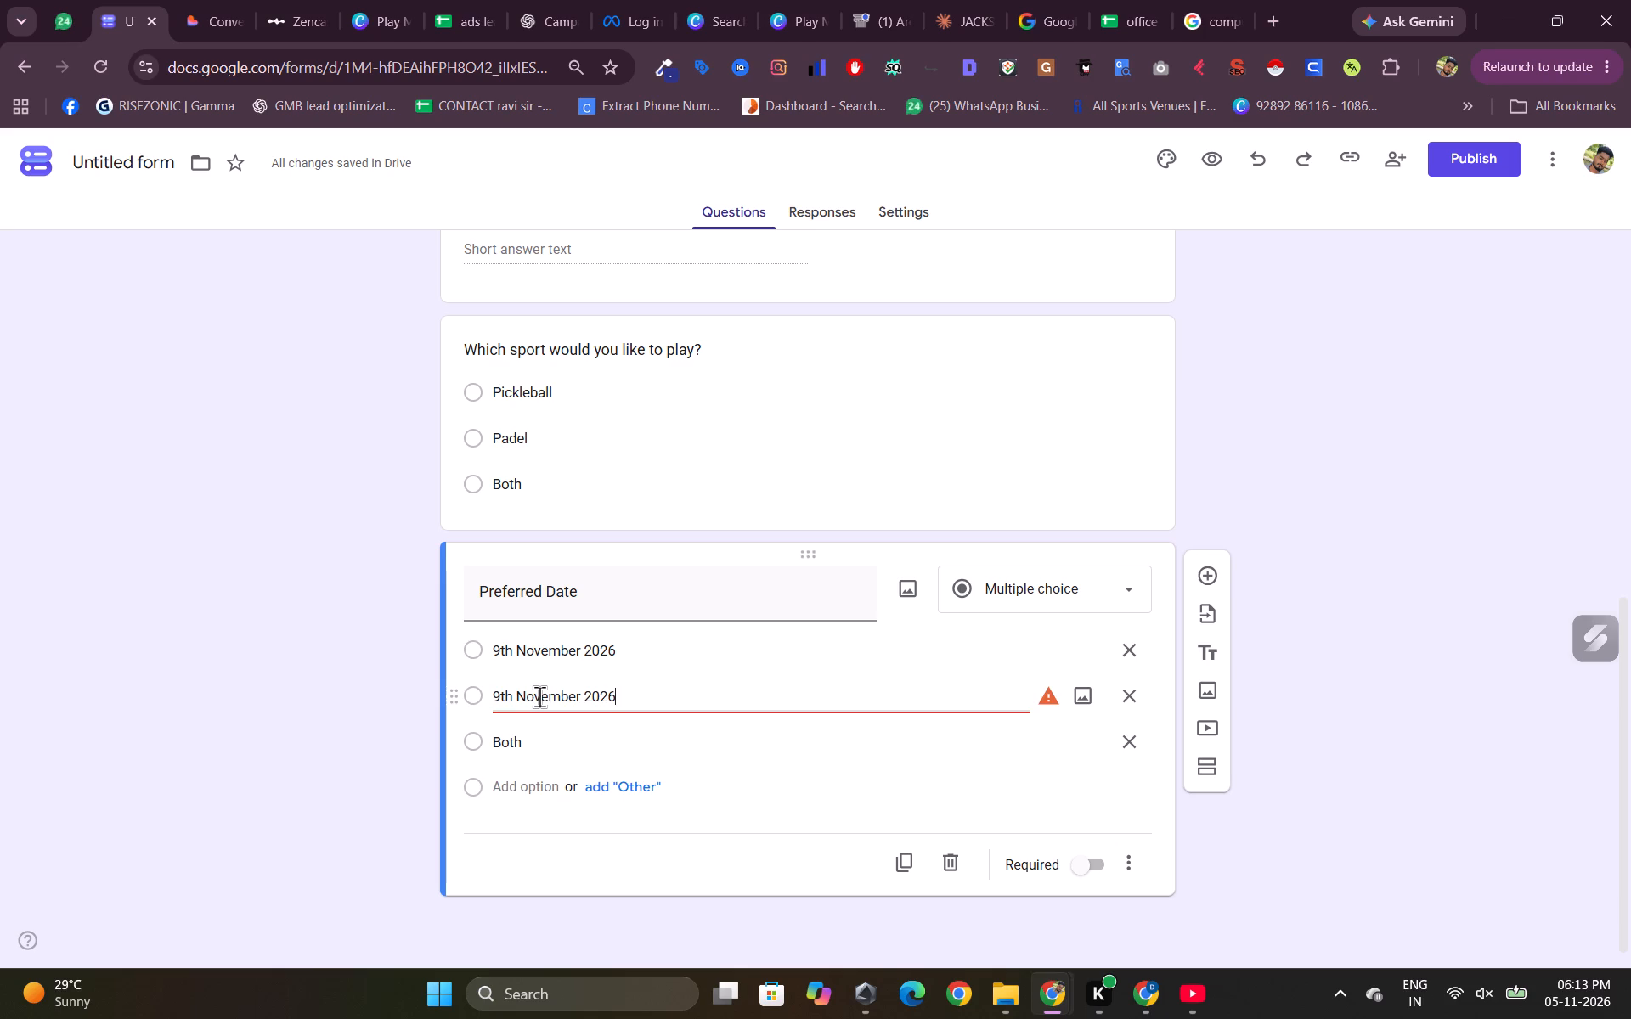
Change the day in the second Preferred Date option so it reads "10th November 2026".
click(505, 695)
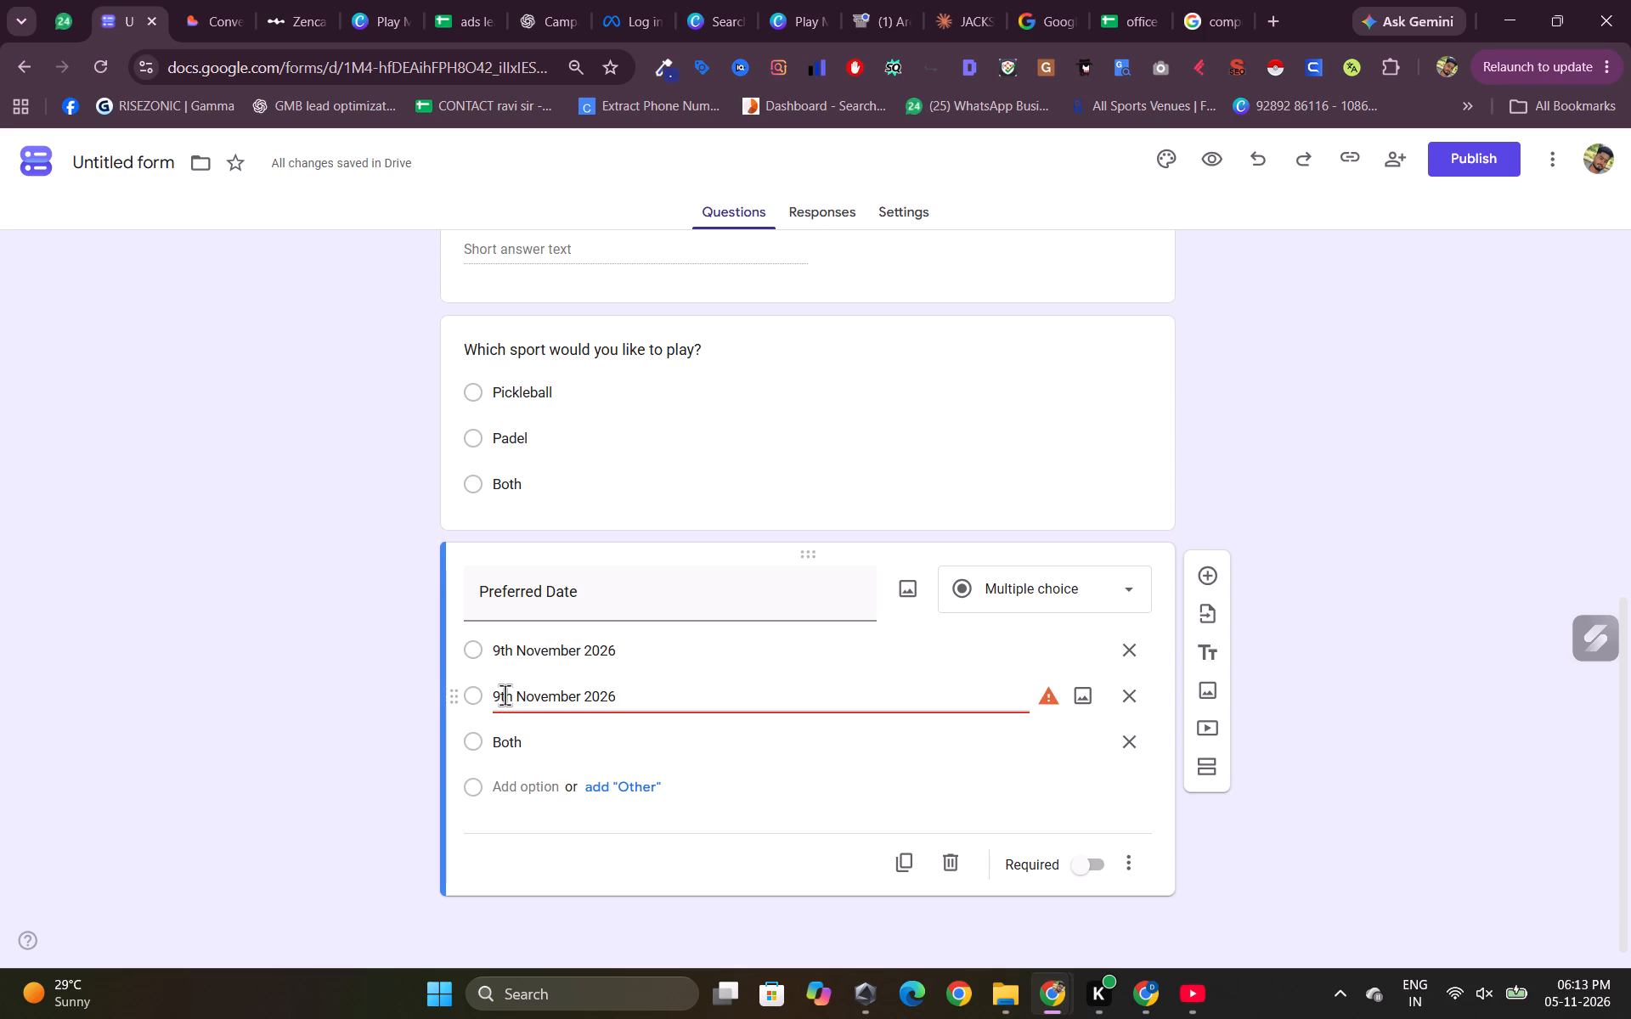
click(505, 695)
key(Left)
key(BackSpace)
text(10)
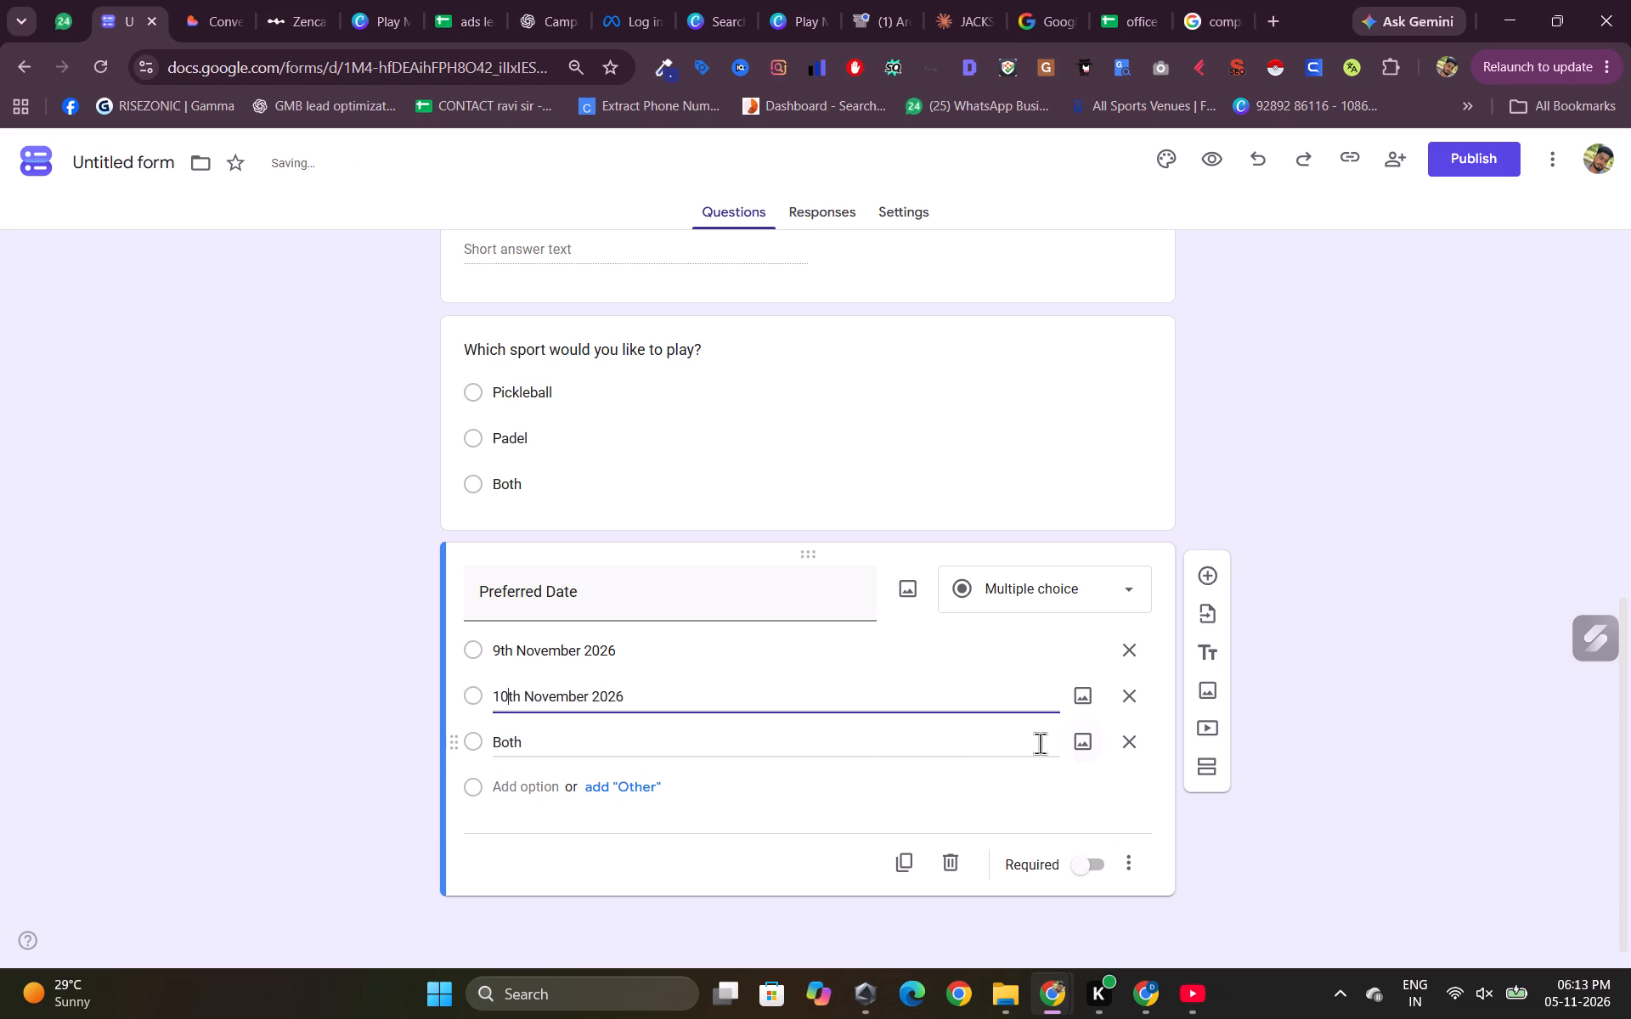
Remove the "Both" option from the Preferred Date question.
click(1123, 742)
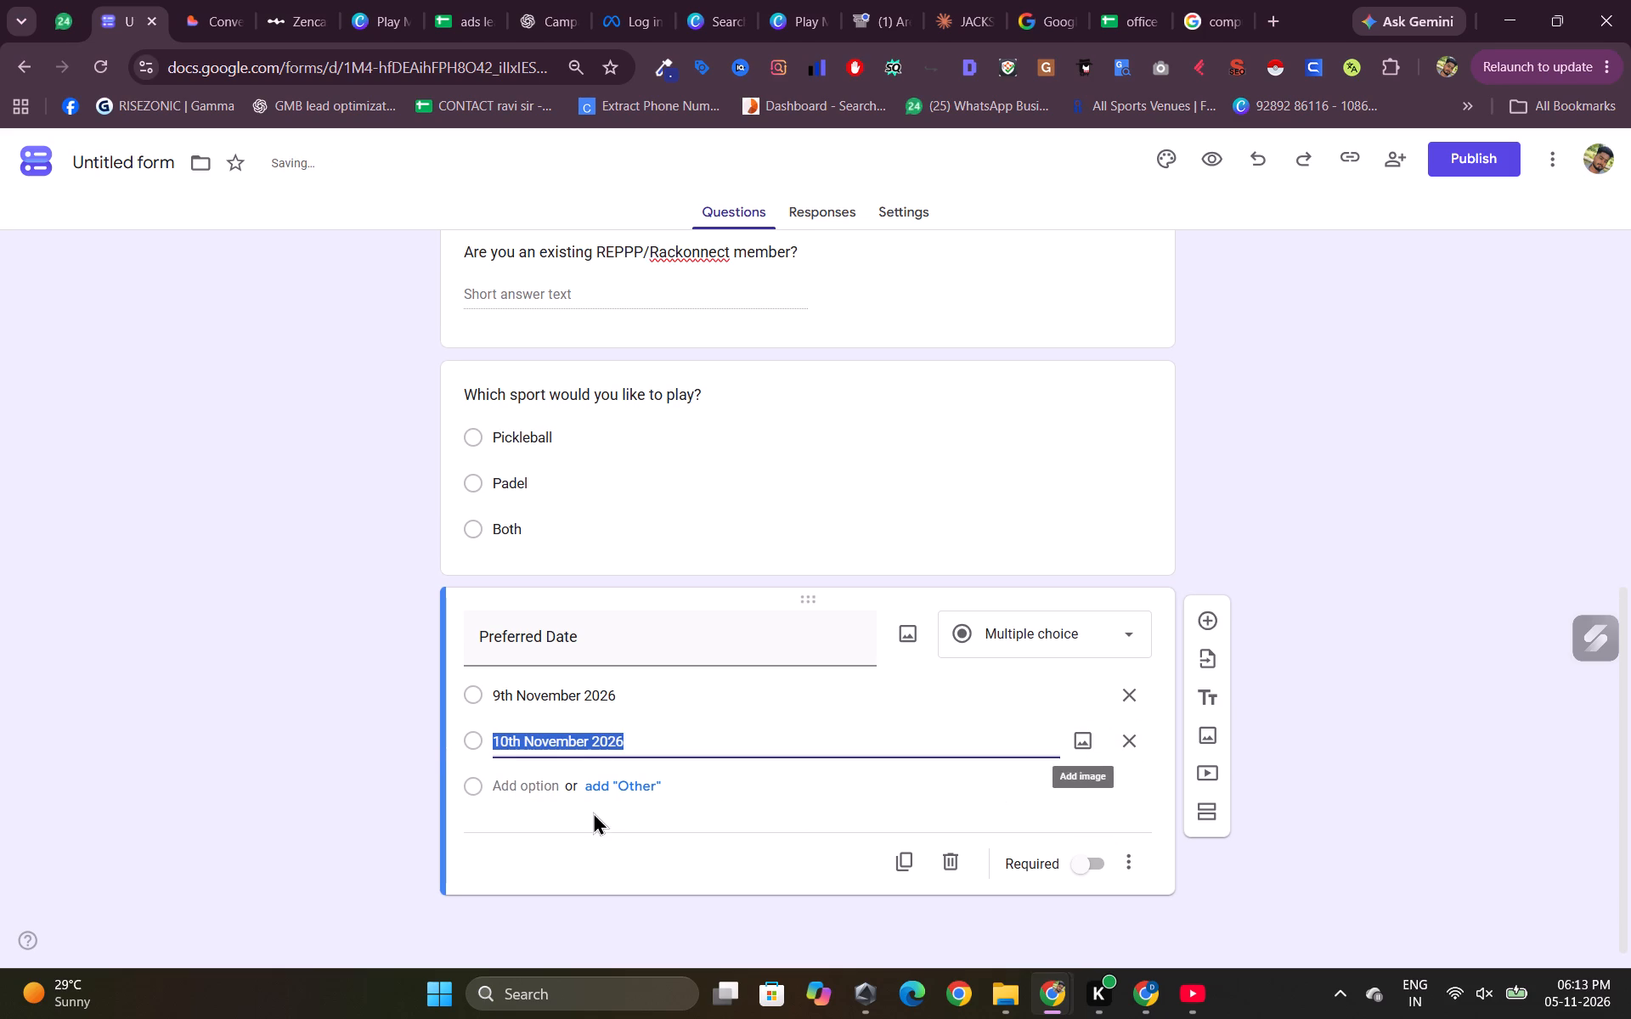
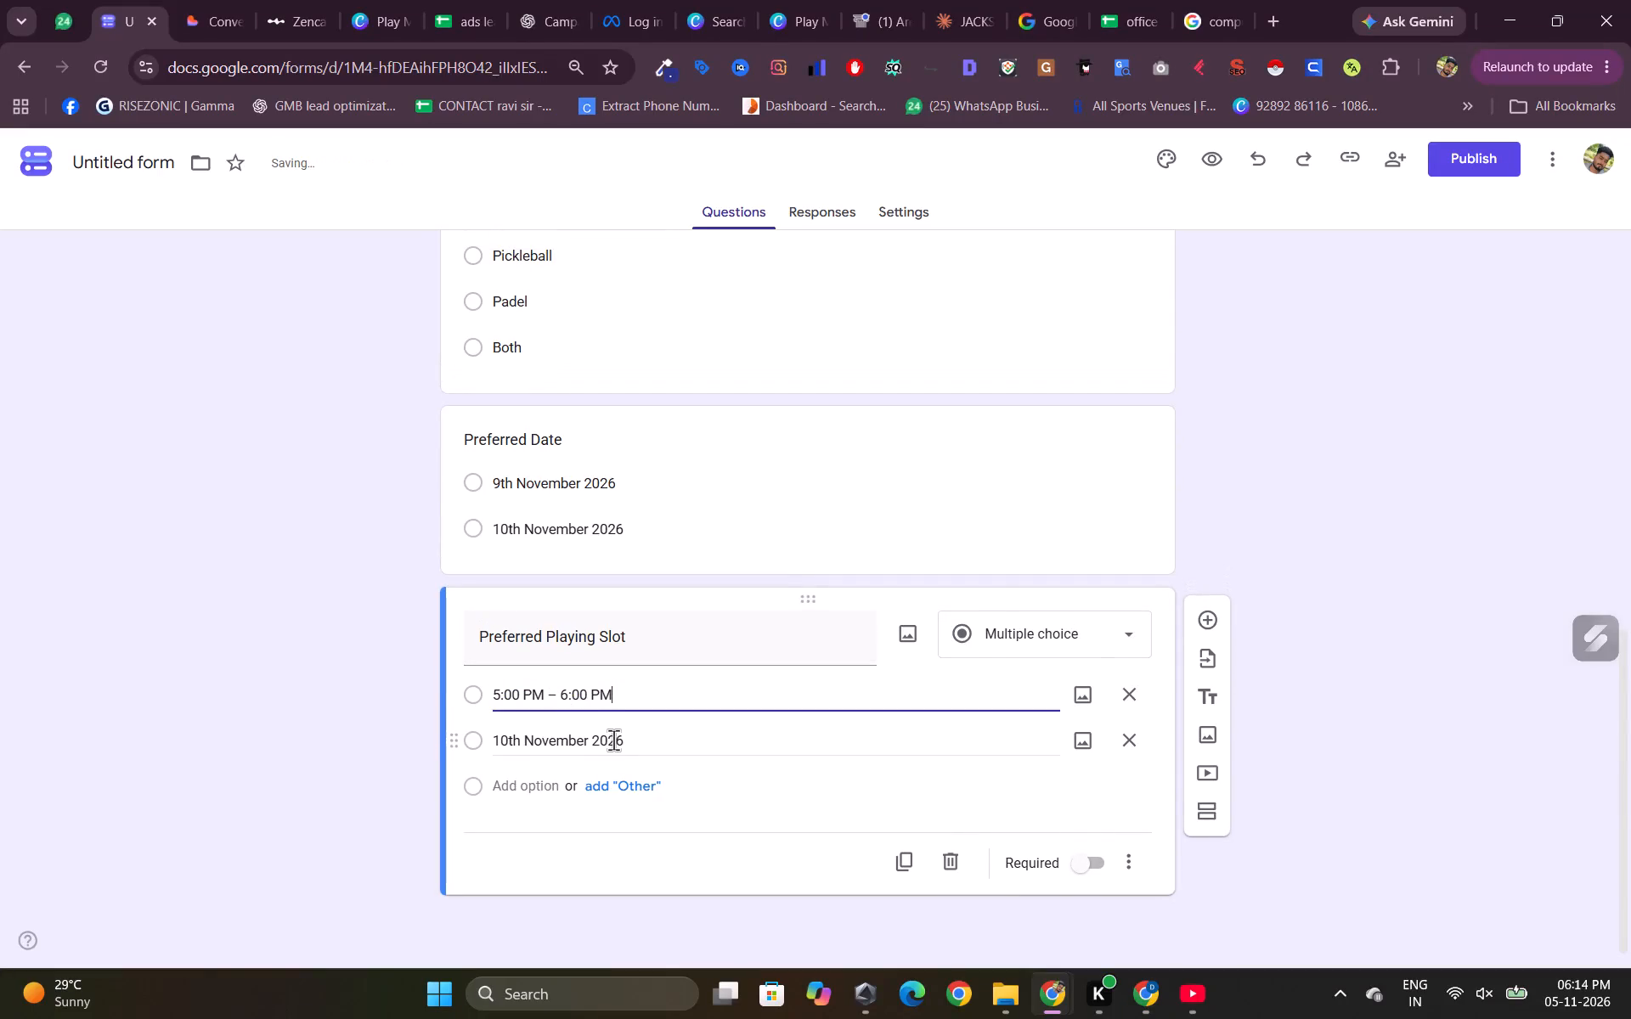
Open the untitled form's sharing settings, covering the people with access and the editor and responder views.
click(1402, 147)
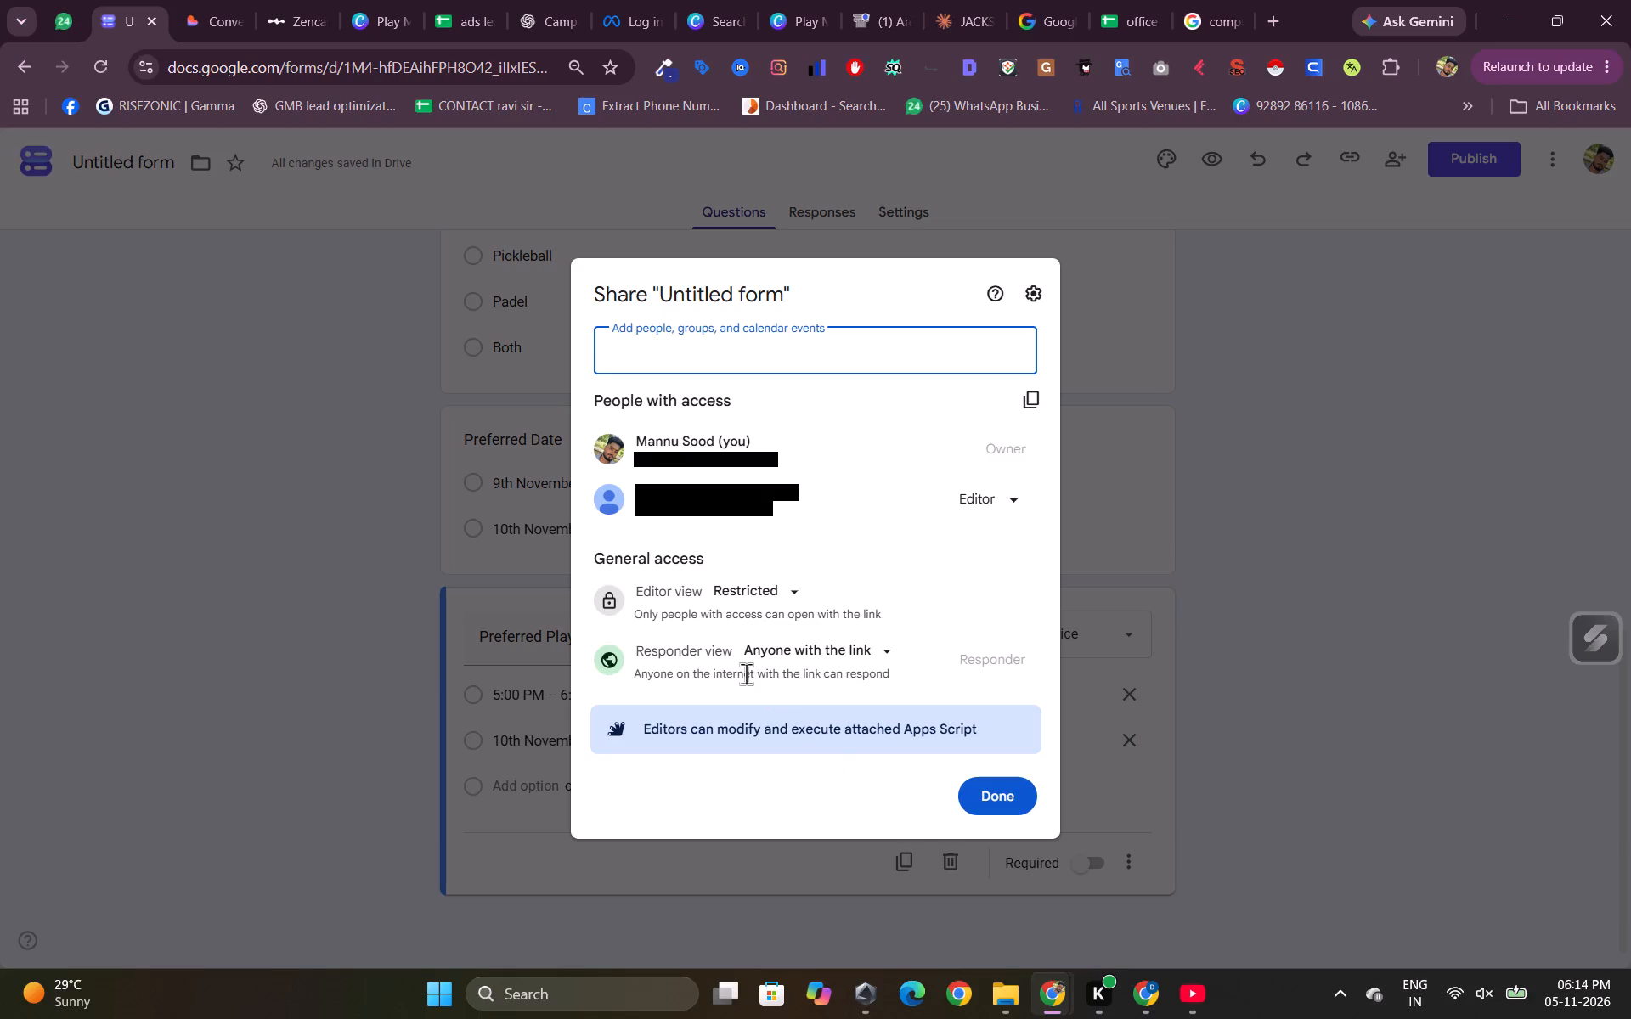
Check the access choices for the form's responder view and editor view, leaving the sharing settings as they are.
click(864, 639)
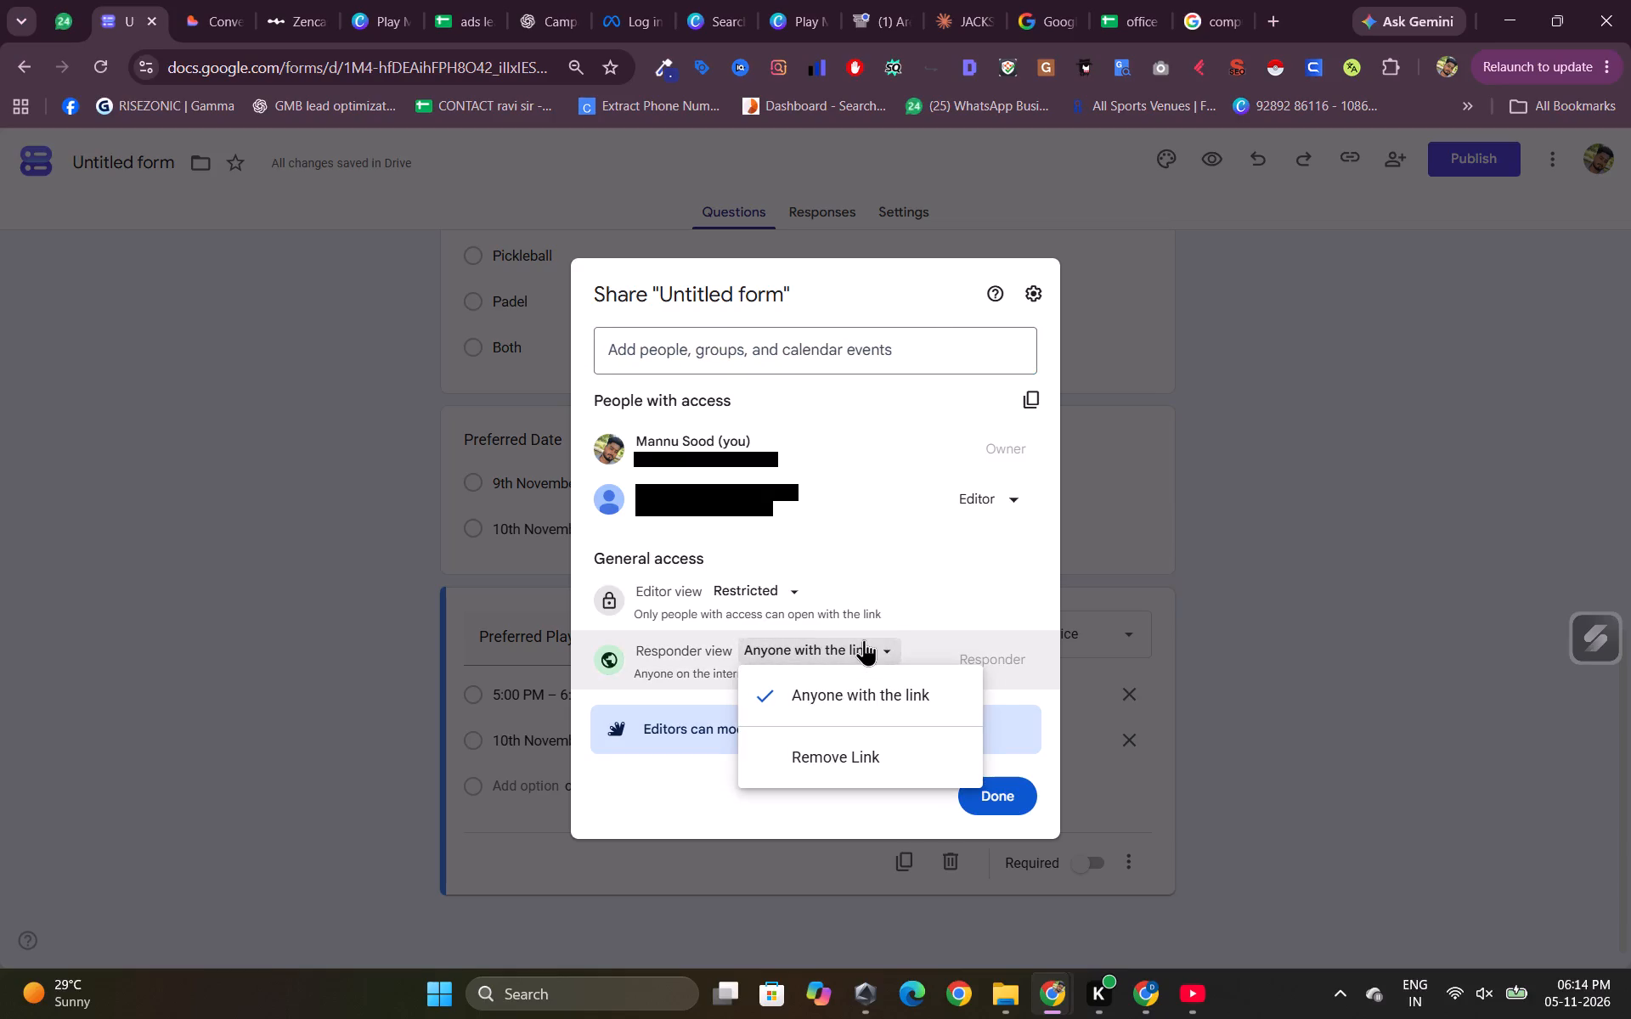
click(800, 566)
click(772, 587)
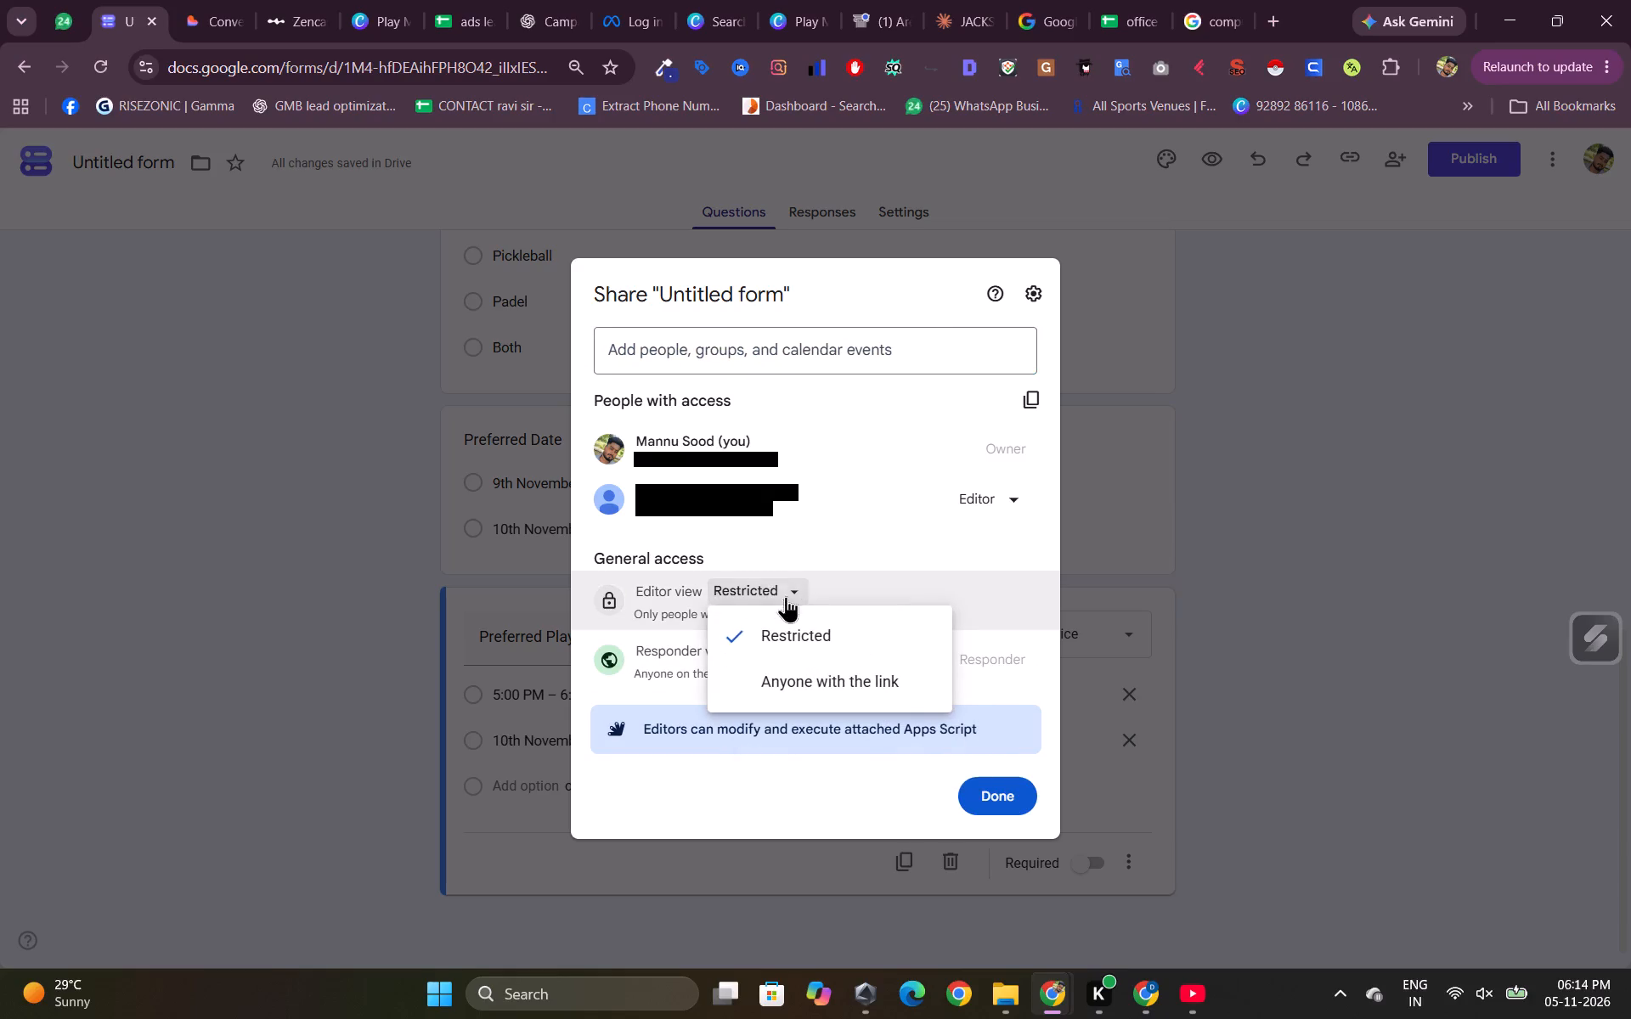
click(805, 549)
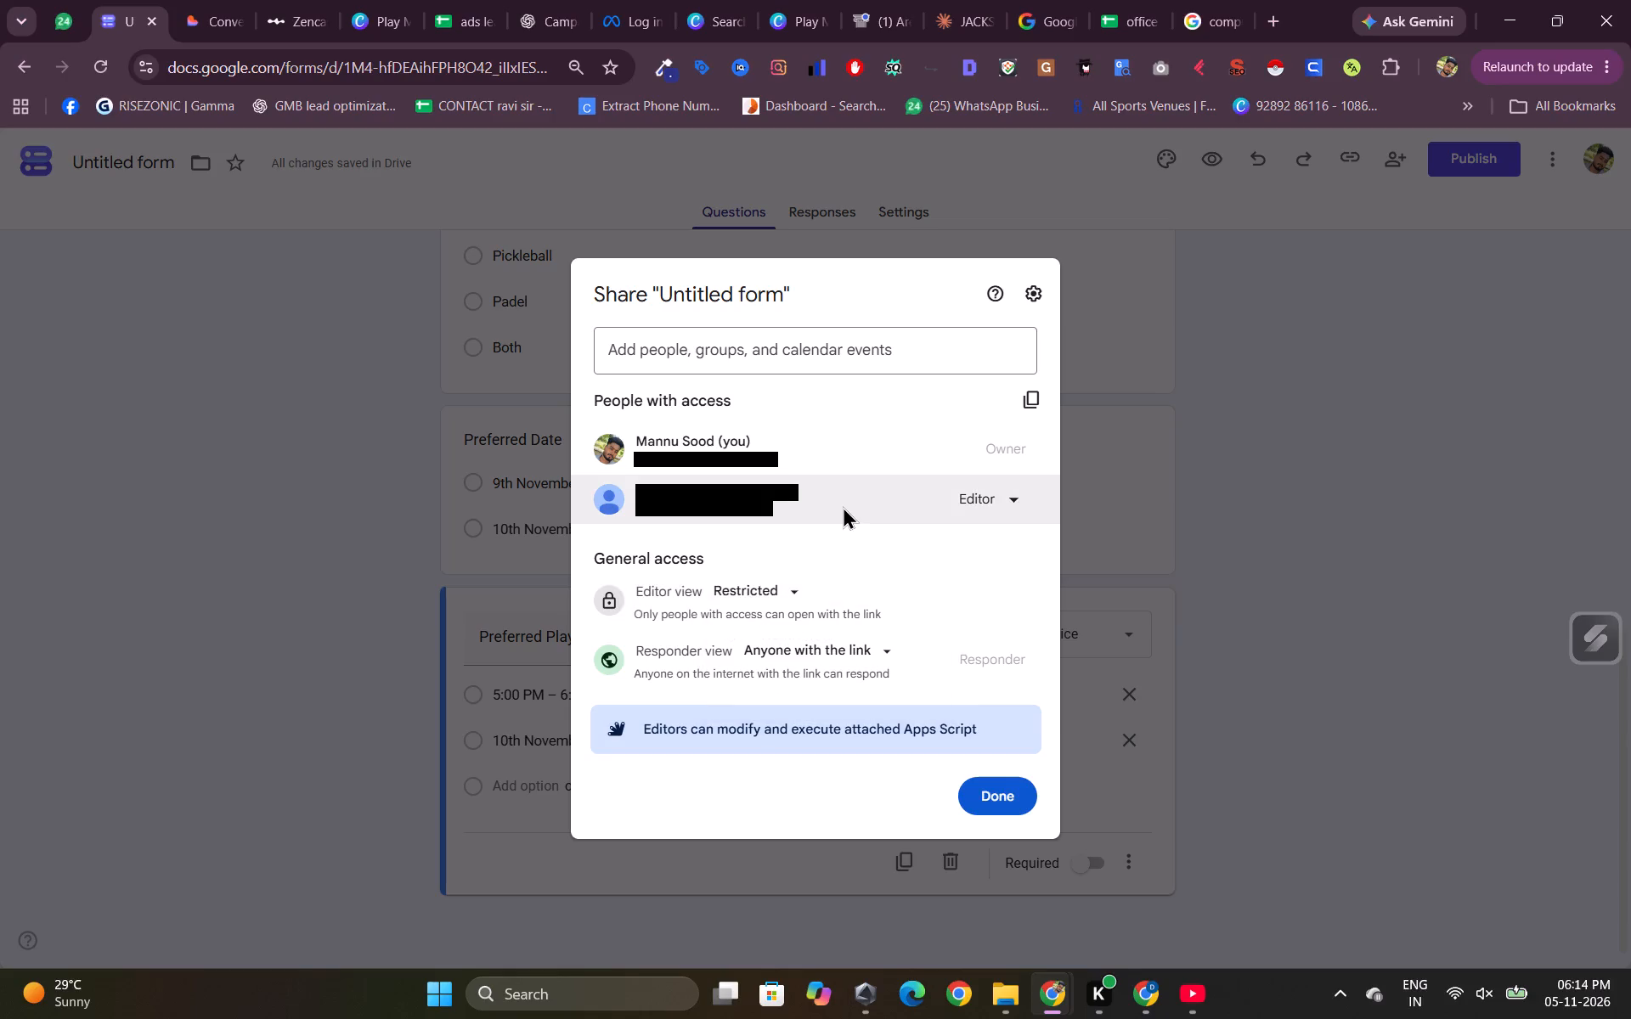
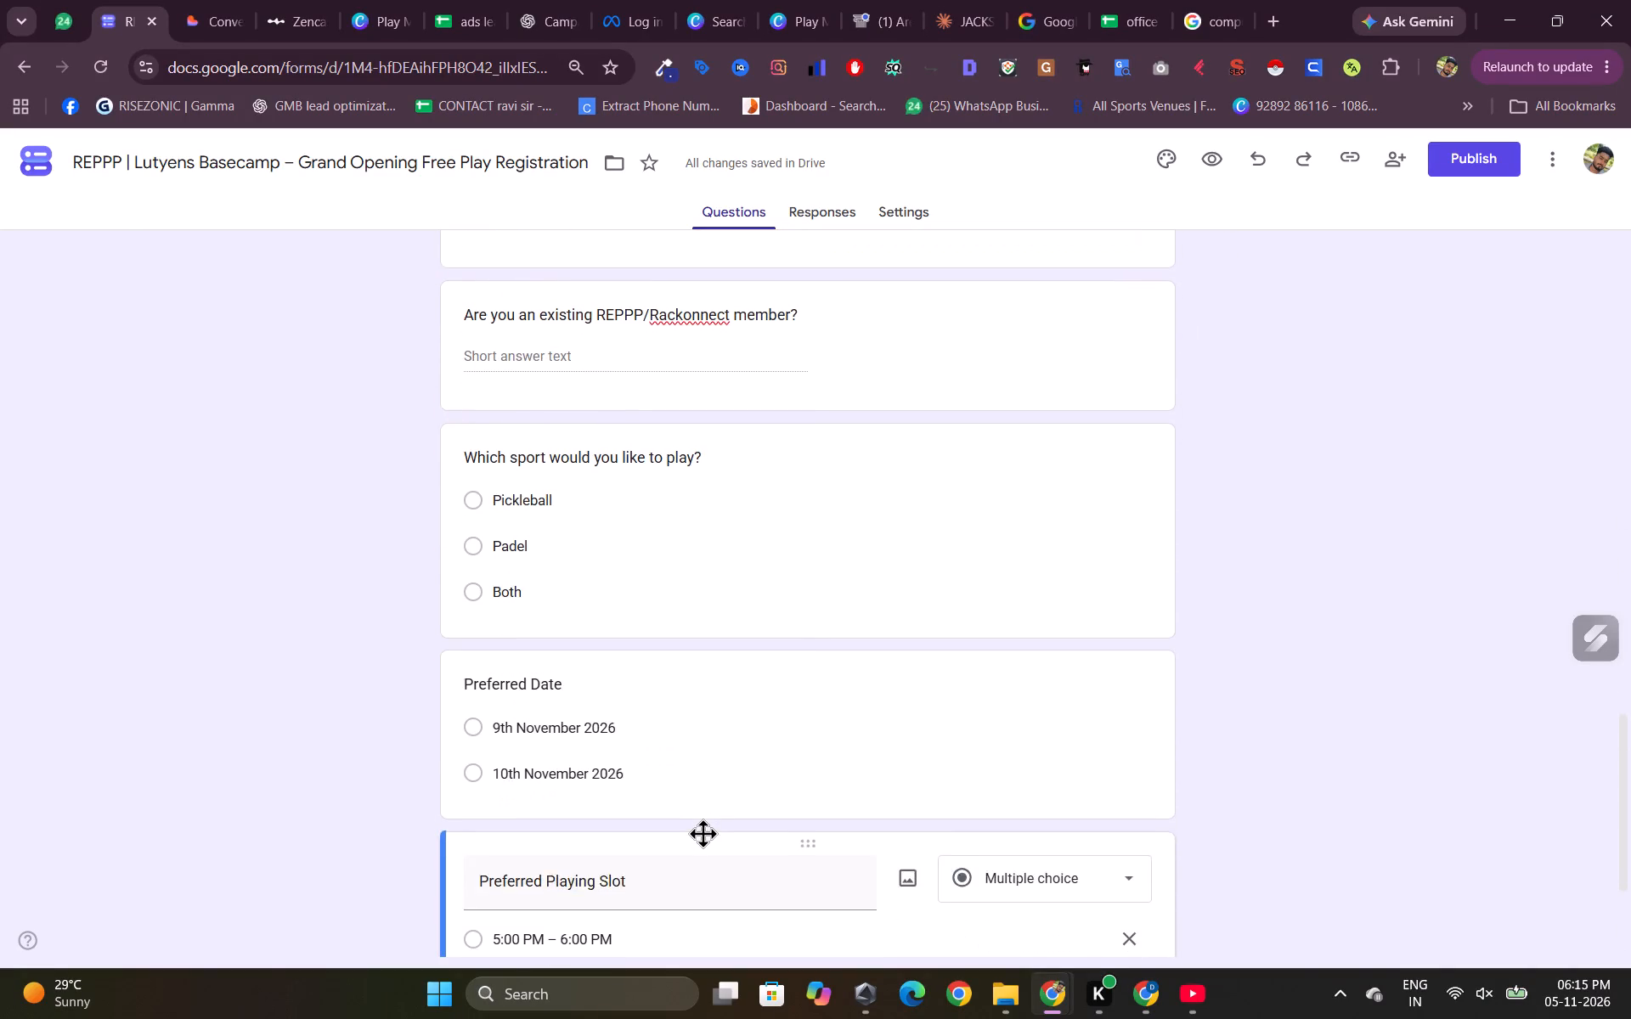
Replace the second option of the Preferred Playing Slot question with "6:00 PM – 7:00 PM".
scroll(703, 833, down, 2)
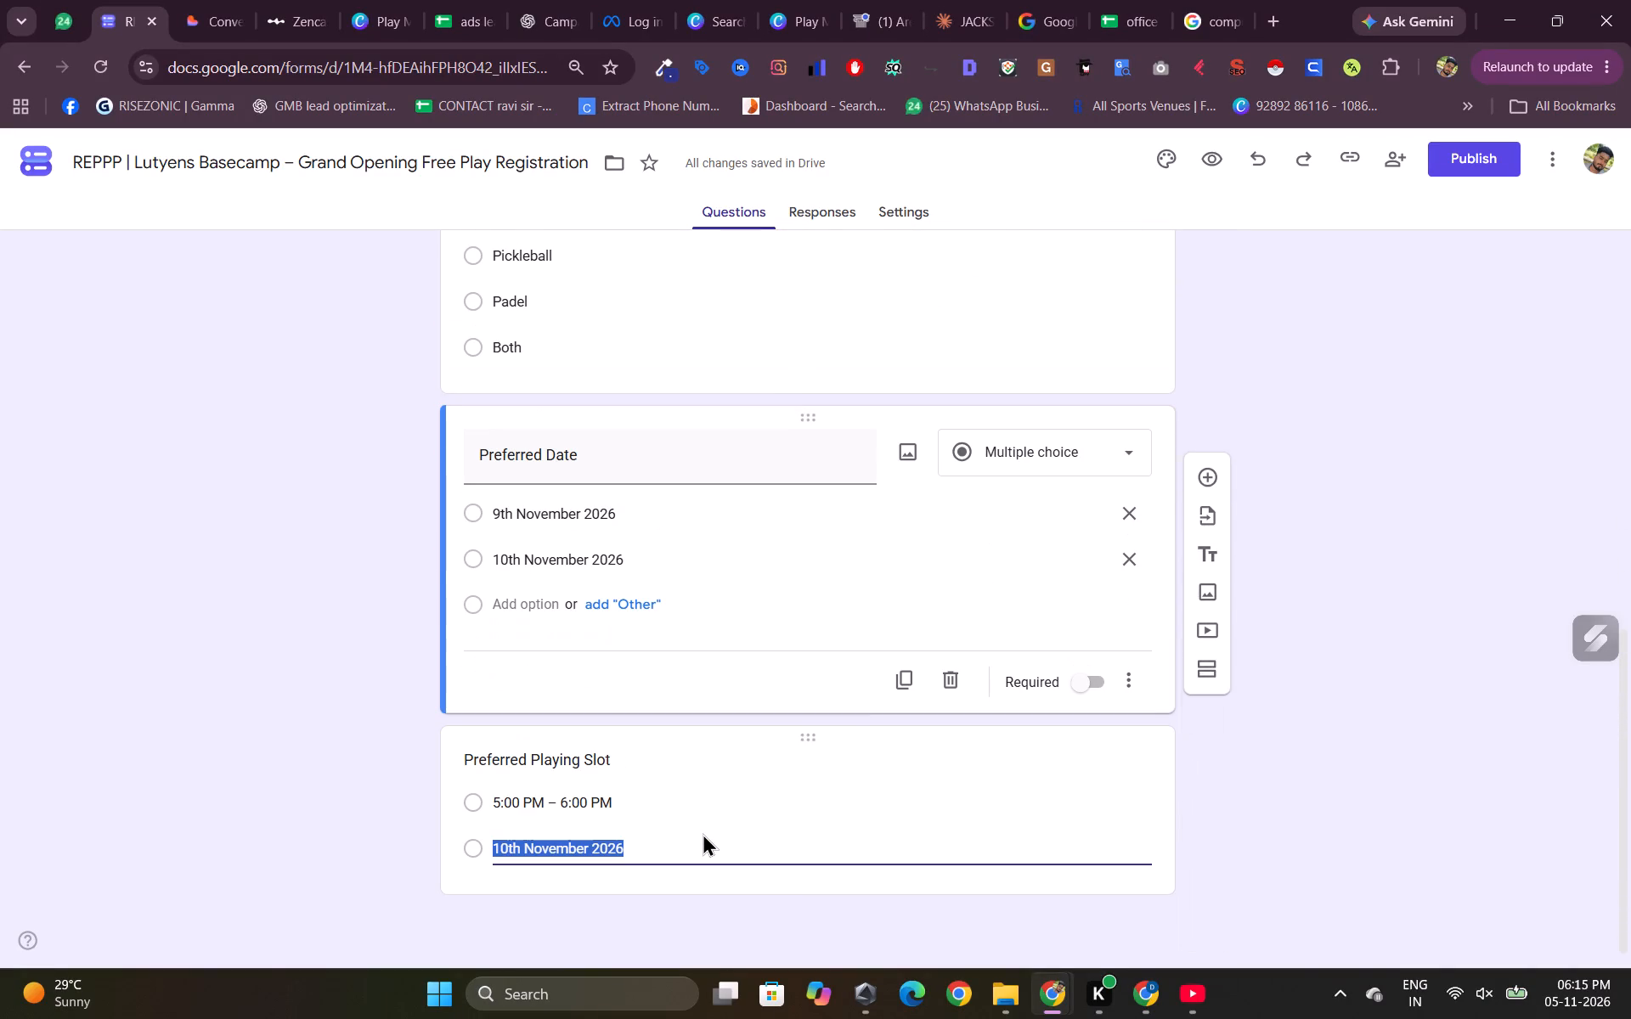
key(ctrl+v)
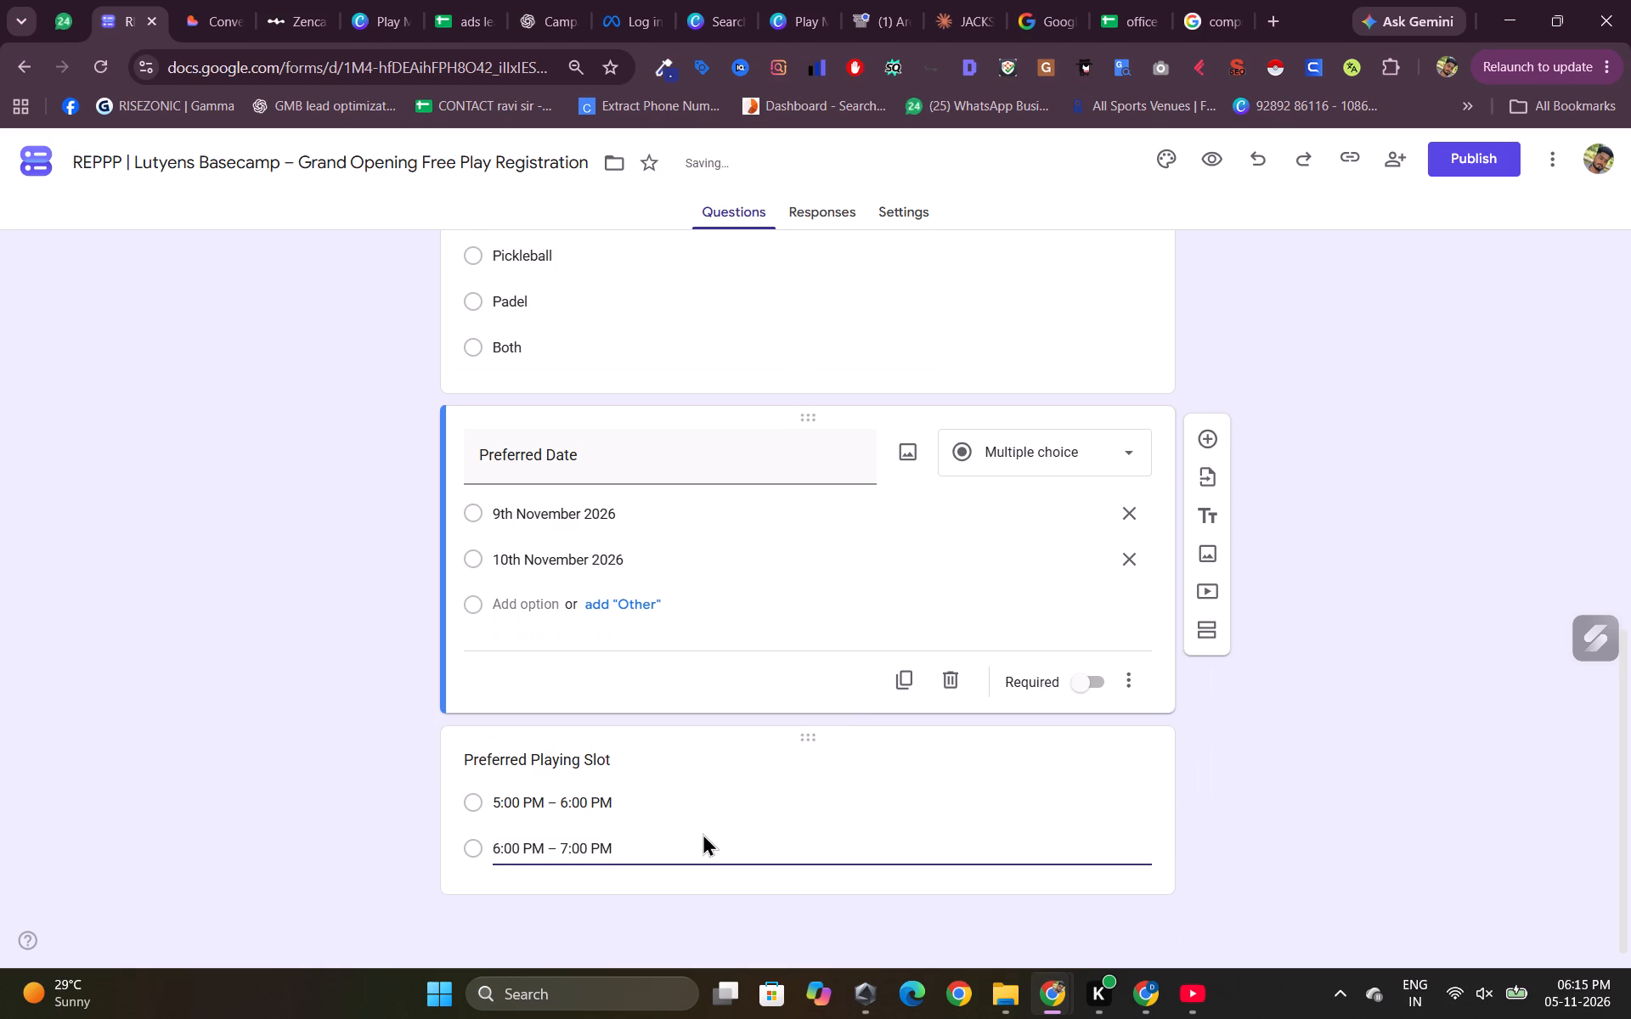
click(718, 820)
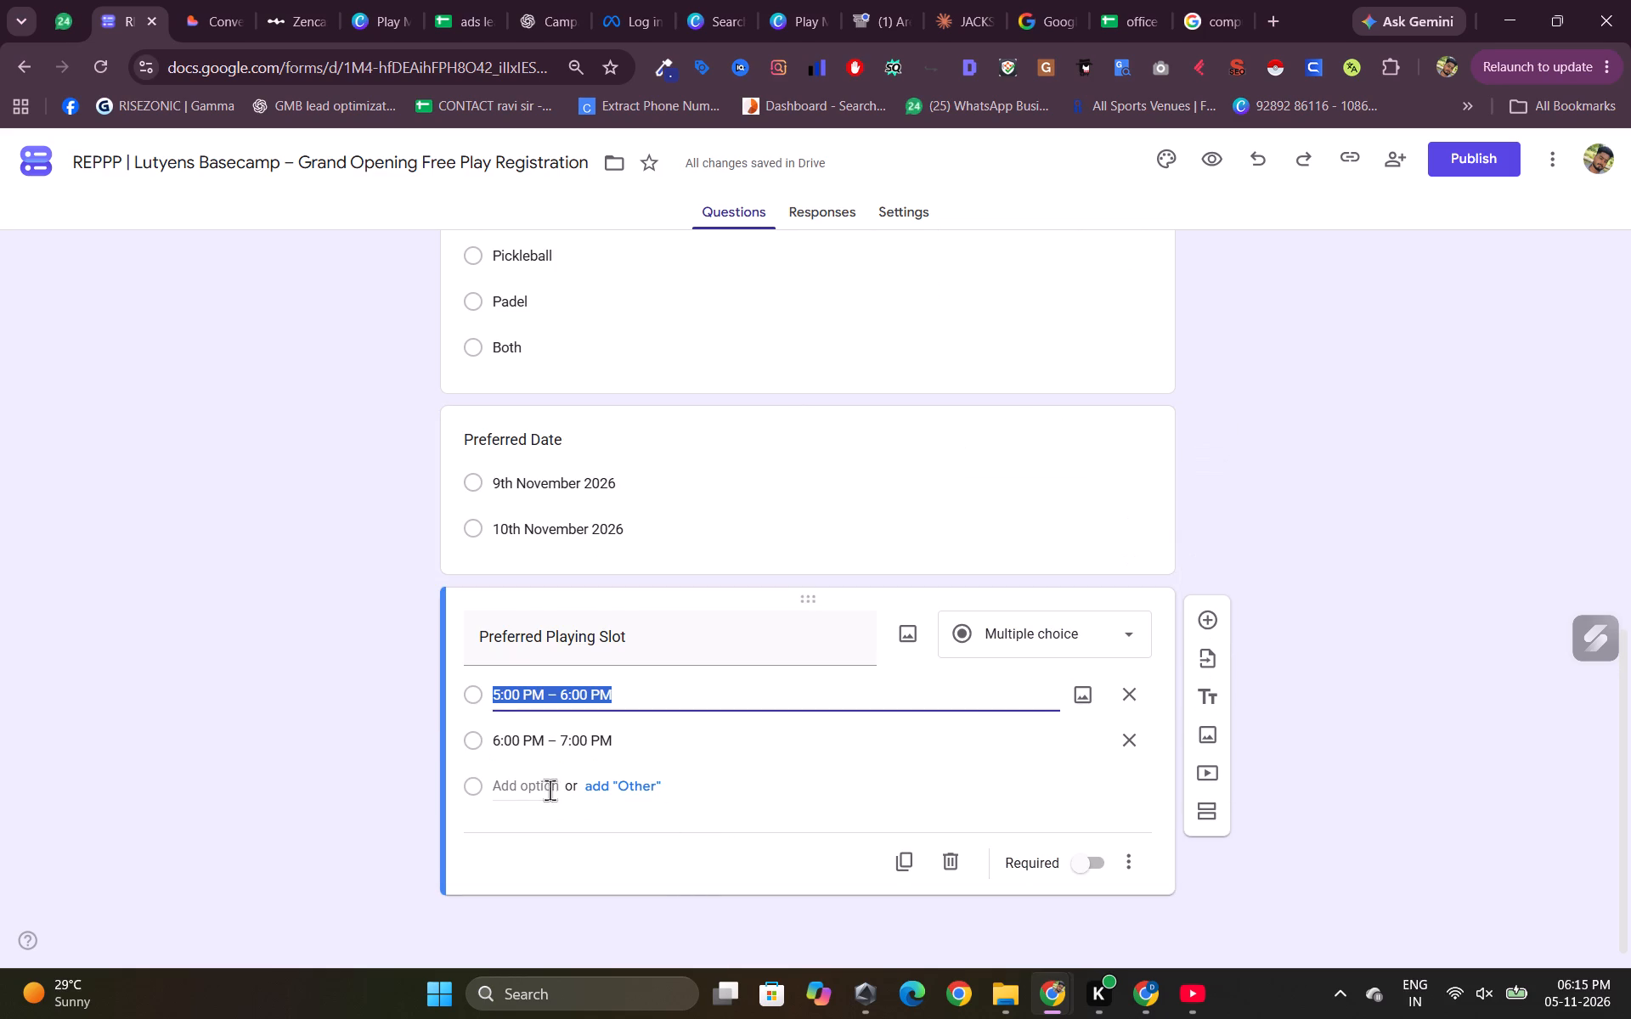
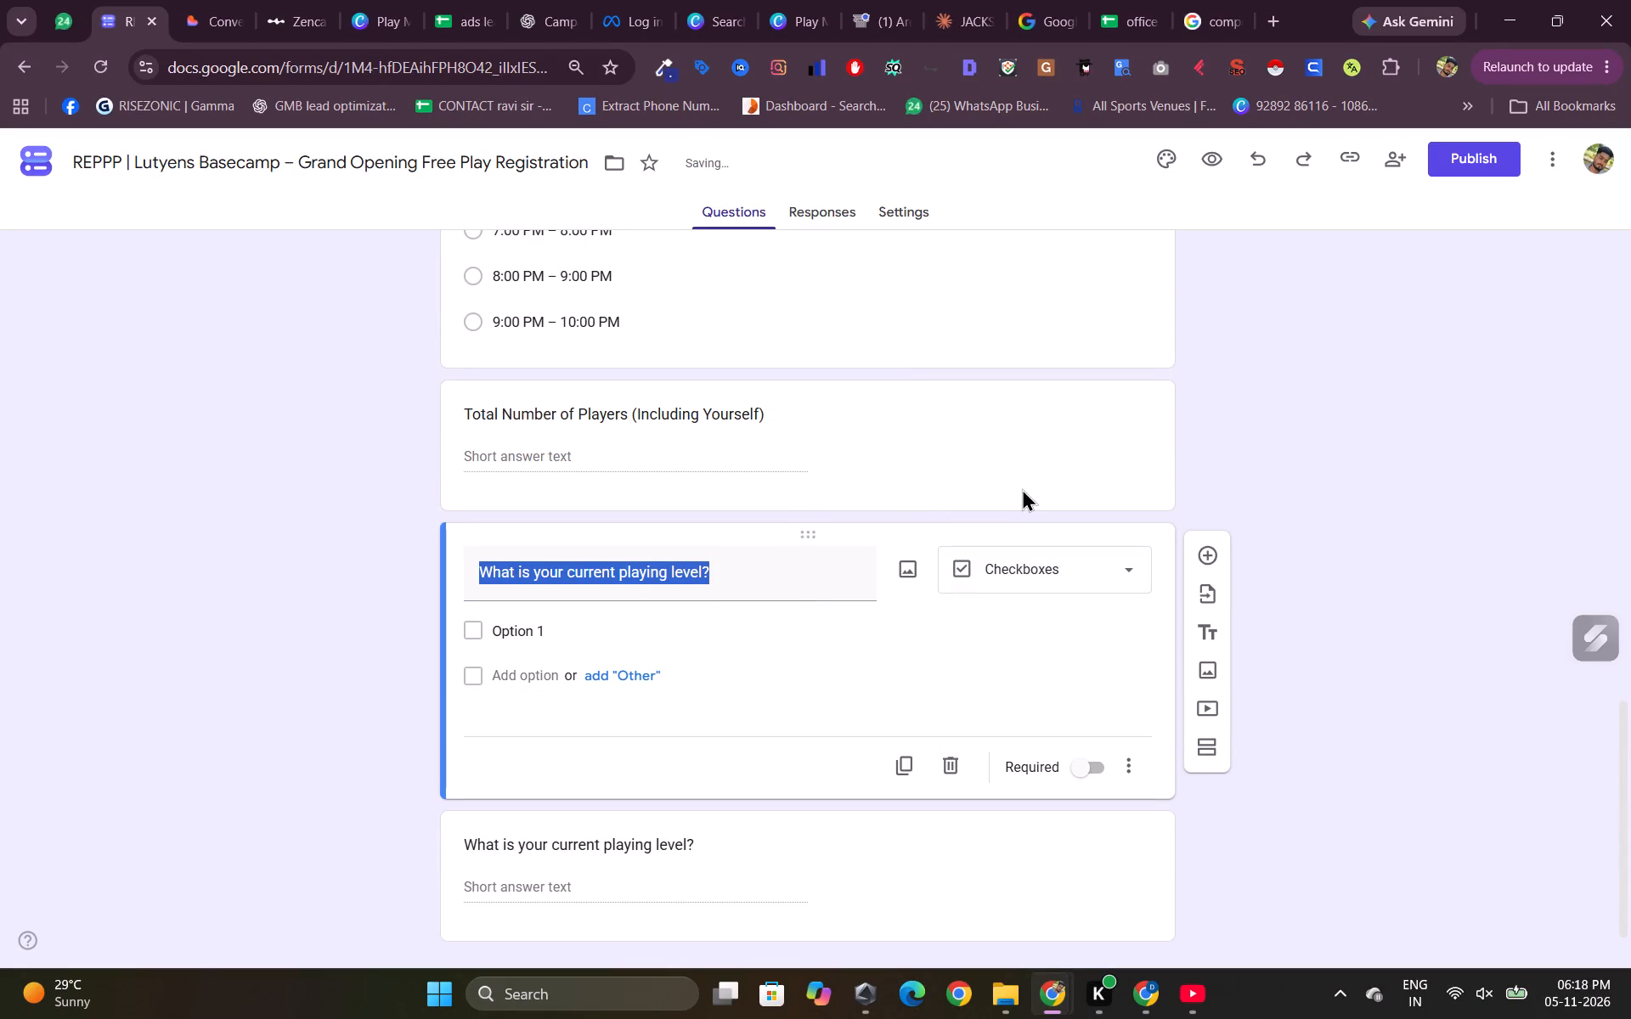
Give the playing level checkboxes question three answer options: "Beginner", "Intermediate" and "Advance".
click(559, 639)
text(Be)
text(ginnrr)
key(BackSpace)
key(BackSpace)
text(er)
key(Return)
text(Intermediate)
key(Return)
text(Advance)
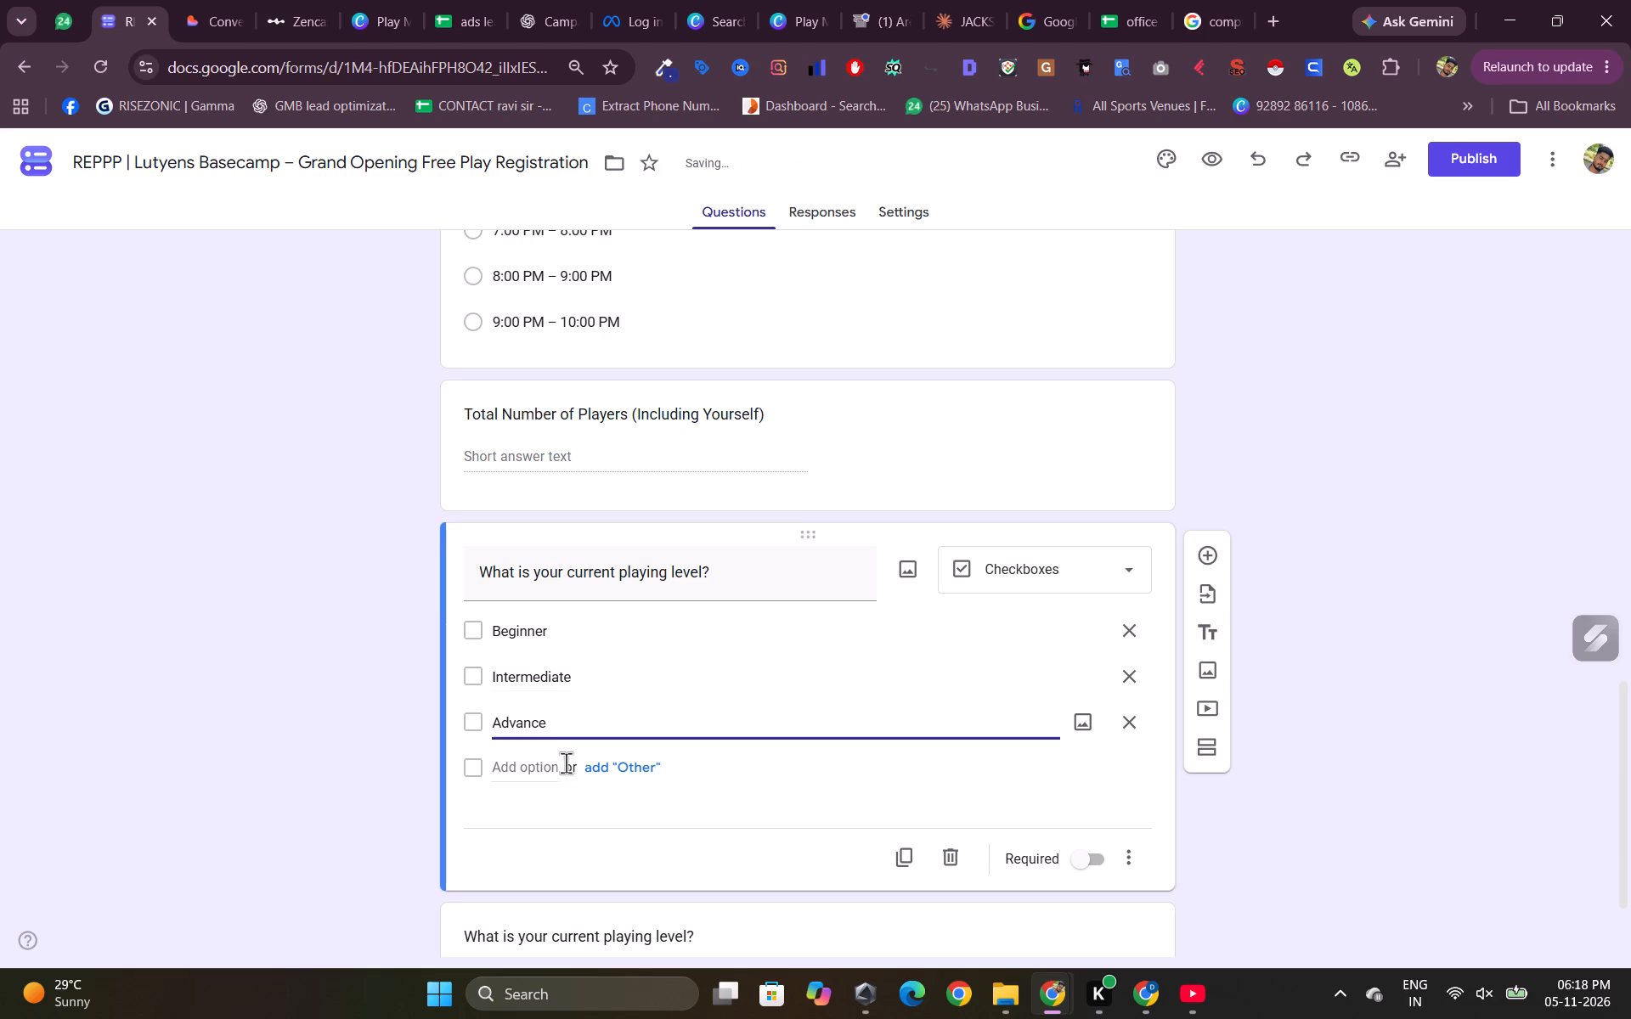
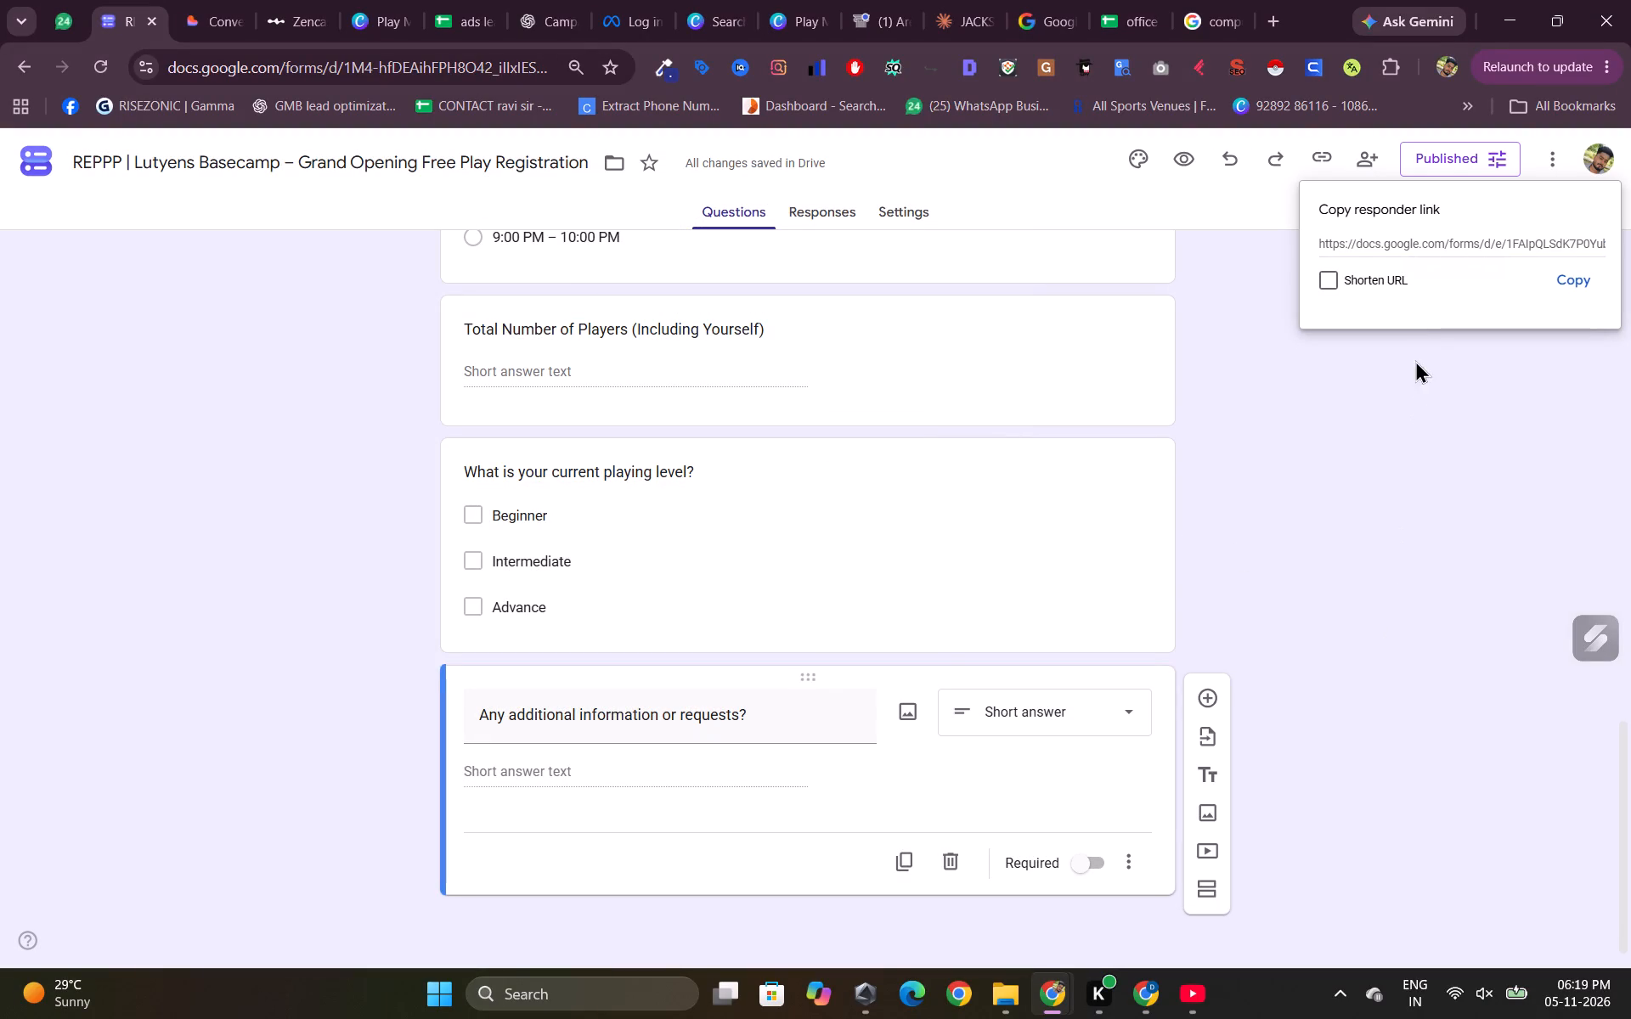
Shorten the responder link of the Lutyens Basecamp registration form.
click(1323, 275)
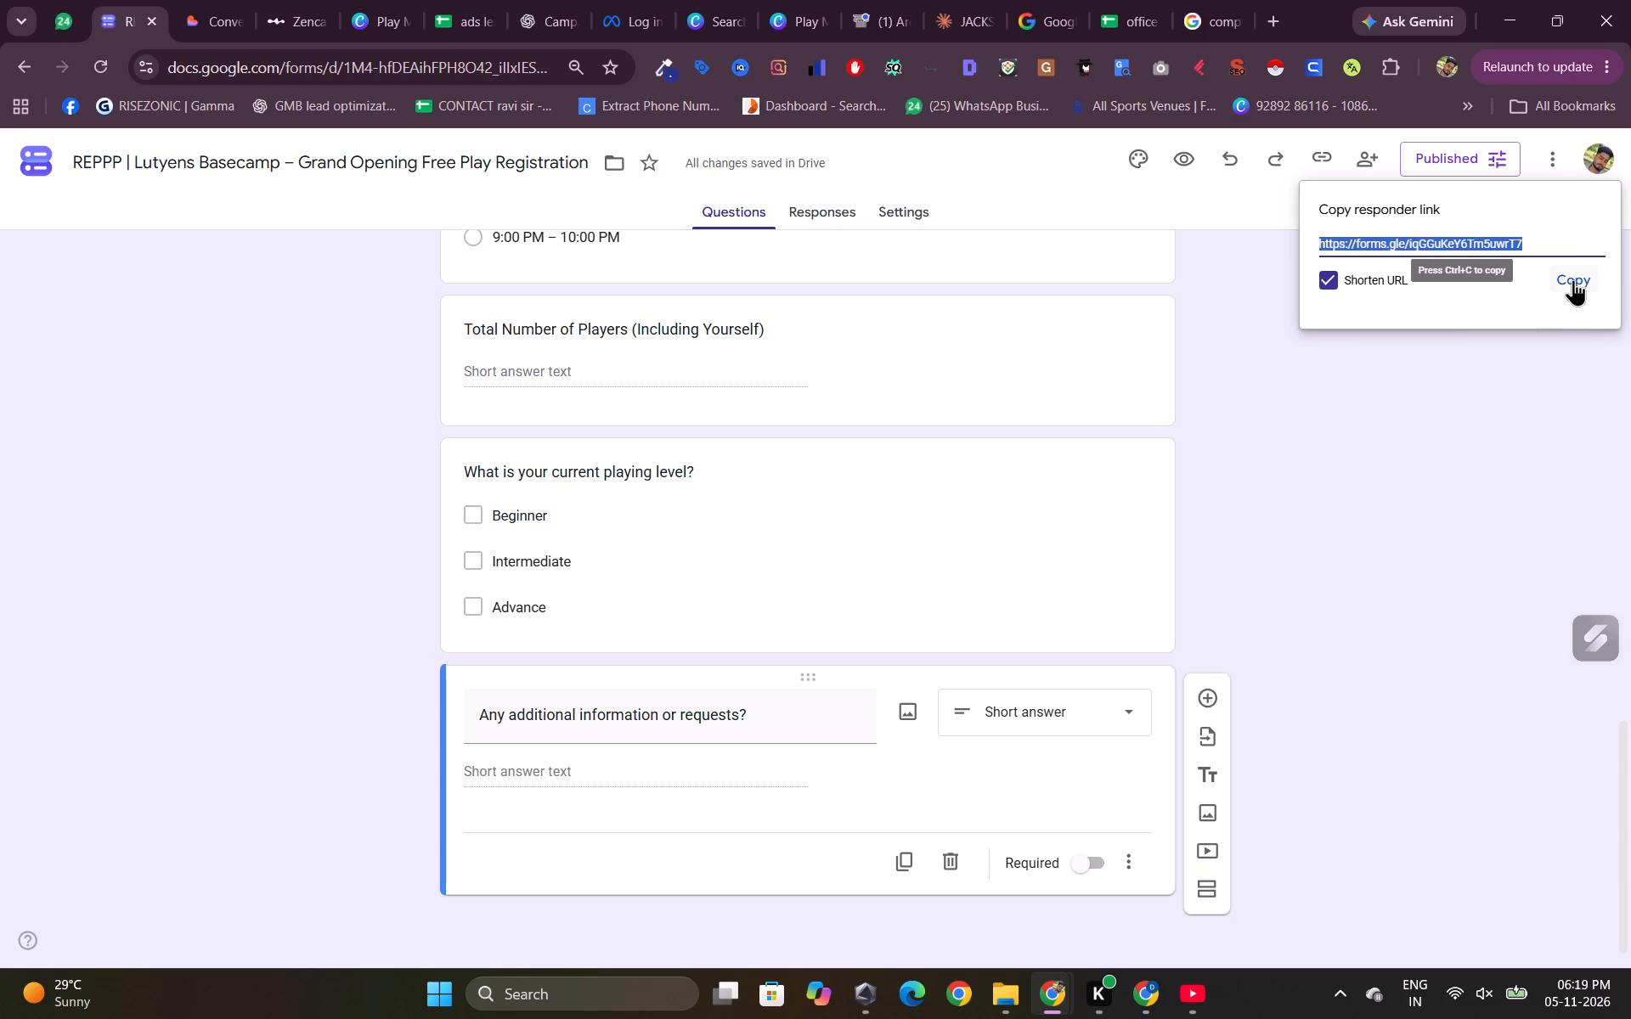